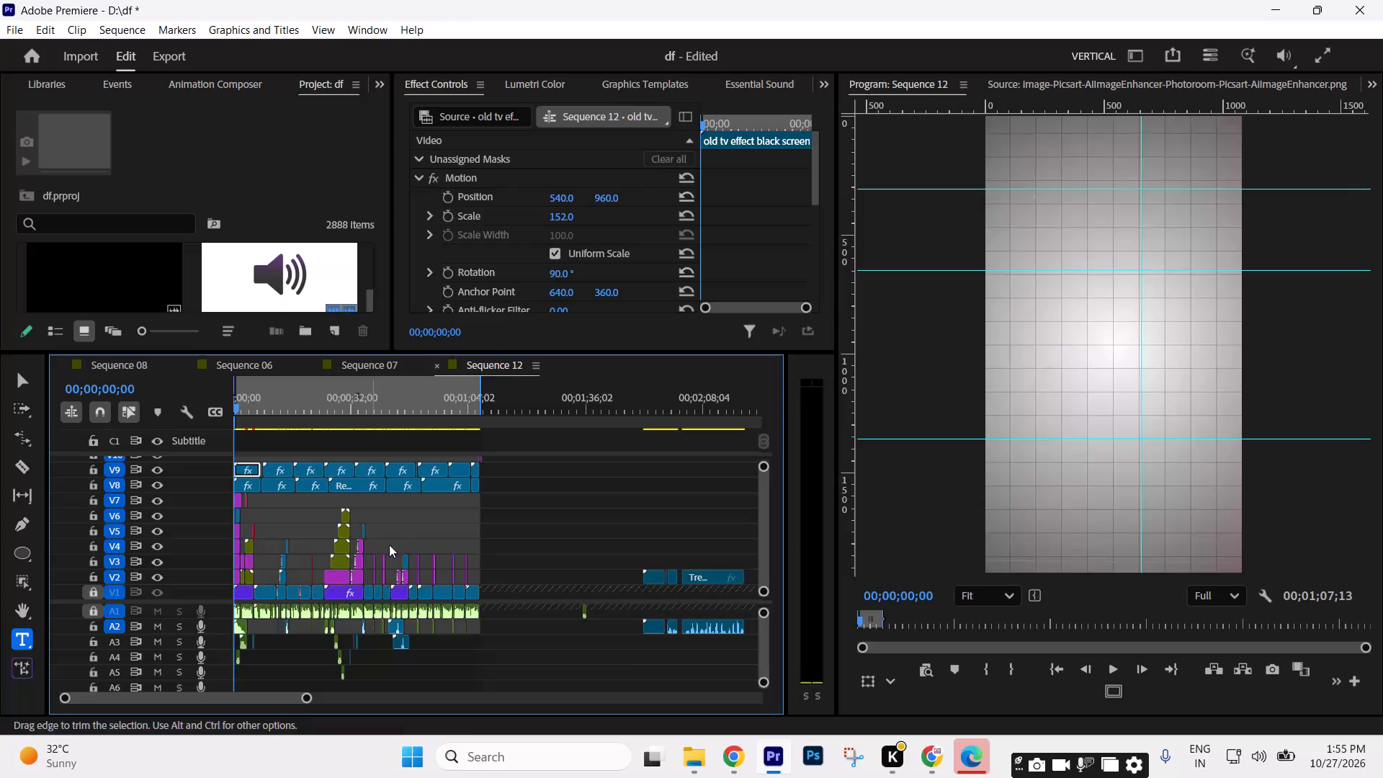
# Trim the end of the मिलावटखोरों सावधान! title clip on V7 to line up with the image clips' end on the tracks below.
pyautogui.moveTo(306, 697); pyautogui.dragTo(140, 697)
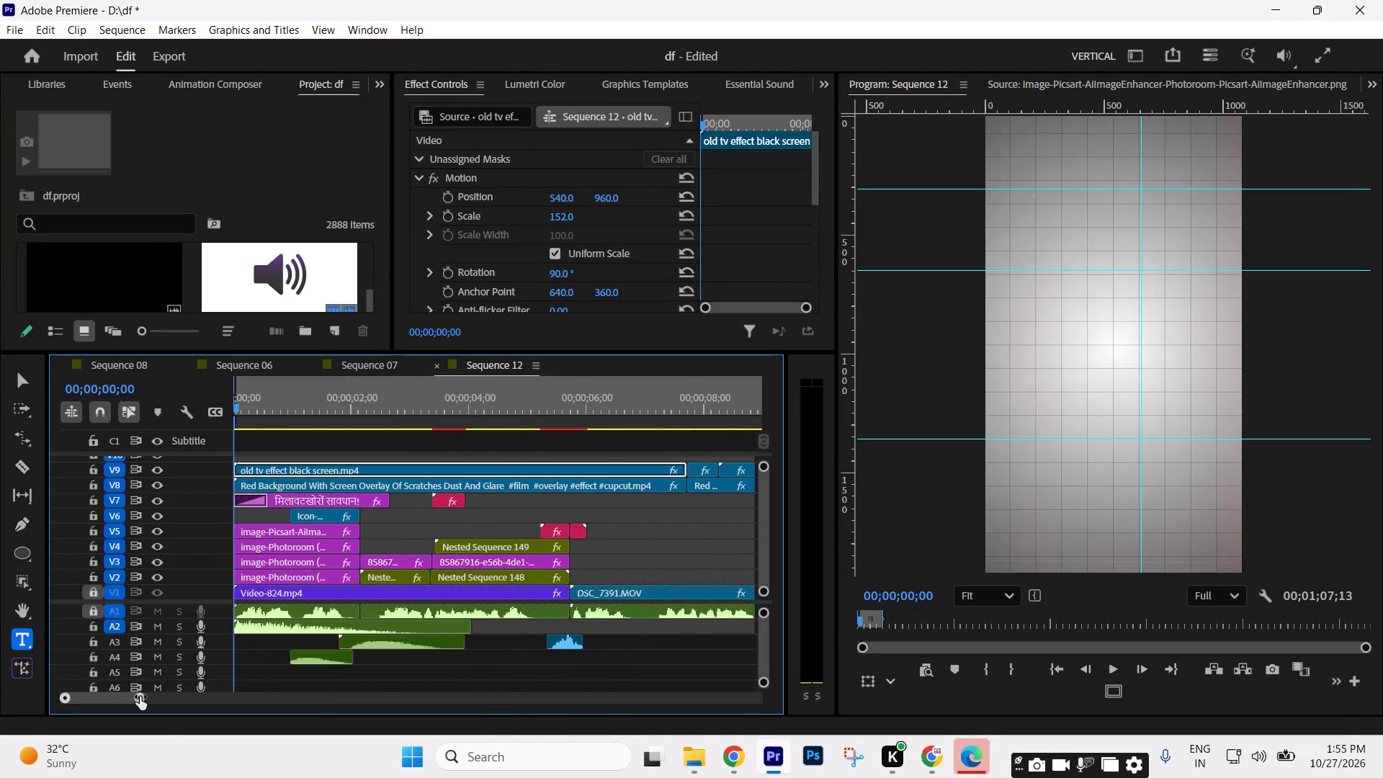
pyautogui.moveTo(140, 697); pyautogui.dragTo(146, 697)
pyautogui.press('space')
pyautogui.press('space')
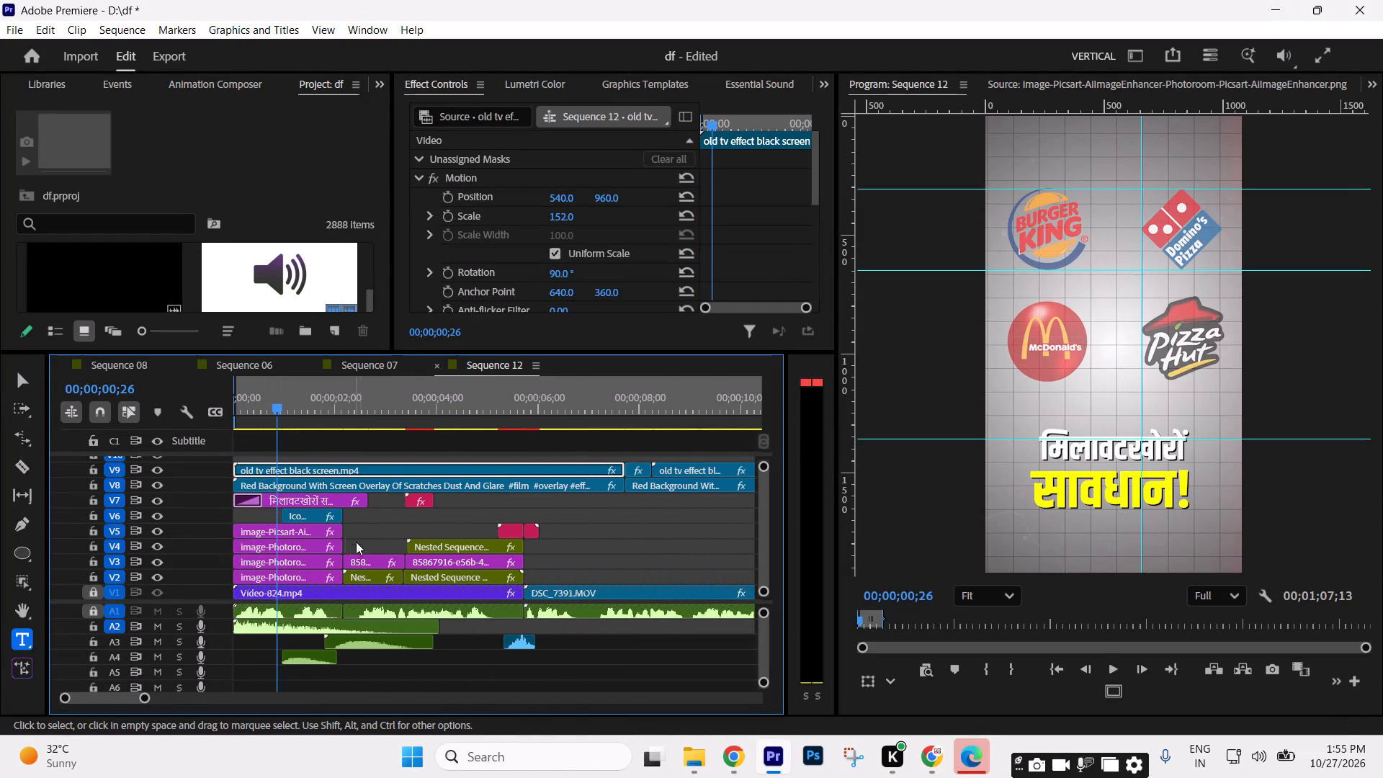
pyautogui.press('space')
pyautogui.press('space')
pyautogui.press('space')
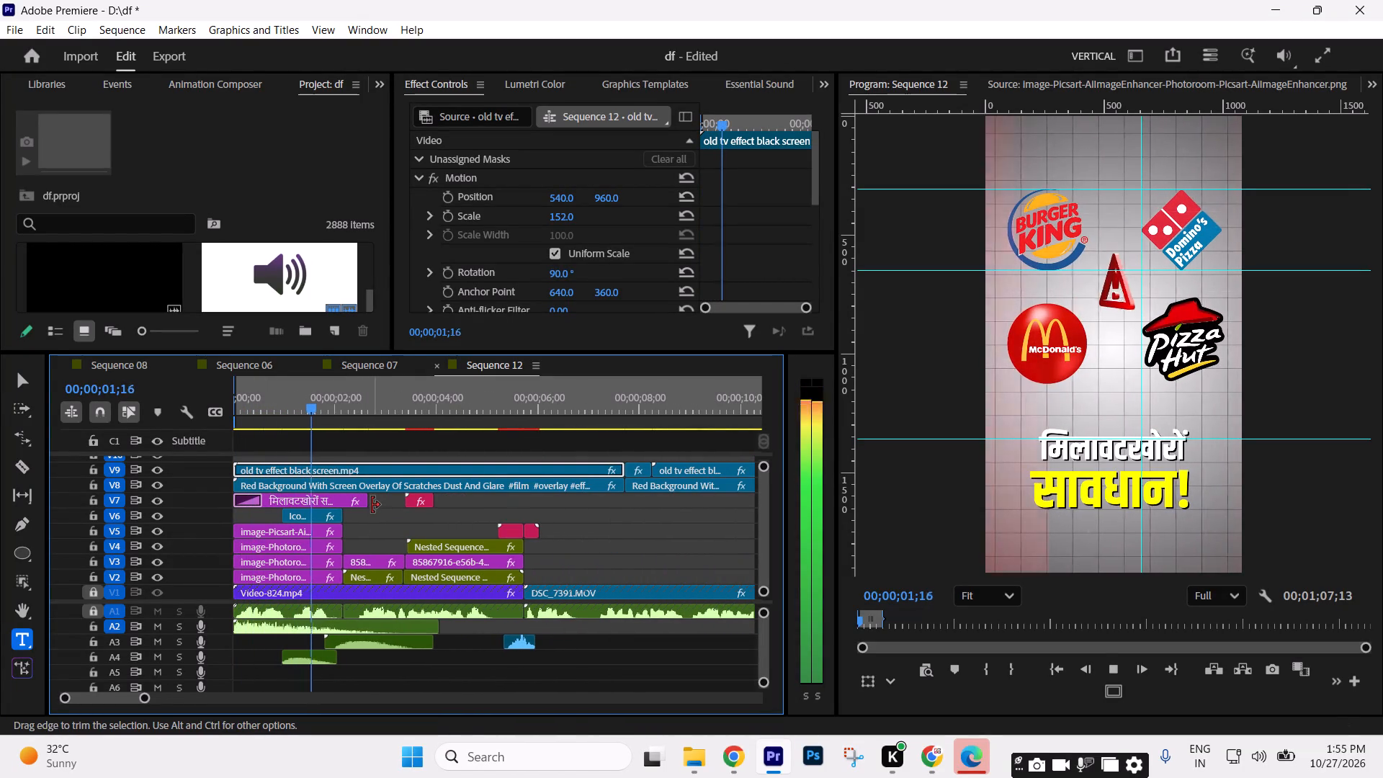
pyautogui.press('space')
pyautogui.moveTo(374, 502); pyautogui.dragTo(353, 500)
# Set the मिलावटखोरों सावधान! title's scale to 73 and its horizontal position to 824.
pyautogui.click(280, 395)
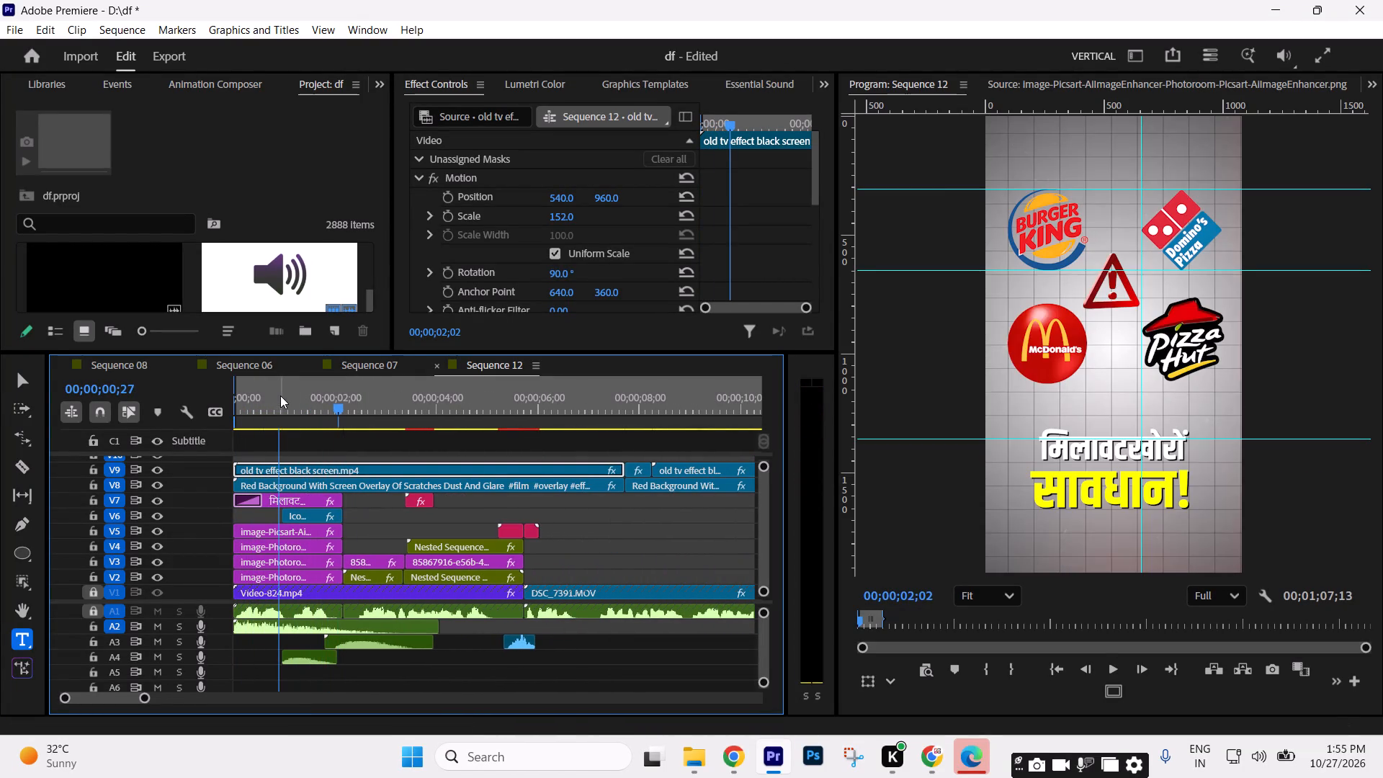
pyautogui.click(297, 498)
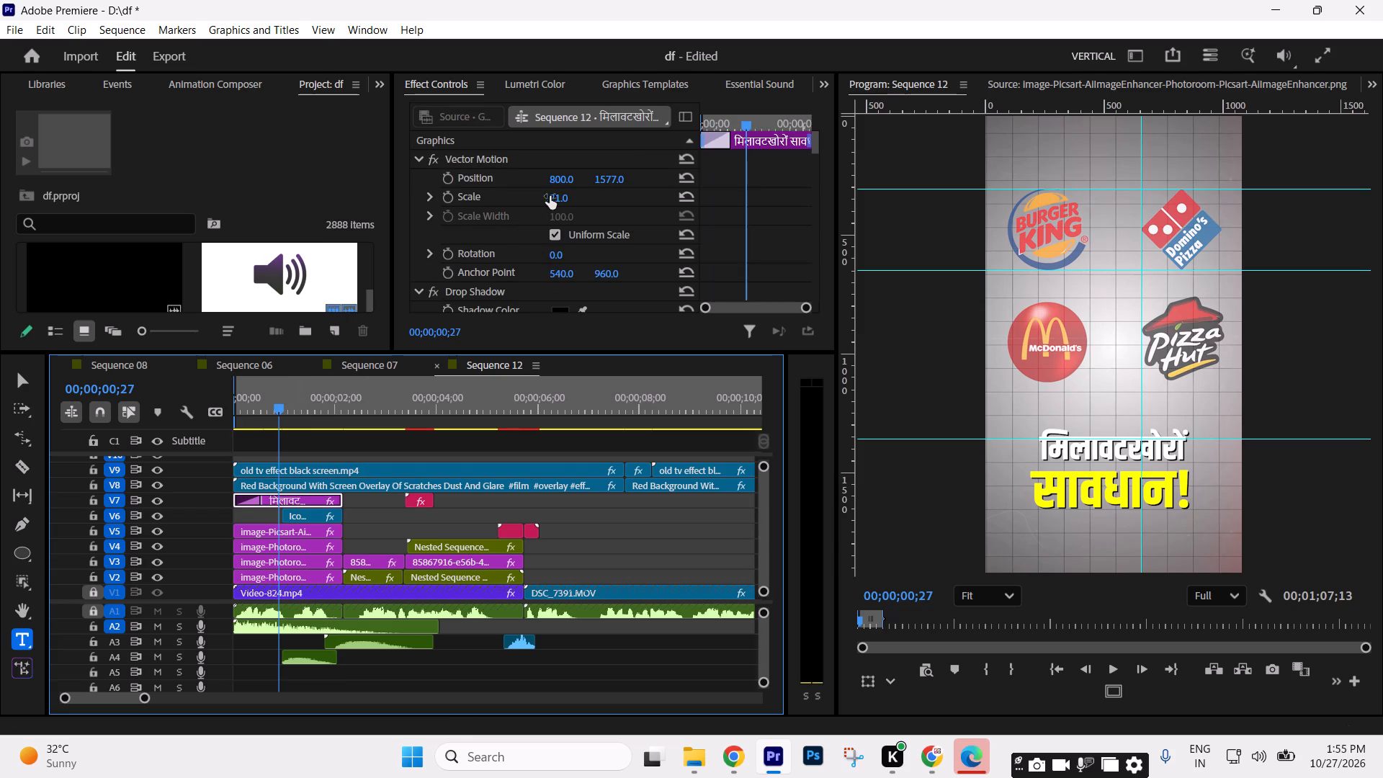
pyautogui.click(558, 196)
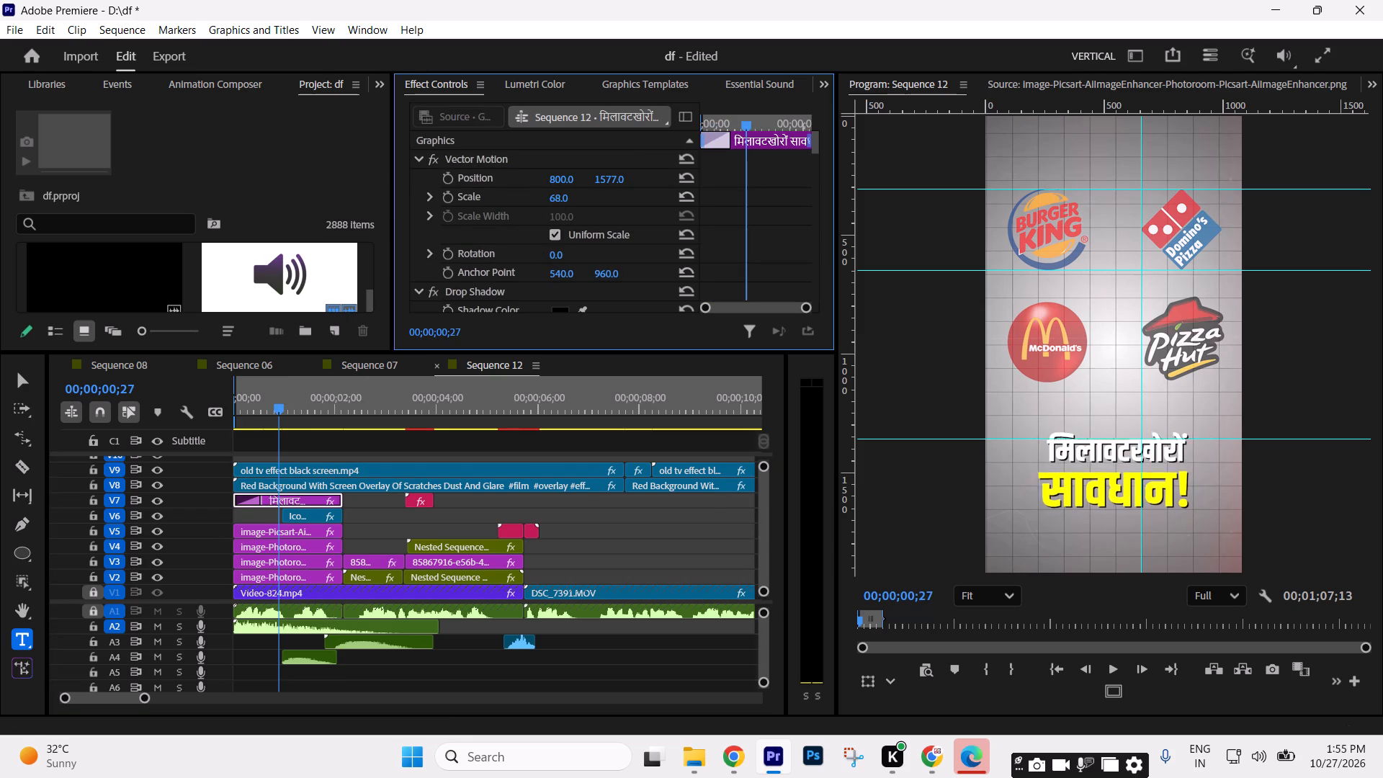
pyautogui.moveTo(560, 179); pyautogui.dragTo(586, 178)
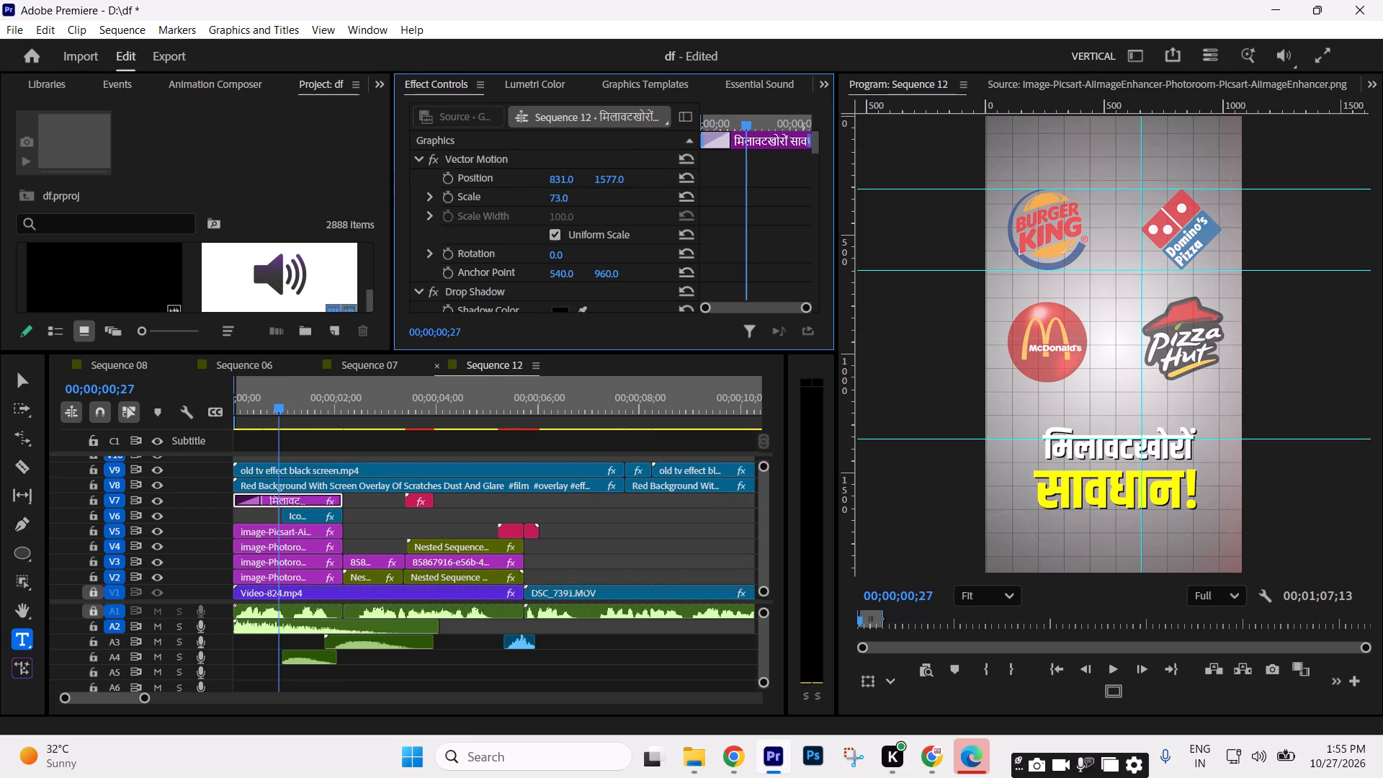
pyautogui.moveTo(586, 178); pyautogui.dragTo(580, 178)
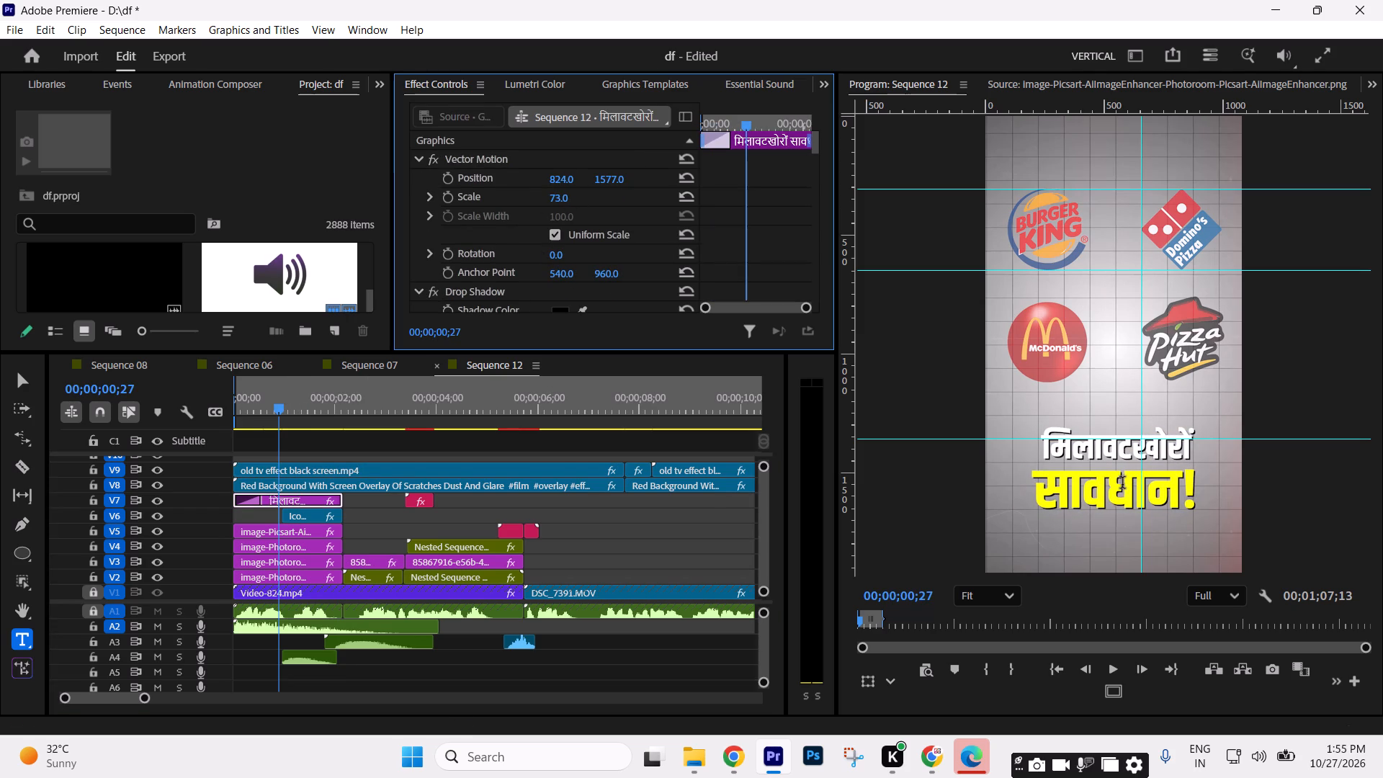
# Insert a space before सावधान! on the title's second line.
pyautogui.click(1122, 484)
pyautogui.hotkey('ctrl', 'a')
pyautogui.click(1042, 444)
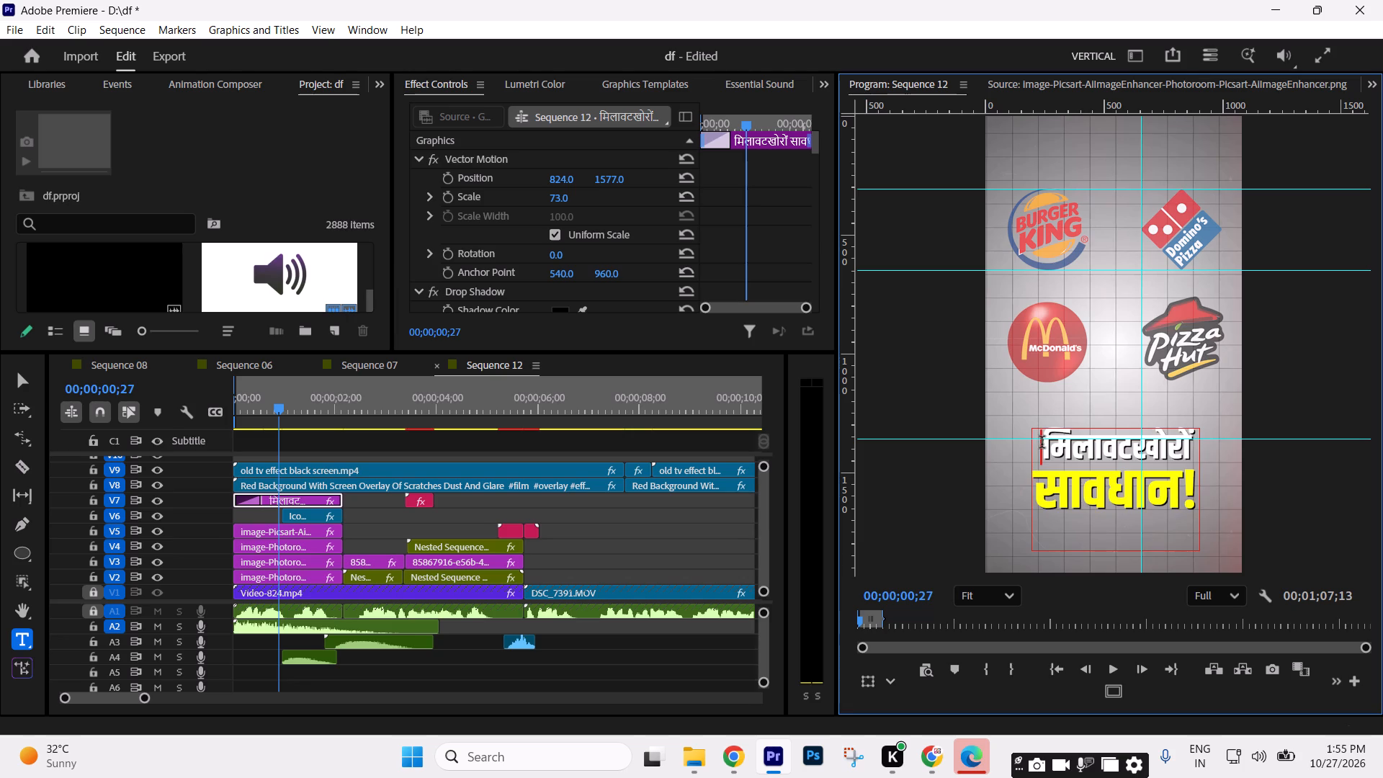
pyautogui.press('BackSpace')
pyautogui.press('BackSpace')
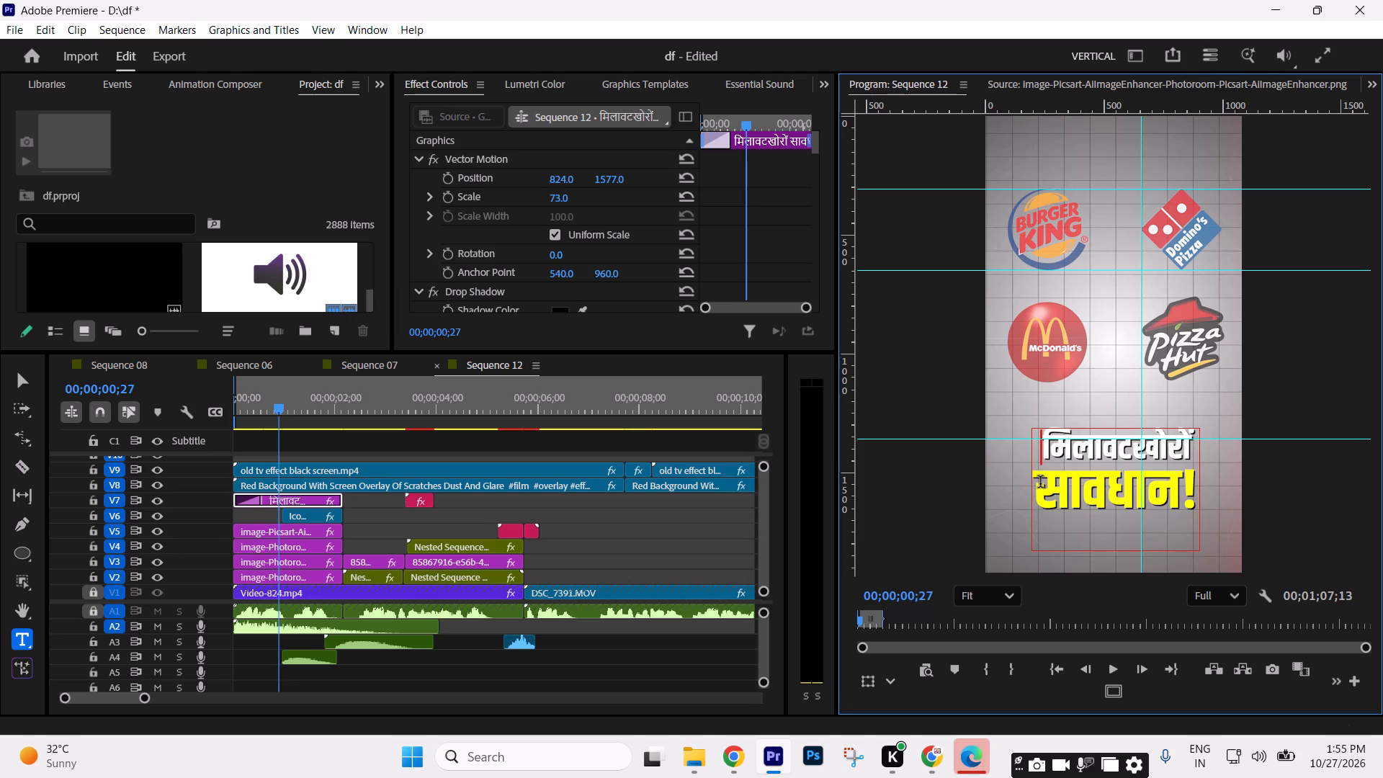
pyautogui.click(1039, 483)
pyautogui.press('space')
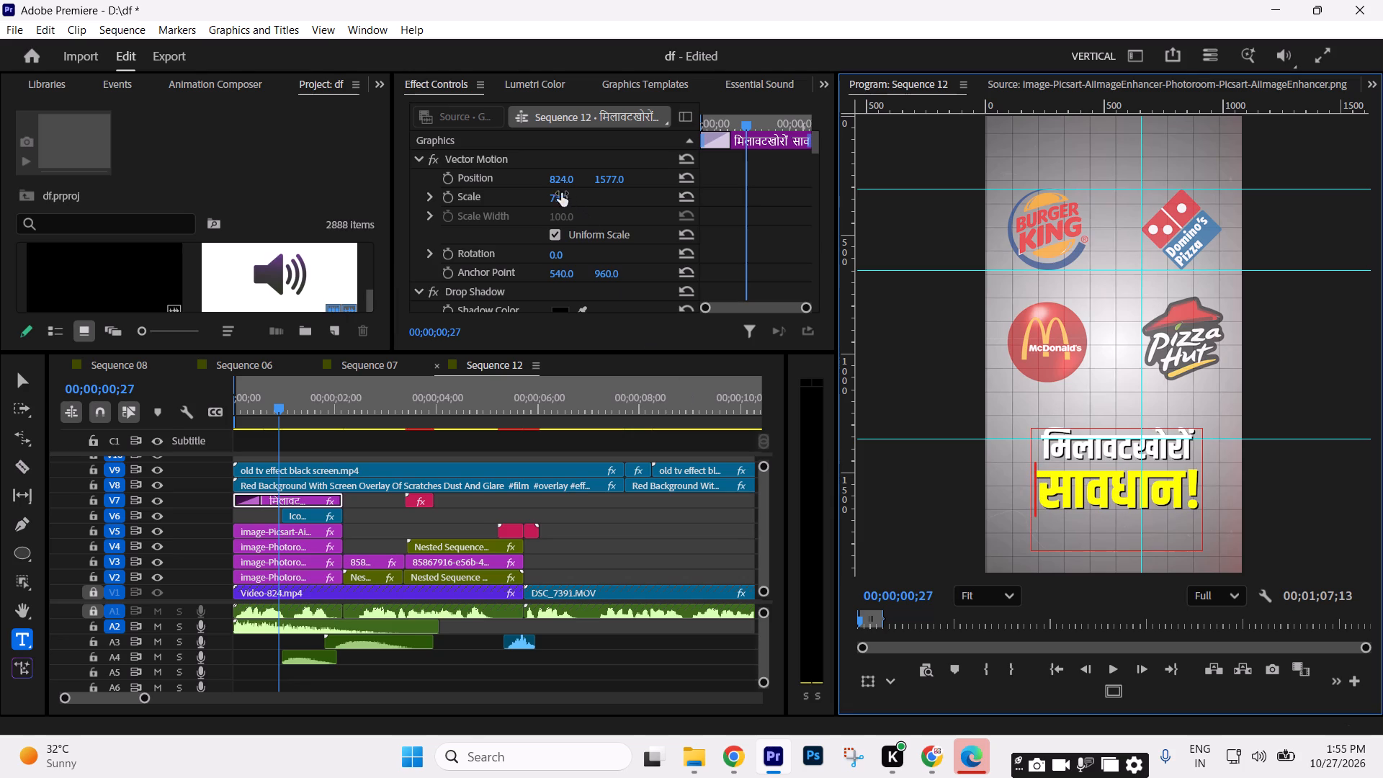
# Set the मिलावटखोरों सावधान! title's position to 825, 1567.
pyautogui.moveTo(567, 179); pyautogui.dragTo(572, 186)
pyautogui.moveTo(610, 174); pyautogui.dragTo(613, 194)
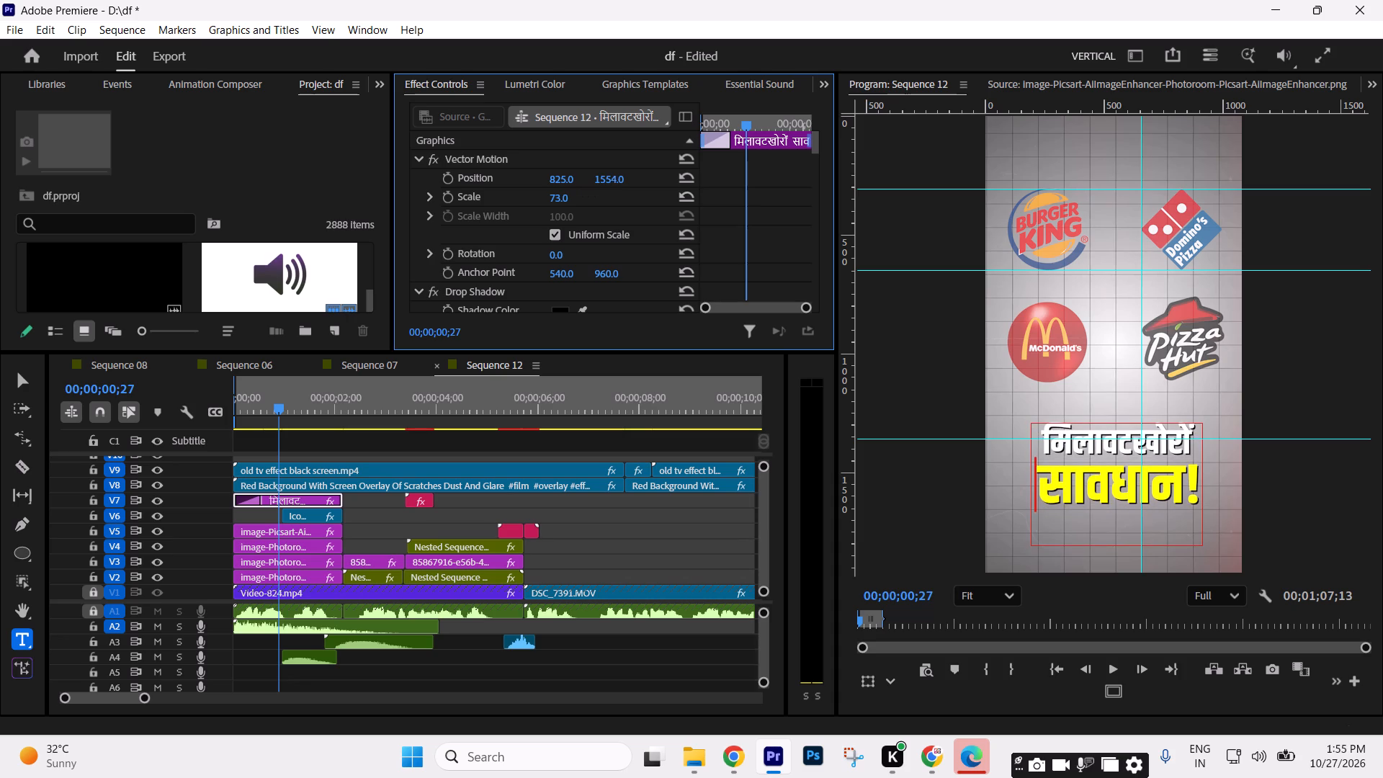
pyautogui.moveTo(613, 194); pyautogui.dragTo(602, 179)
pyautogui.click(643, 538)
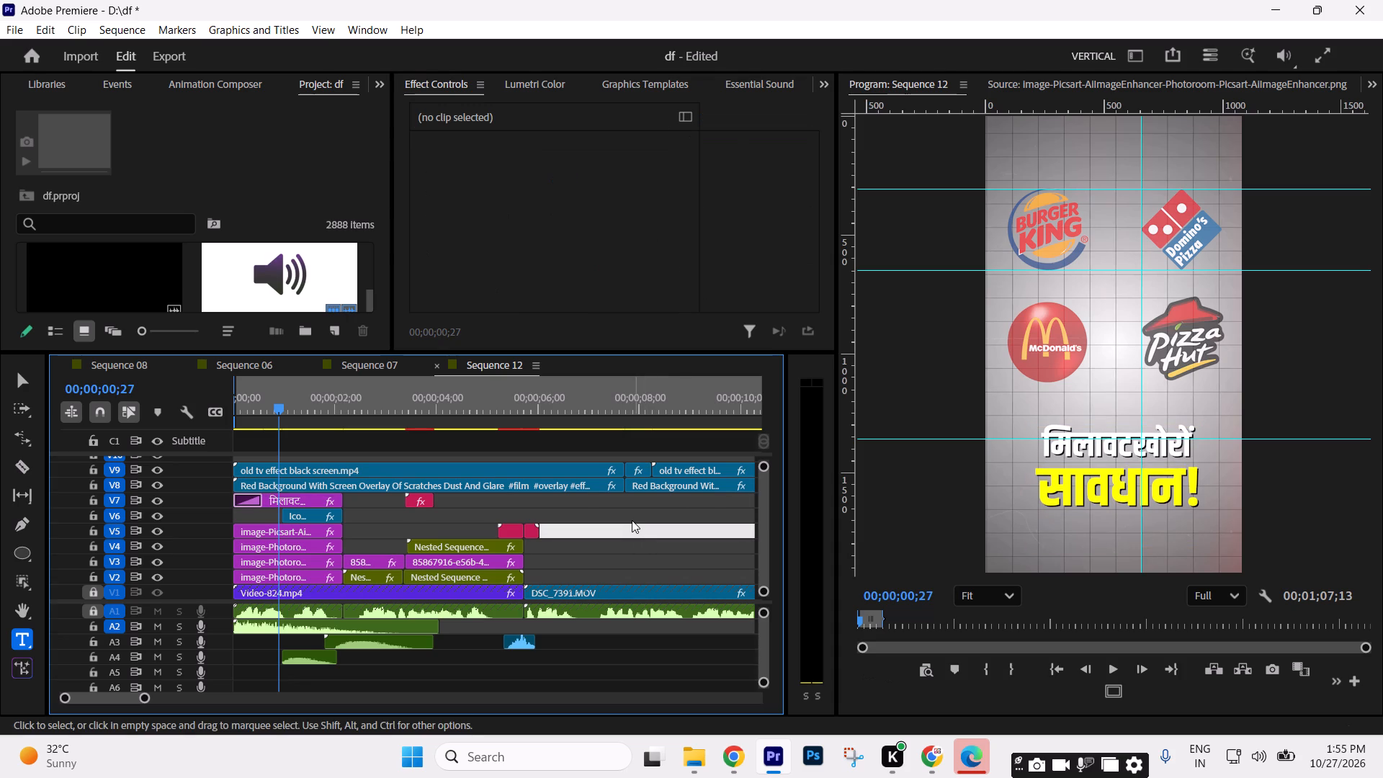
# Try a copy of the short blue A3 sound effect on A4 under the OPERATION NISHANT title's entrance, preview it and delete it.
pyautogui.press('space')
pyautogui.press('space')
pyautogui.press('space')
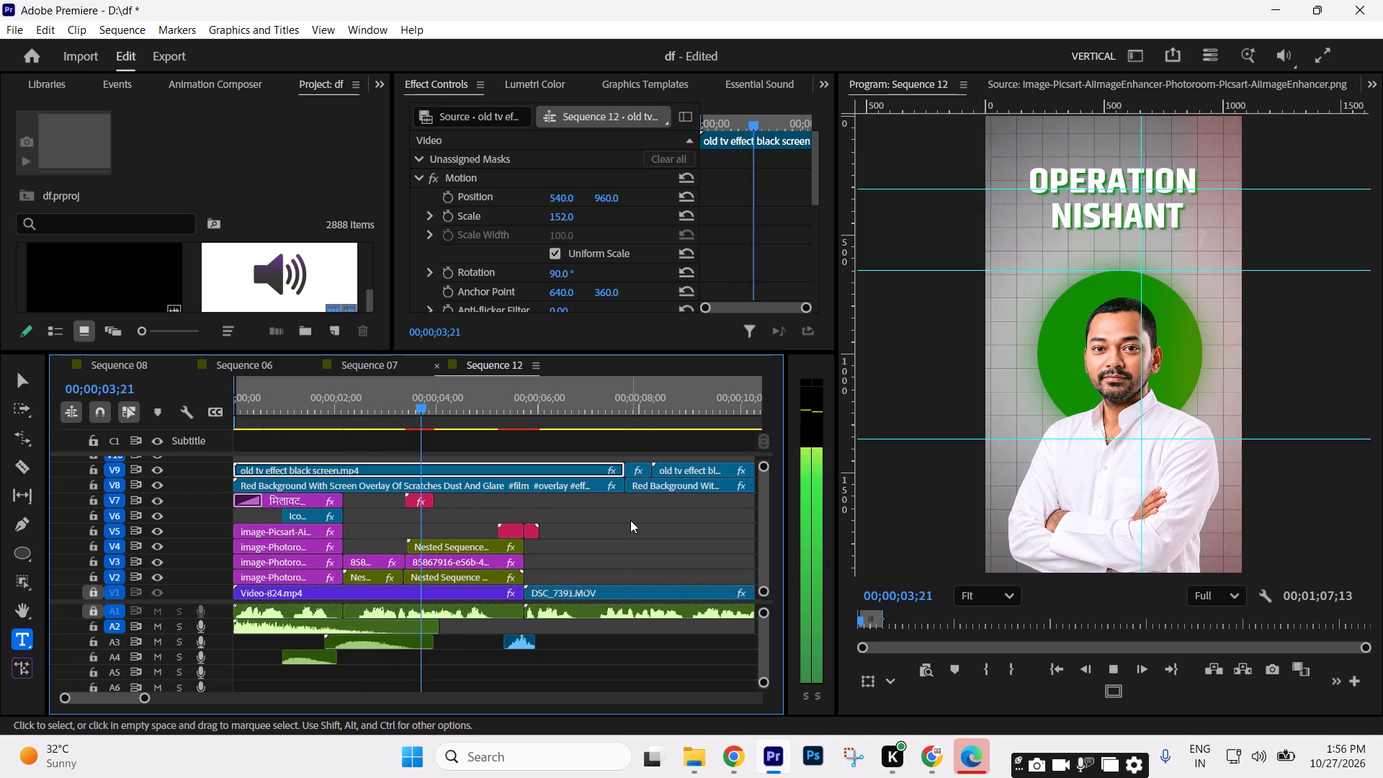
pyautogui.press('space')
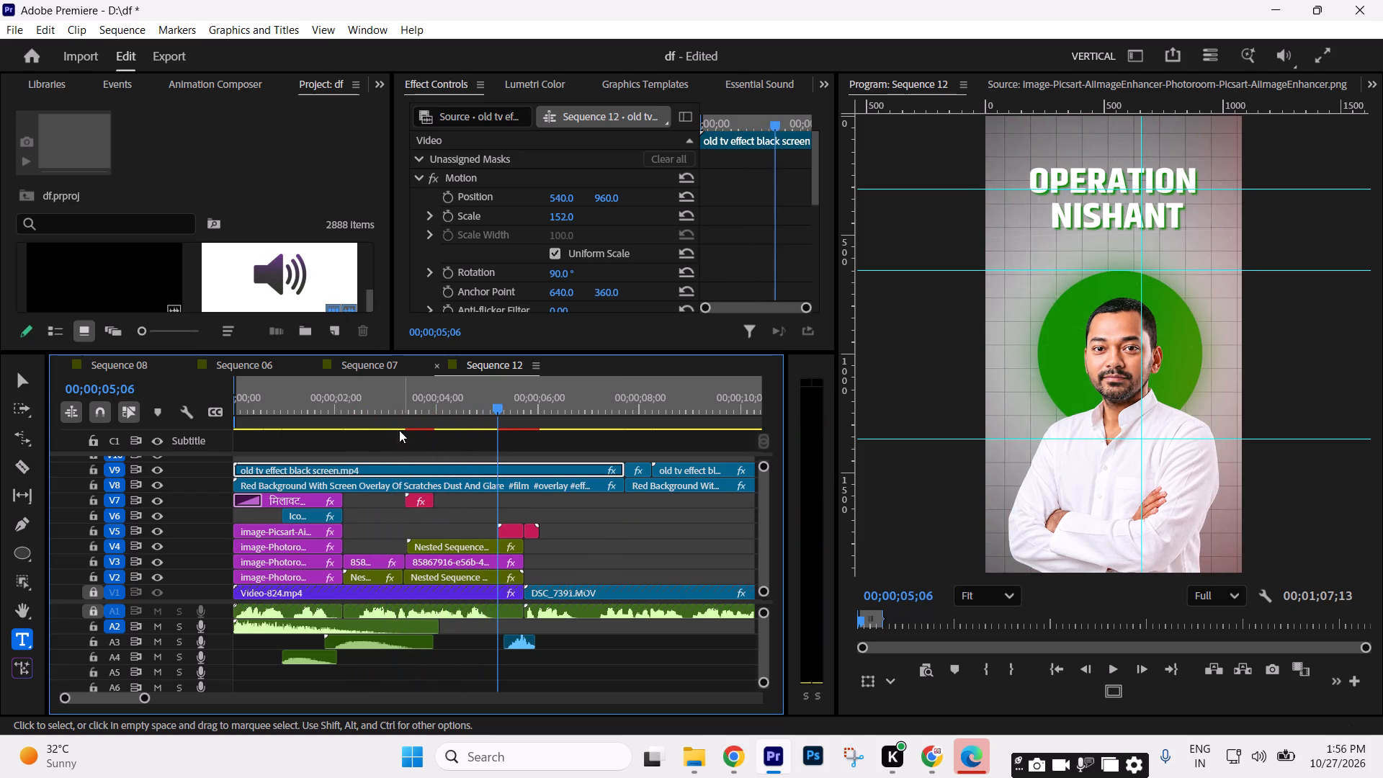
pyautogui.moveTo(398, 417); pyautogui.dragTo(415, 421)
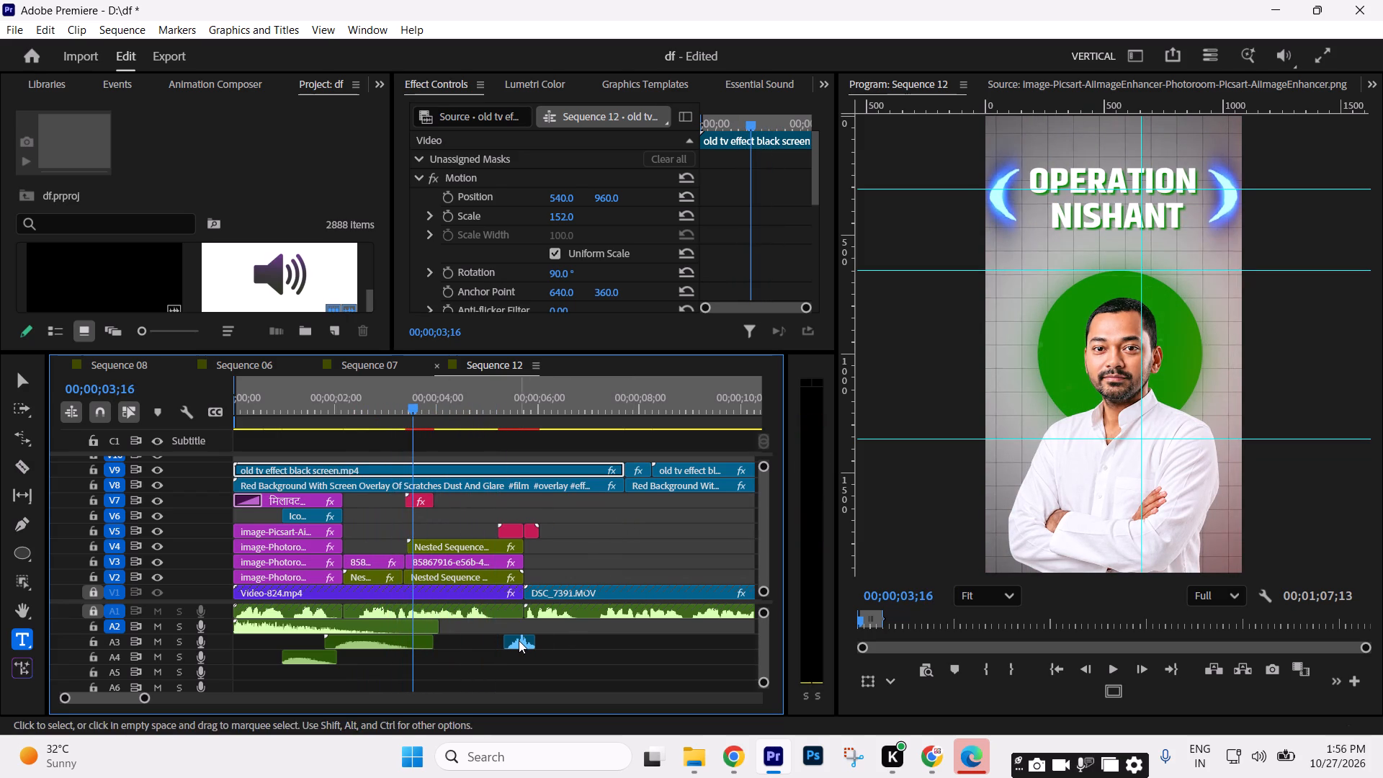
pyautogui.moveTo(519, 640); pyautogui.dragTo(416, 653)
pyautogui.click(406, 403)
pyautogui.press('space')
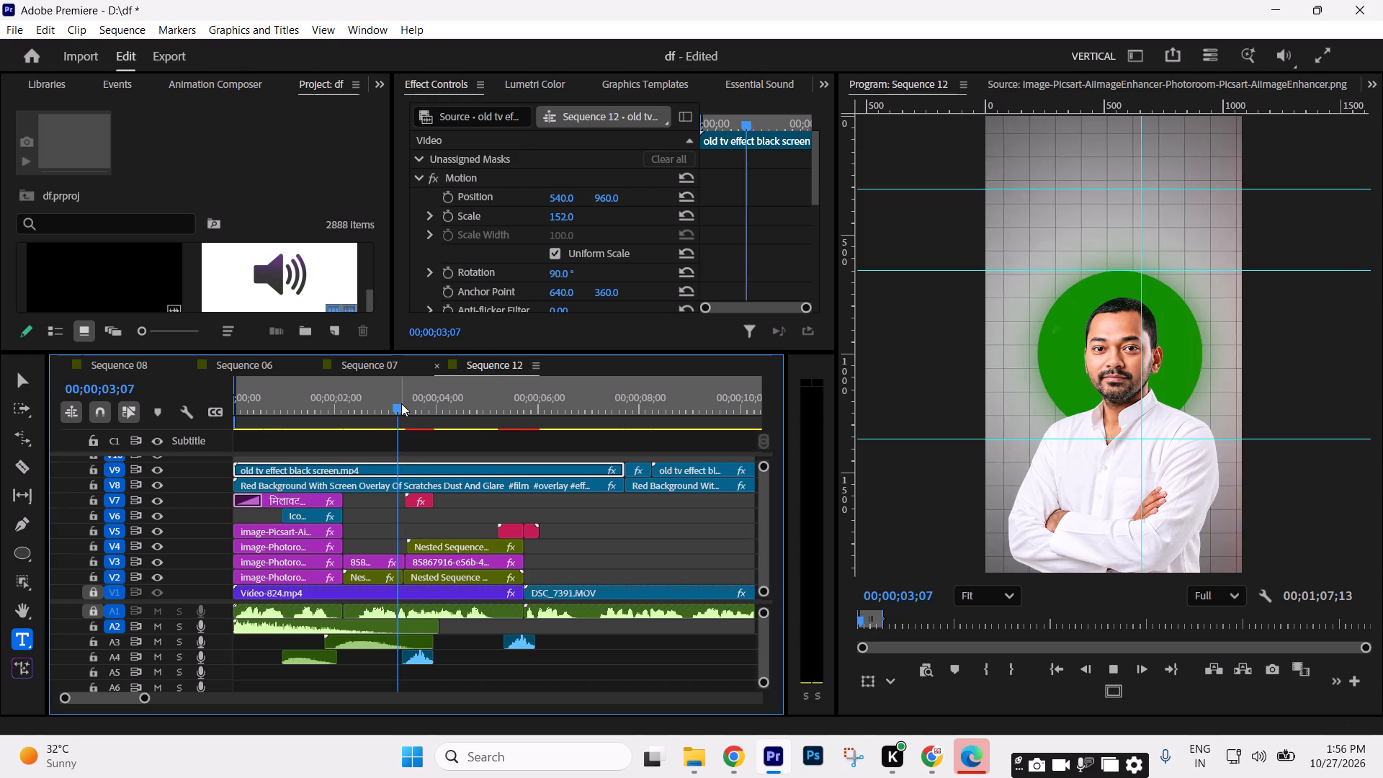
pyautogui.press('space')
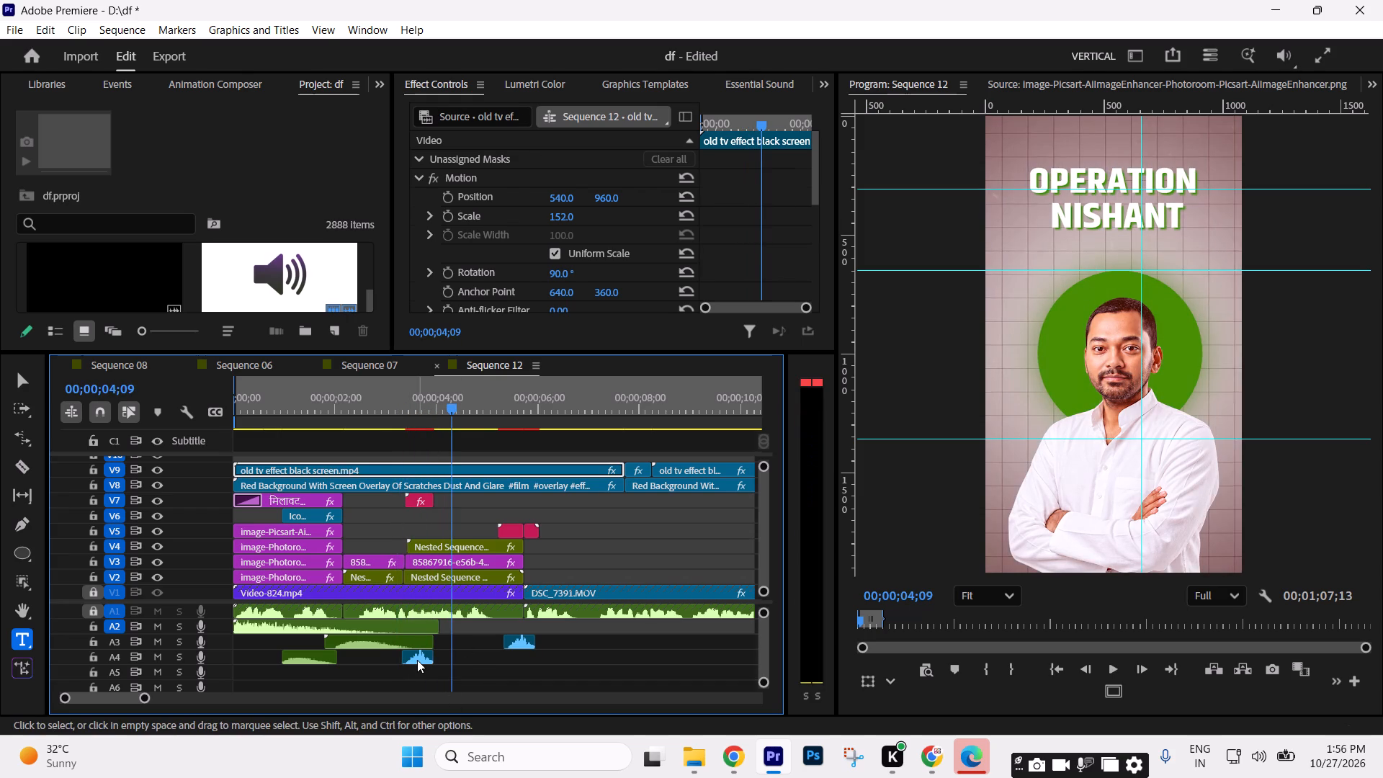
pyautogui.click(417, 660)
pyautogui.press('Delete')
# Copy an ES_Whooshs sound effect from A2 onto A4 under the start of the OPERATION NISHANT title.
pyautogui.press('-')
pyautogui.press('-')
pyautogui.press('-')
pyautogui.press('-')
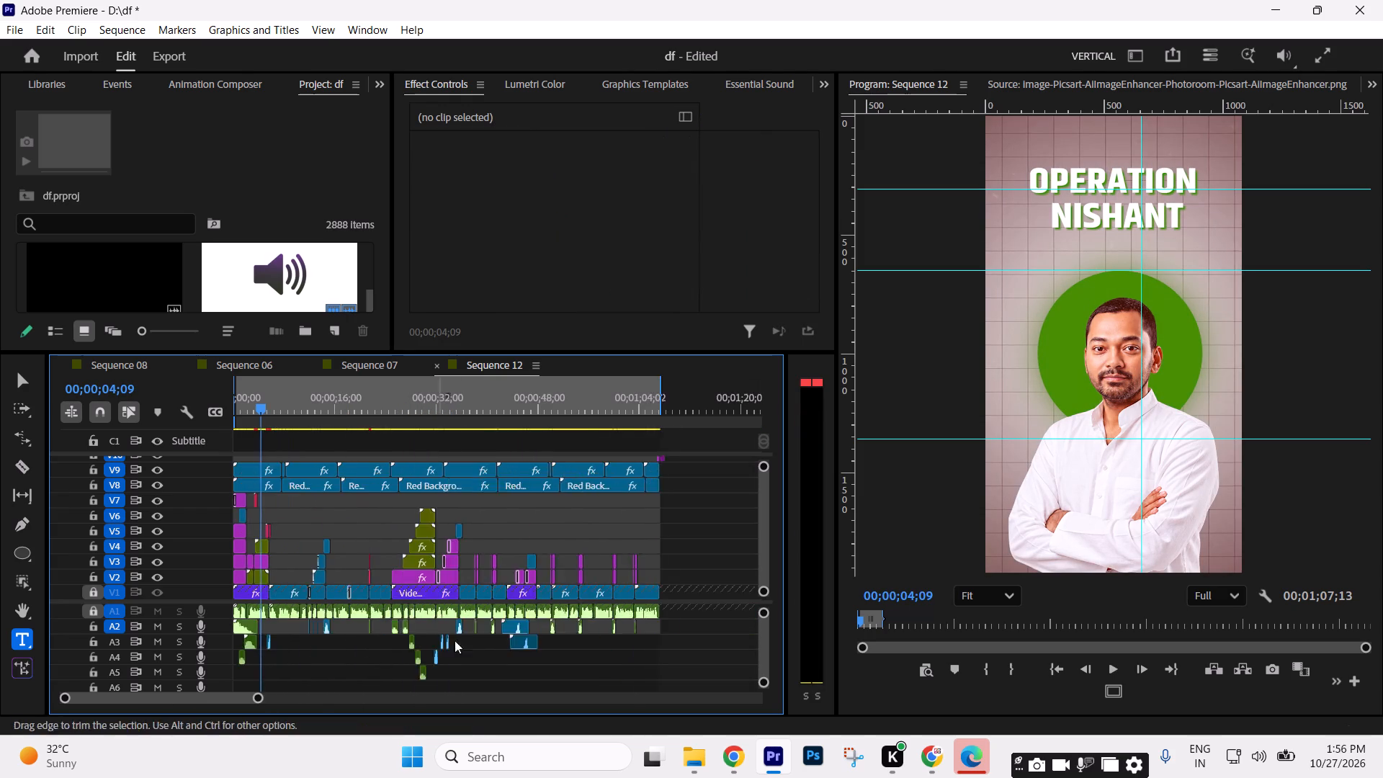
pyautogui.write('==')
pyautogui.moveTo(558, 628); pyautogui.dragTo(281, 662)
pyautogui.click(274, 403)
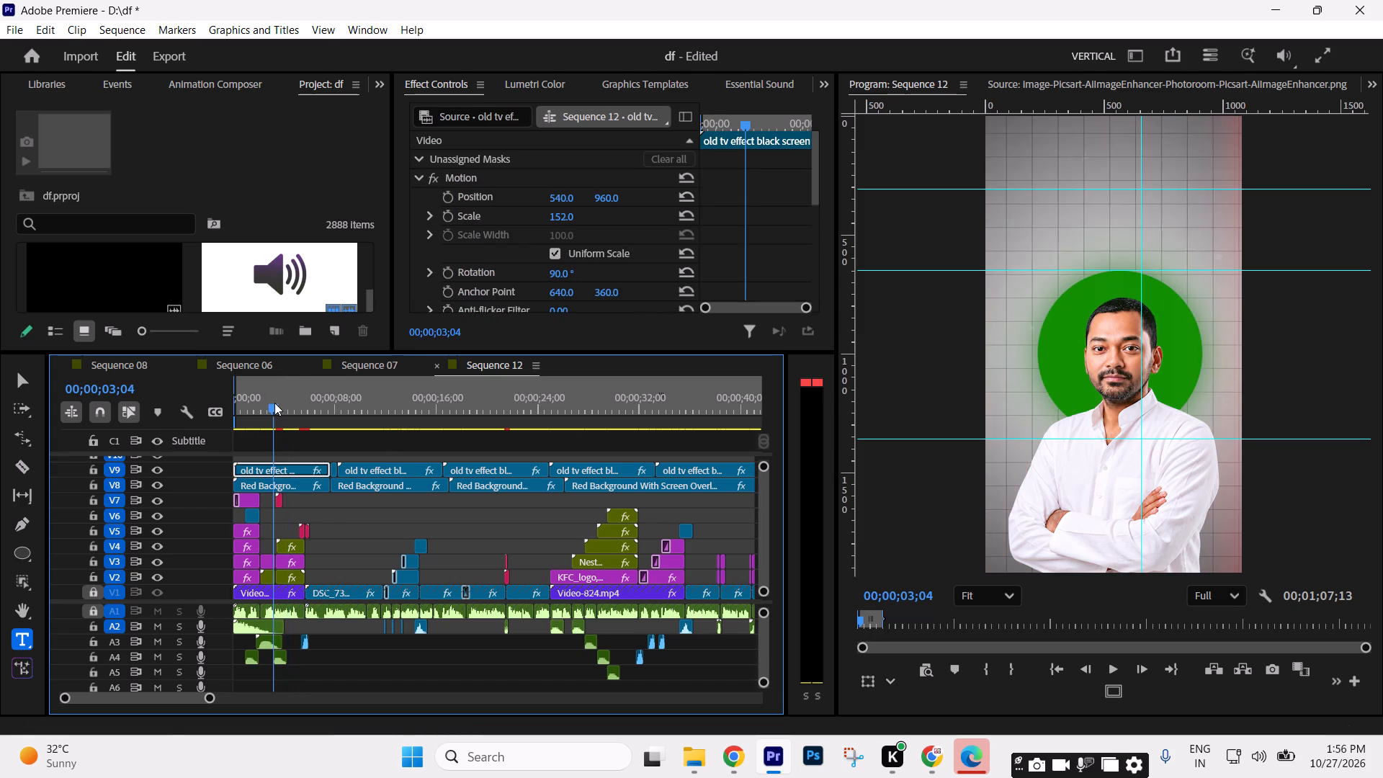
# Shift the copied whoosh on A4 slightly later so it starts at 00;00;03;07, and preview it.
pyautogui.moveTo(211, 700); pyautogui.dragTo(120, 693)
pyautogui.press('space')
pyautogui.press('space')
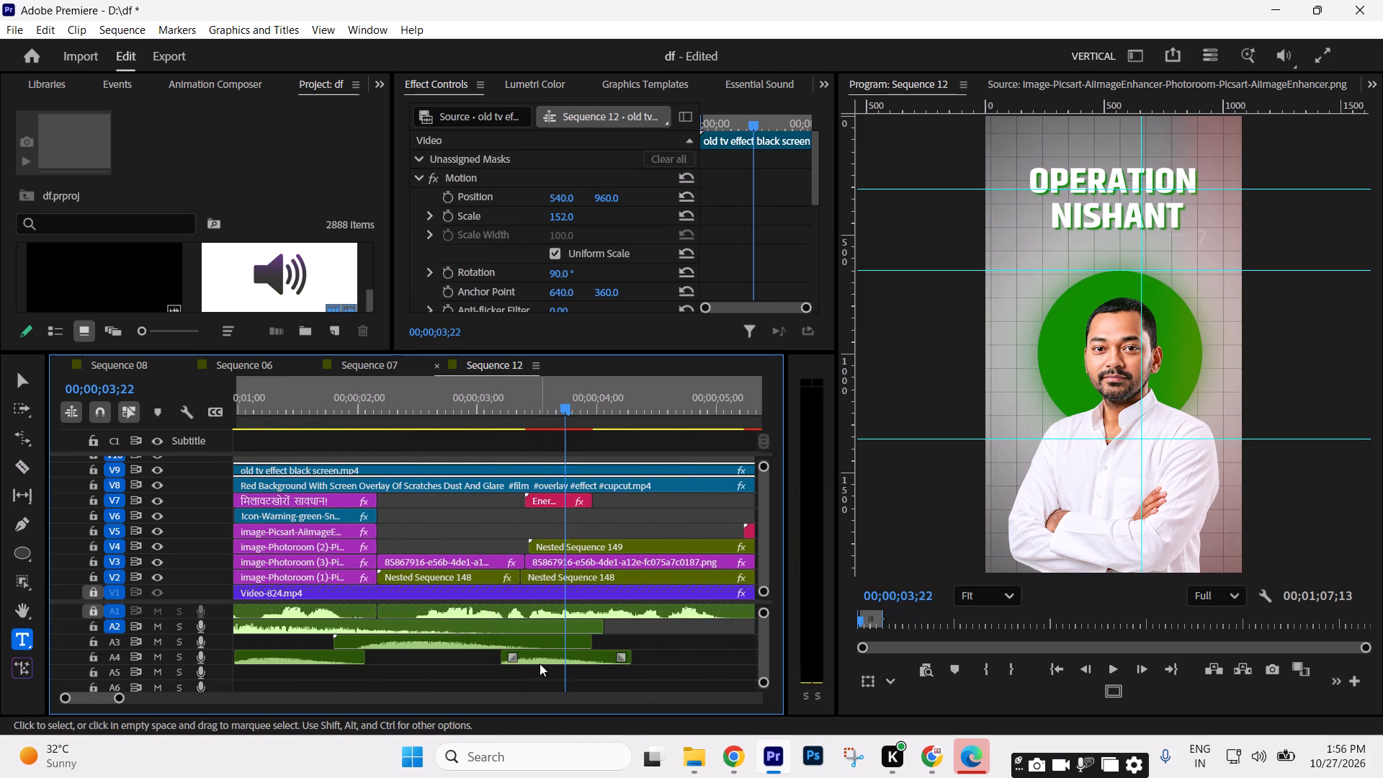
pyautogui.moveTo(532, 413); pyautogui.dragTo(525, 411)
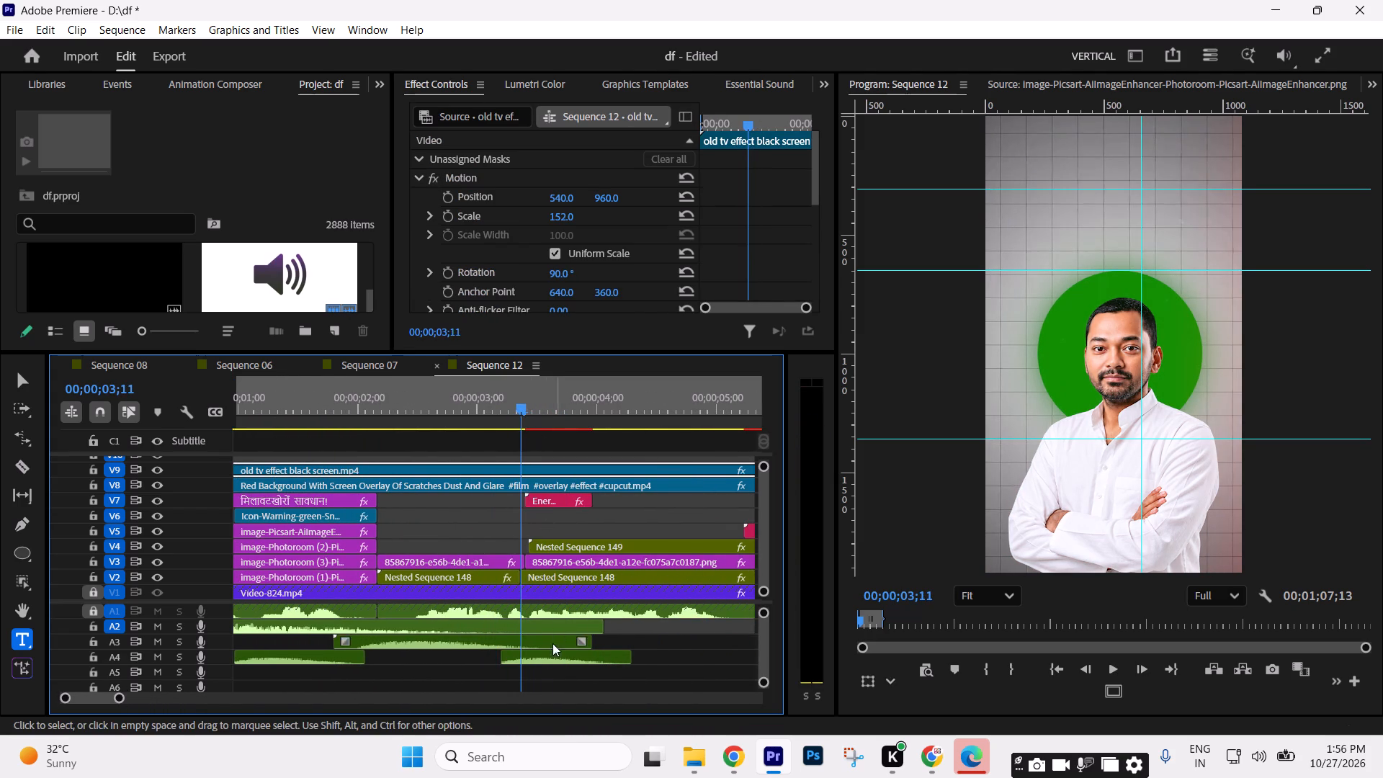
pyautogui.click(543, 662)
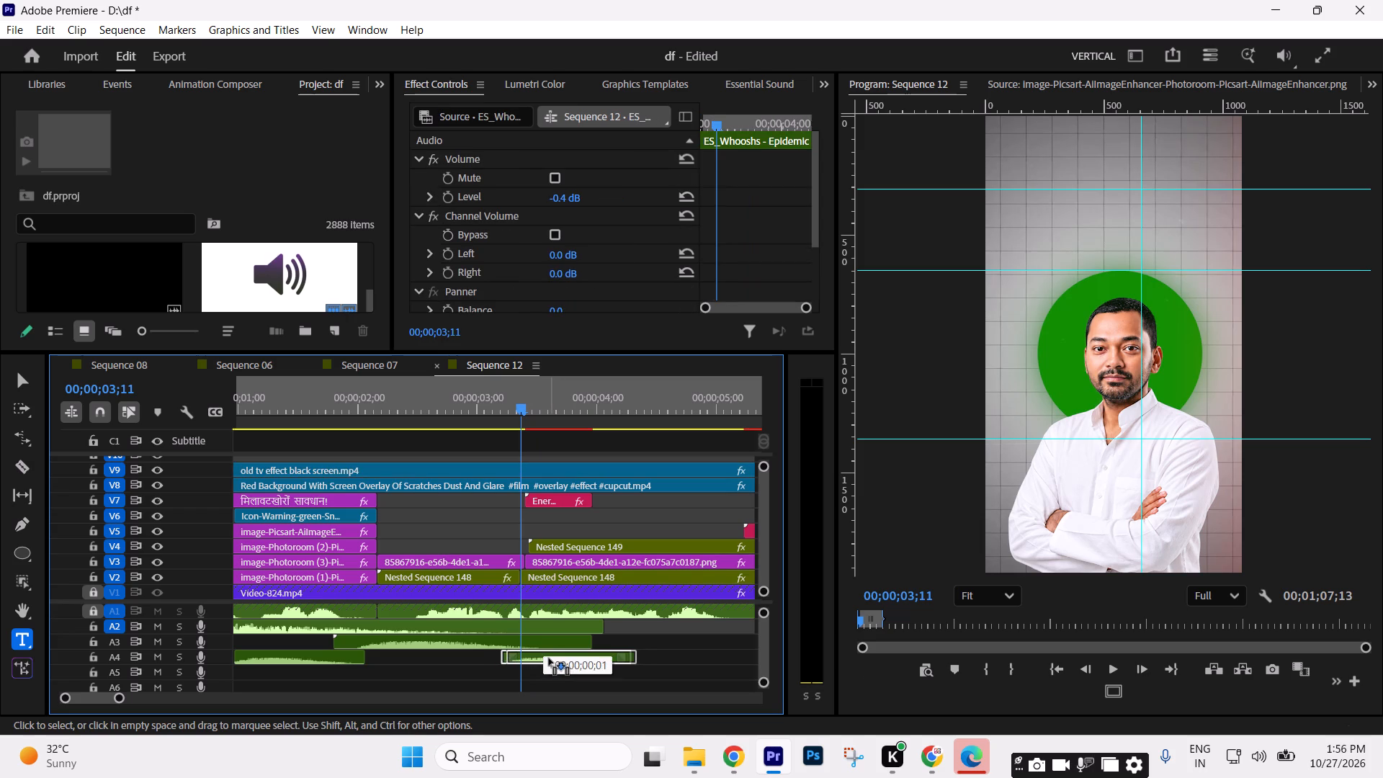
pyautogui.press('space')
pyautogui.press('space')
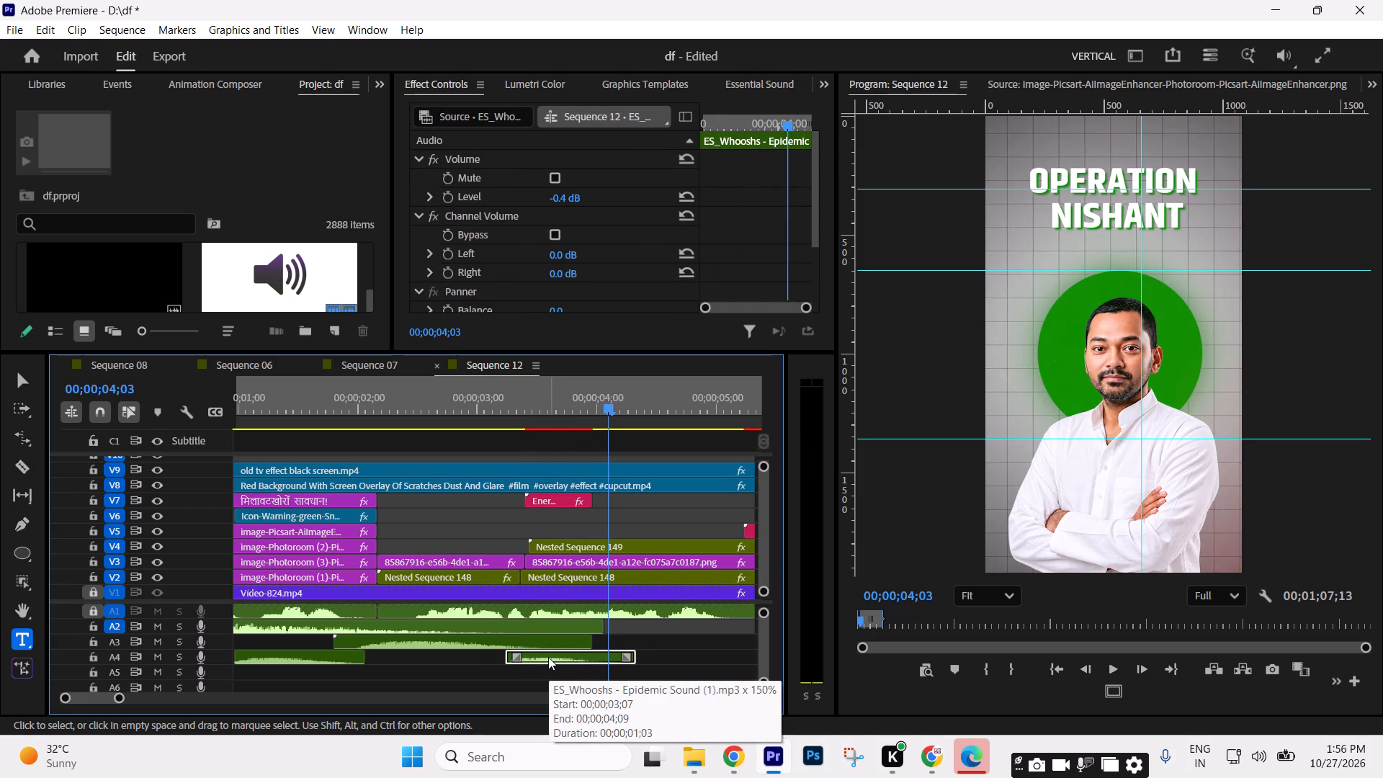
# Duplicate the मिलावटखोरों सावधान! title from V7 onto V5 and place the copy directly after the opening logo clips.
pyautogui.write('---=')
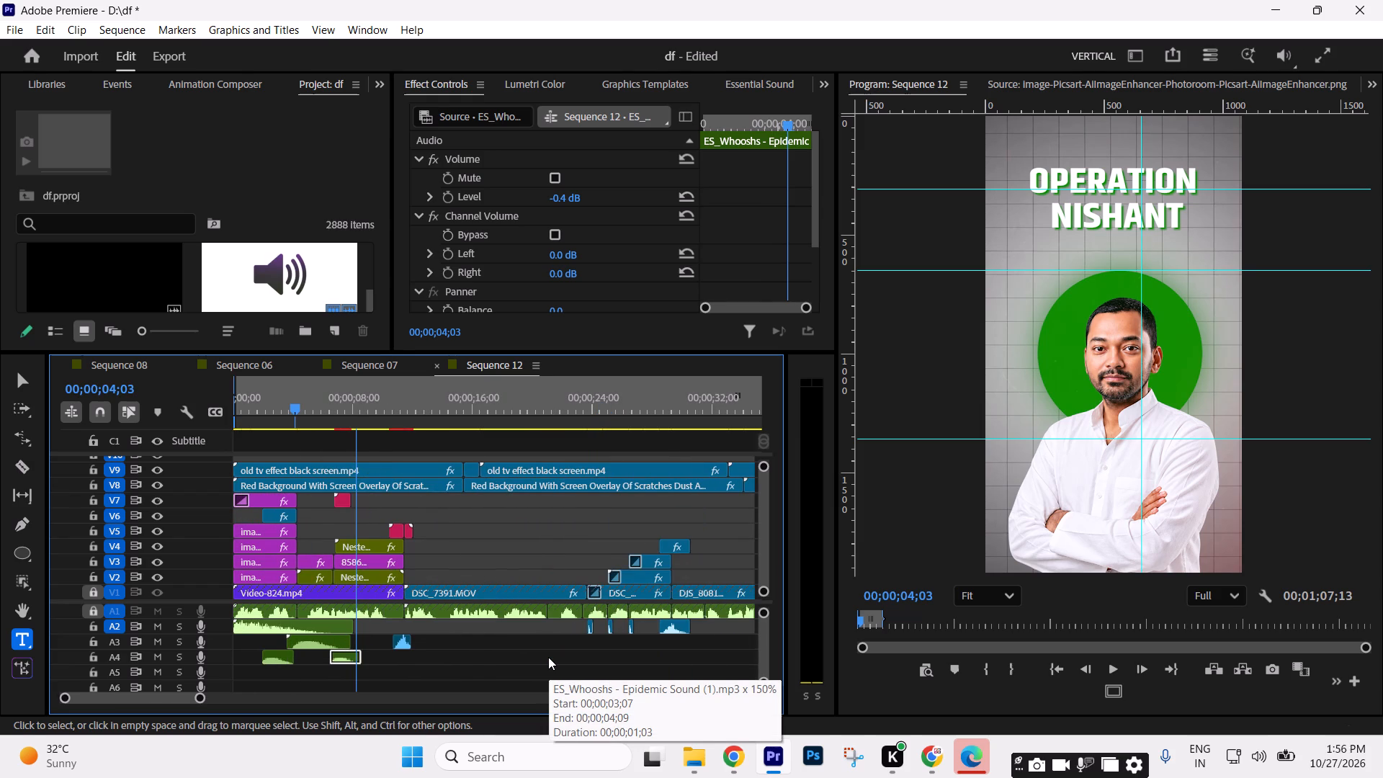
pyautogui.click(273, 414)
pyautogui.press('space')
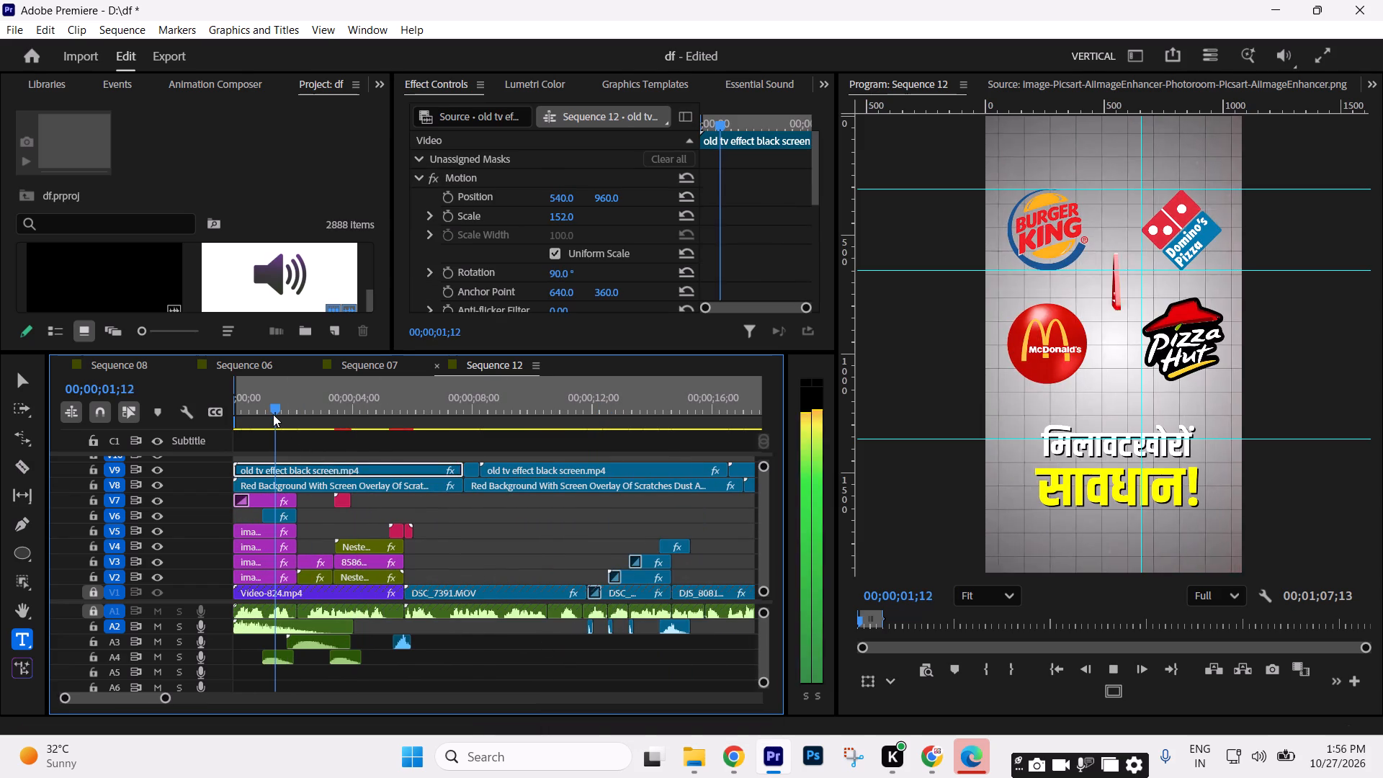
pyautogui.press('space')
pyautogui.moveTo(269, 498); pyautogui.dragTo(348, 524)
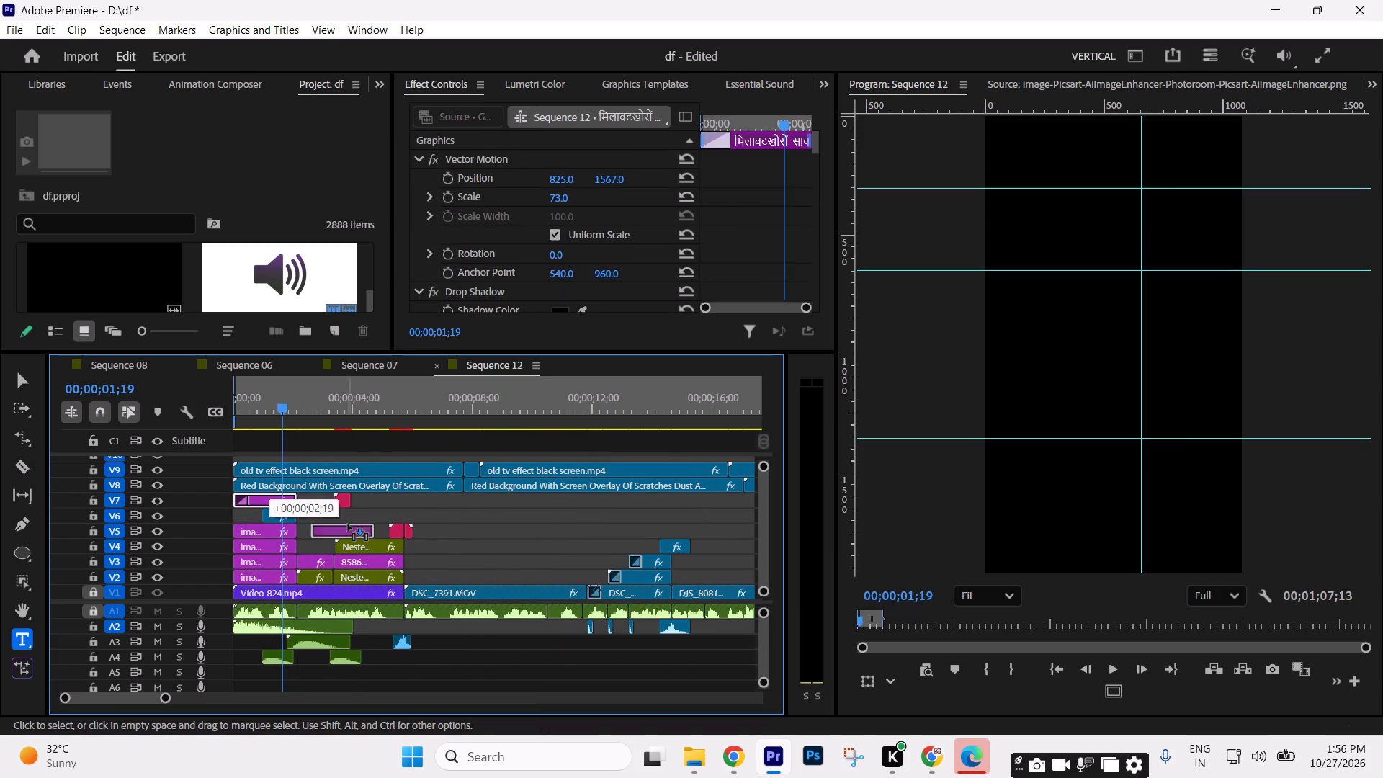
pyautogui.moveTo(348, 524); pyautogui.dragTo(350, 525)
pyautogui.moveTo(362, 526); pyautogui.dragTo(342, 527)
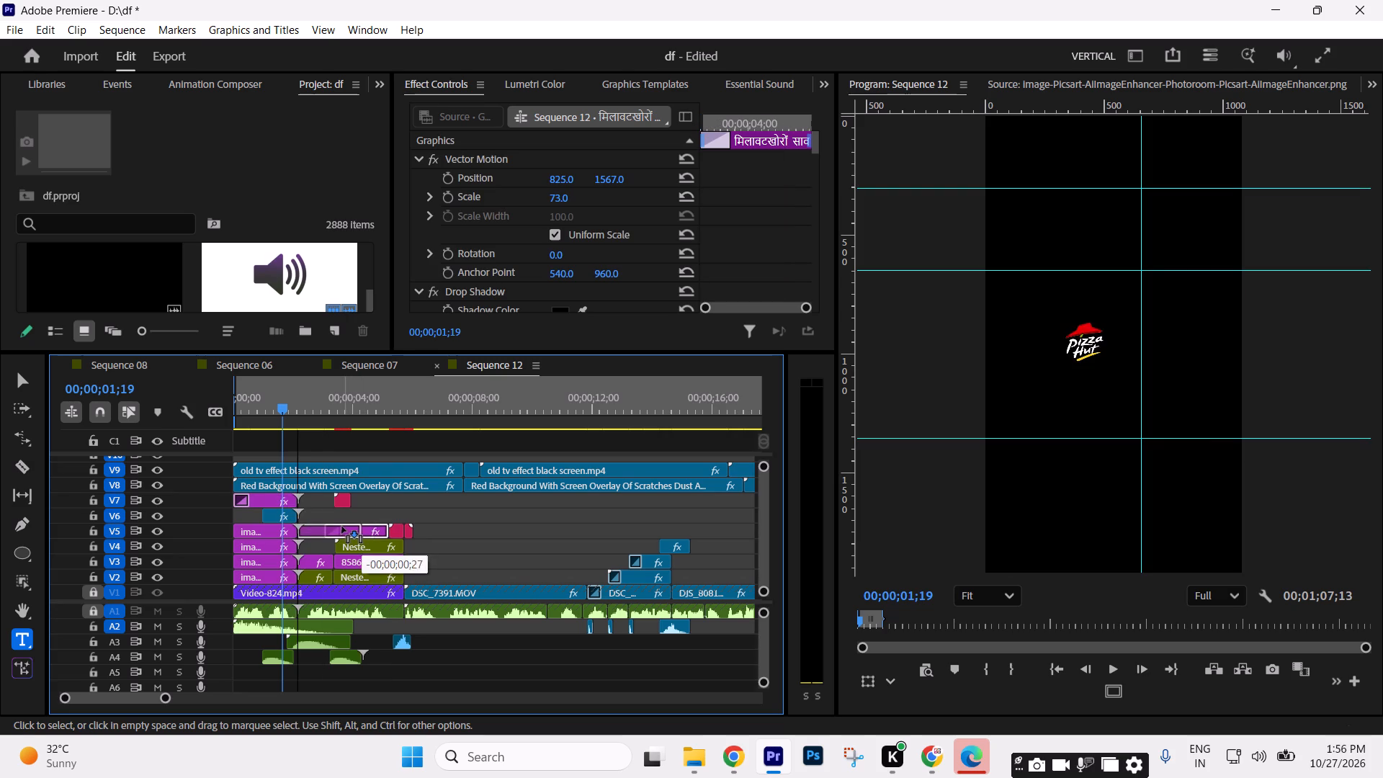
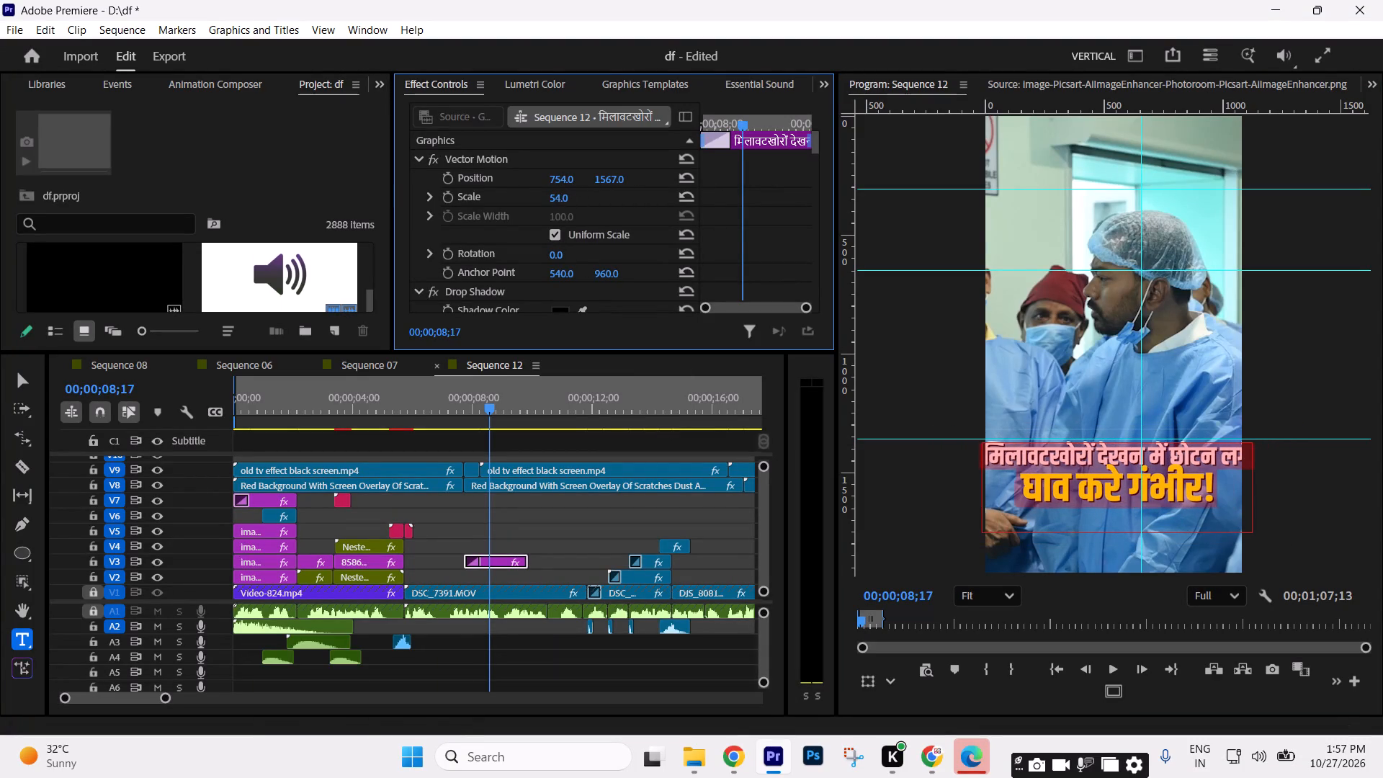
# Scale the मिलावटखोरों देखन में छोटन लगे title to 49, set its horizontal position to 720, and loosen its line spacing slightly.
pyautogui.moveTo(565, 176); pyautogui.dragTo(564, 176)
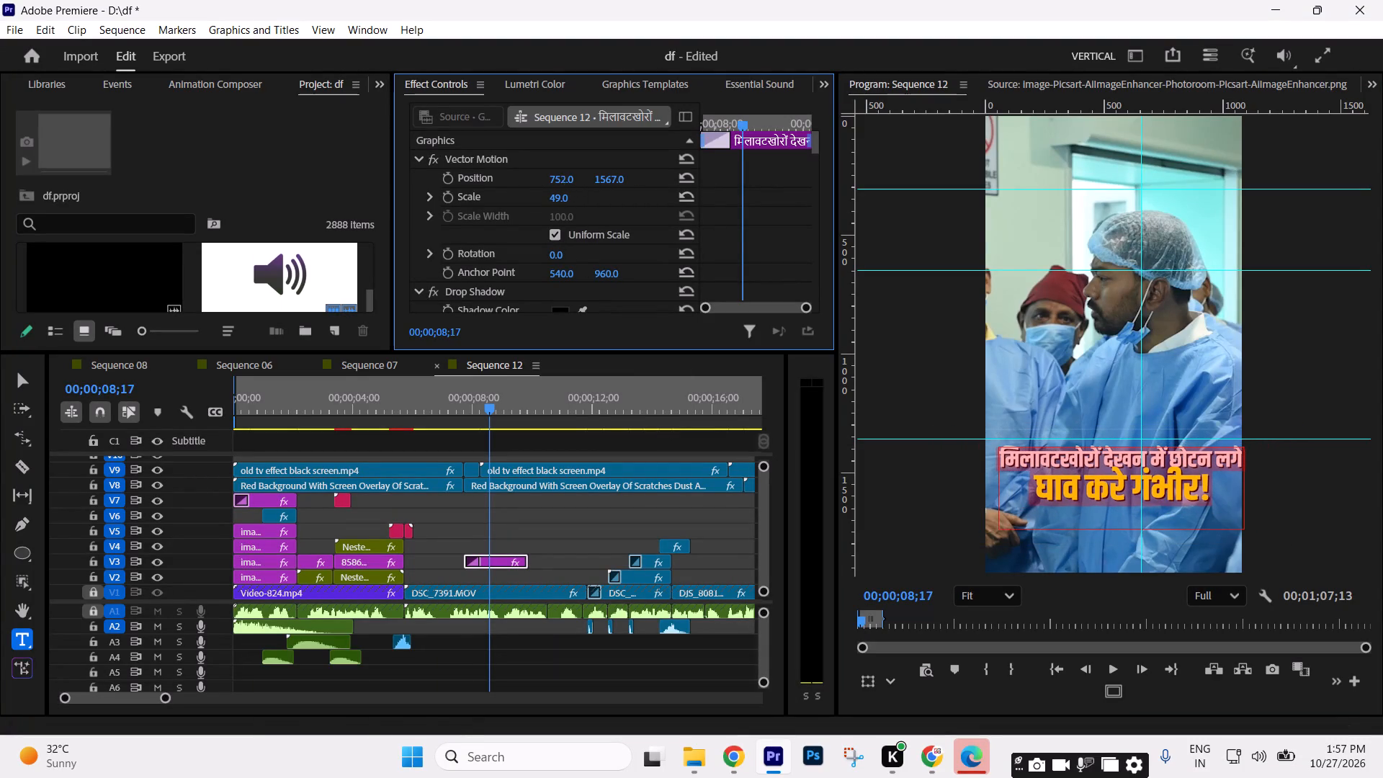
pyautogui.moveTo(564, 176); pyautogui.dragTo(535, 188)
pyautogui.scroll(-5, 770, 235)
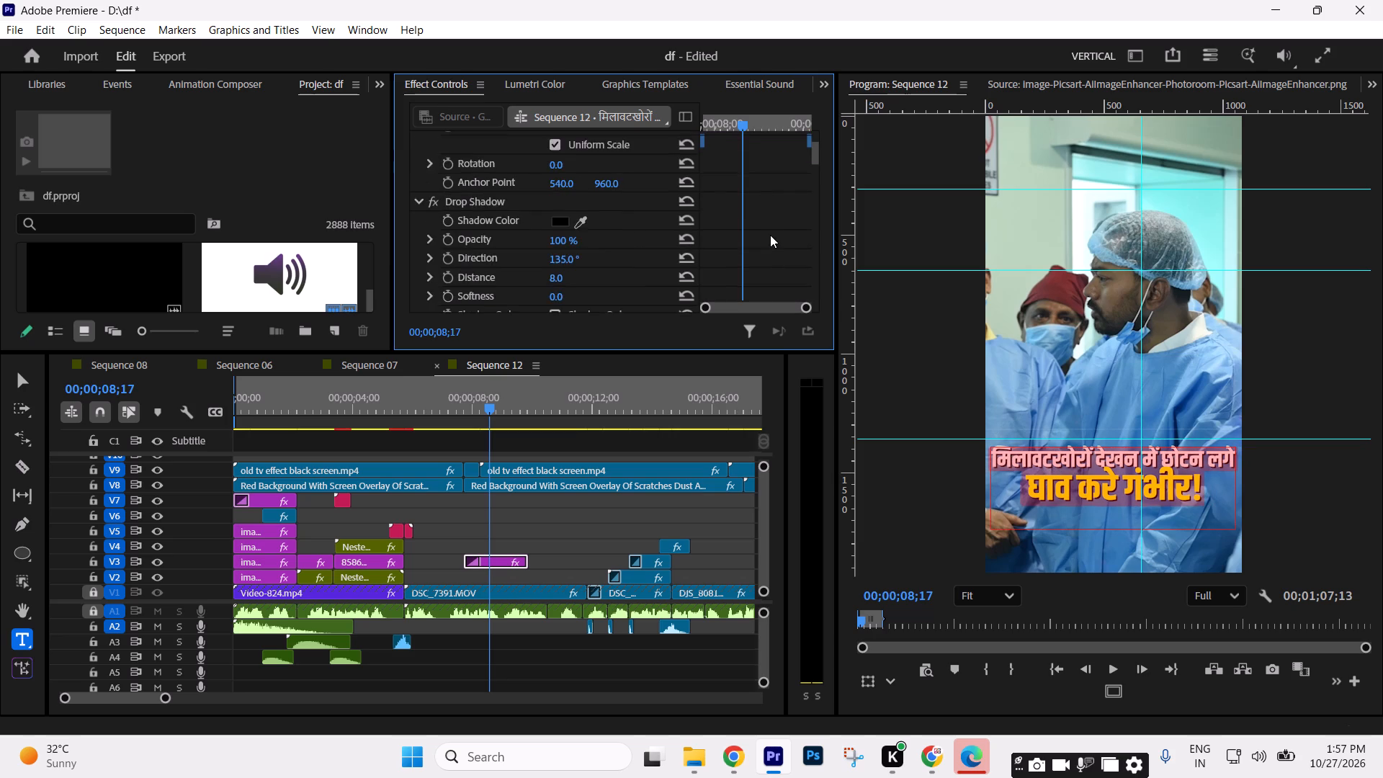
pyautogui.scroll(-16, 770, 235)
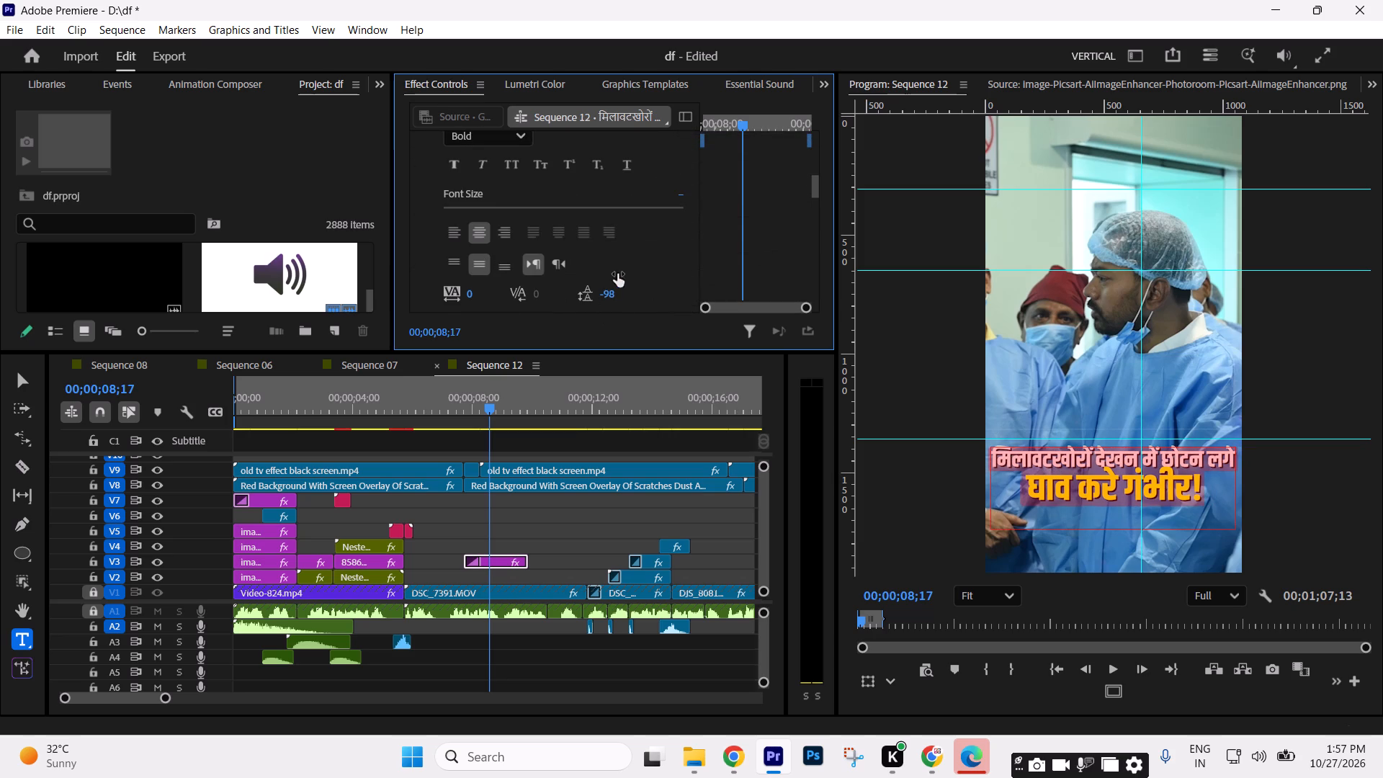
pyautogui.moveTo(617, 274); pyautogui.dragTo(655, 269)
# Extend the end of the मिलावटखोरों देखन में छोटन लगे title to about 00;00;10;15, preview it, and move the clip from V3 to V2.
pyautogui.click(583, 523)
pyautogui.press('space')
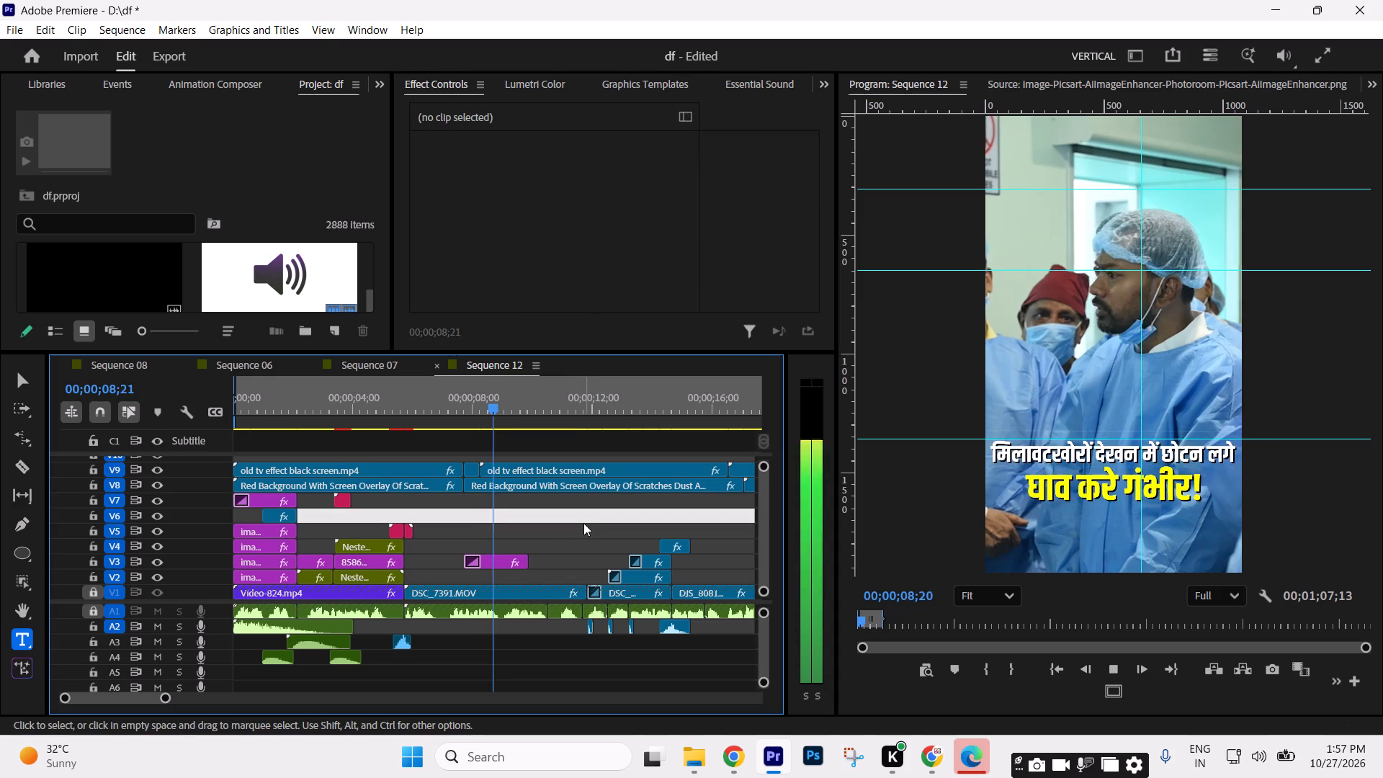
pyautogui.moveTo(533, 564); pyautogui.dragTo(550, 562)
pyautogui.press('space')
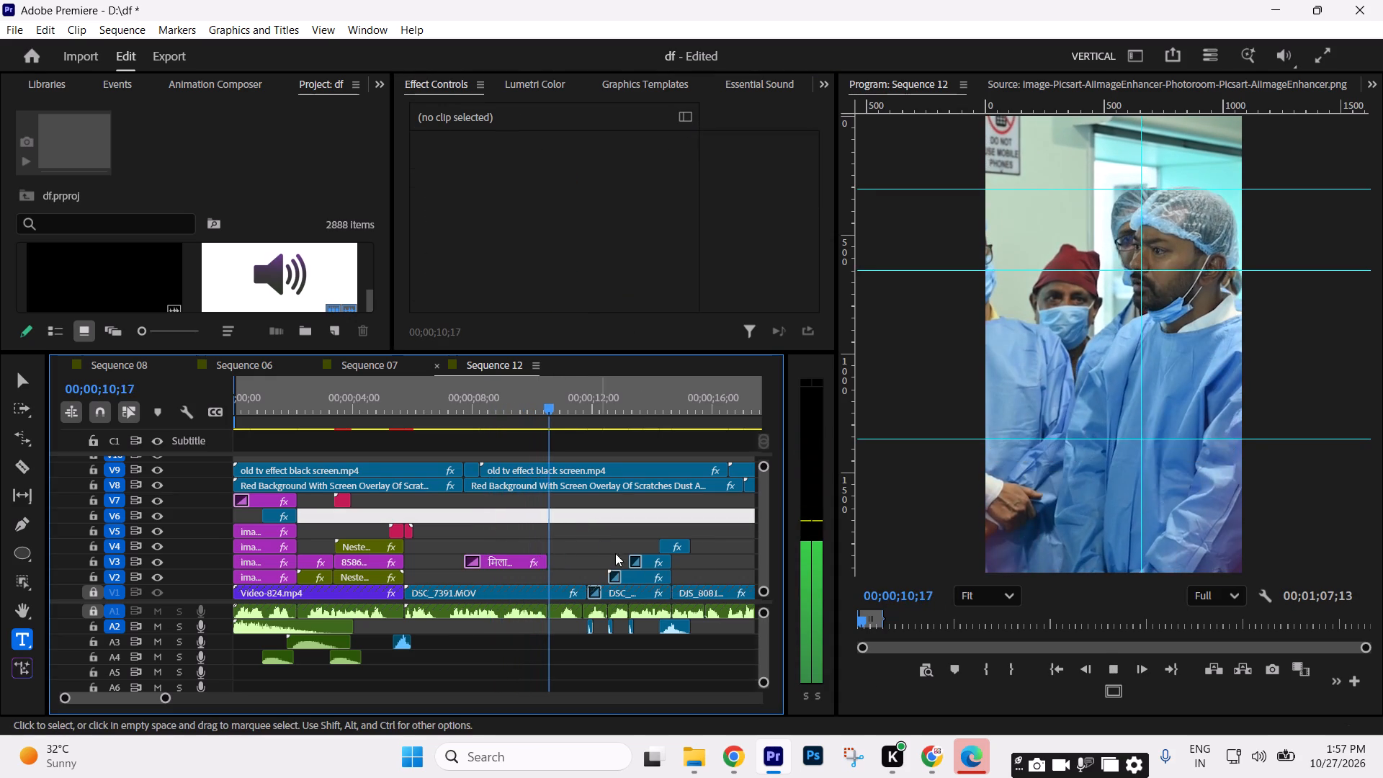
pyautogui.click(513, 403)
pyautogui.press('space')
pyautogui.press('space')
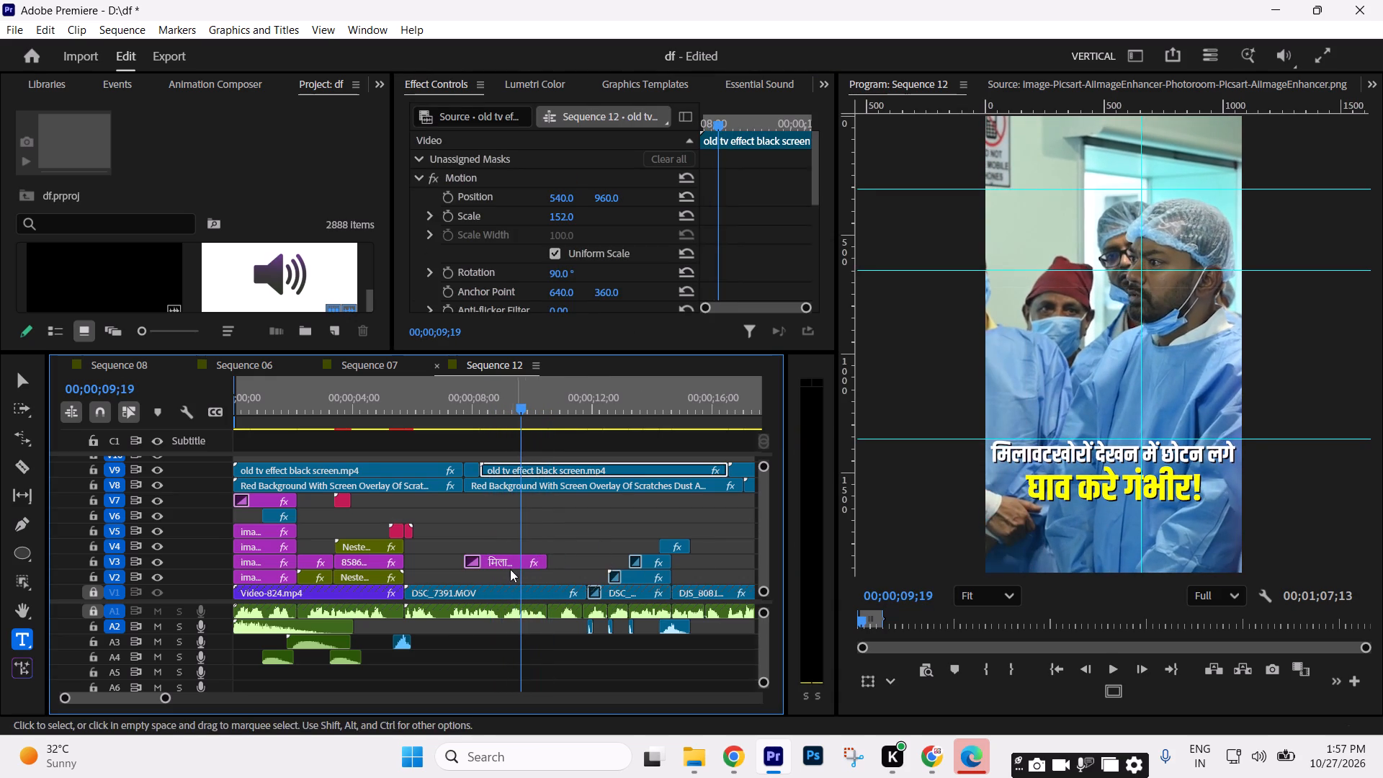
pyautogui.moveTo(509, 568); pyautogui.dragTo(509, 581)
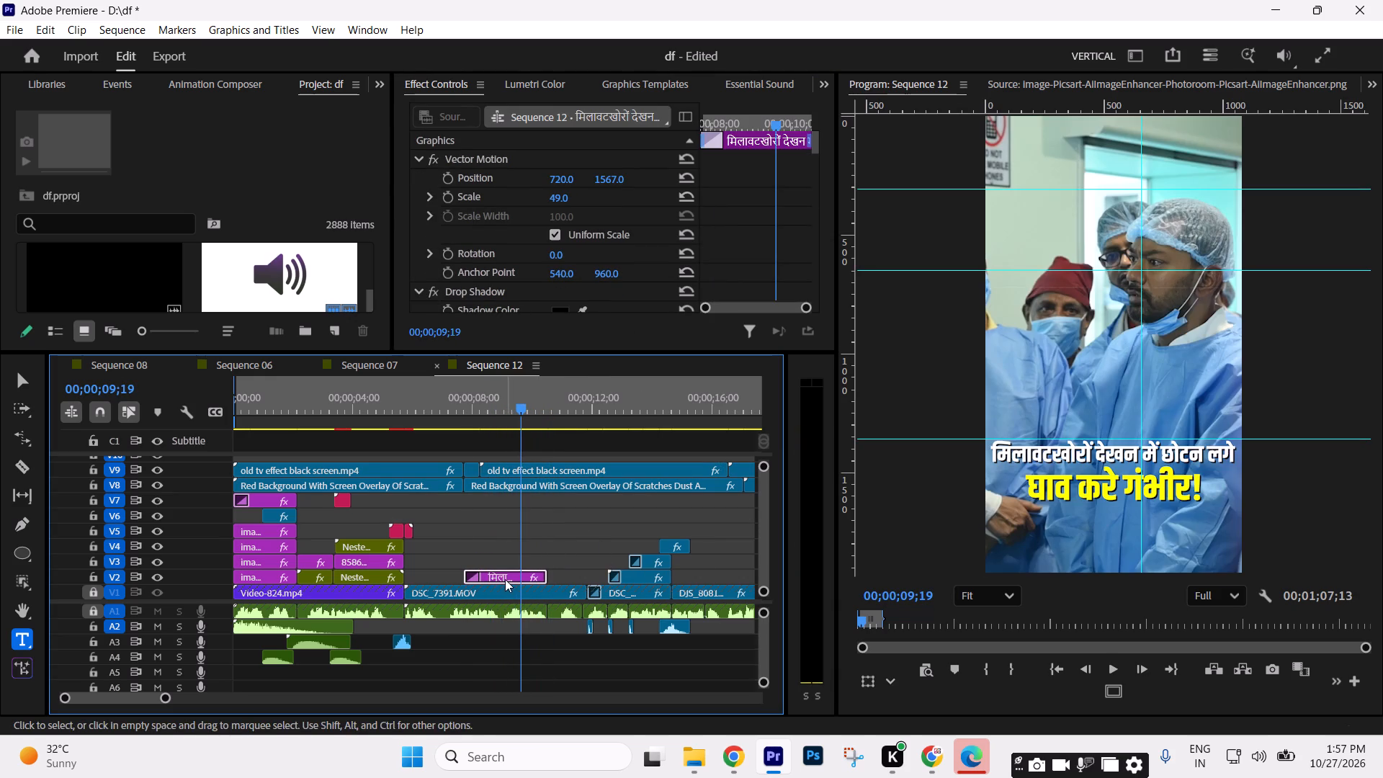
# Delete the word मिलावटखोरों from the title's first line so it reads देखन में छोटन लगे.
pyautogui.click(1093, 447)
pyautogui.moveTo(1096, 444); pyautogui.dragTo(1037, 444)
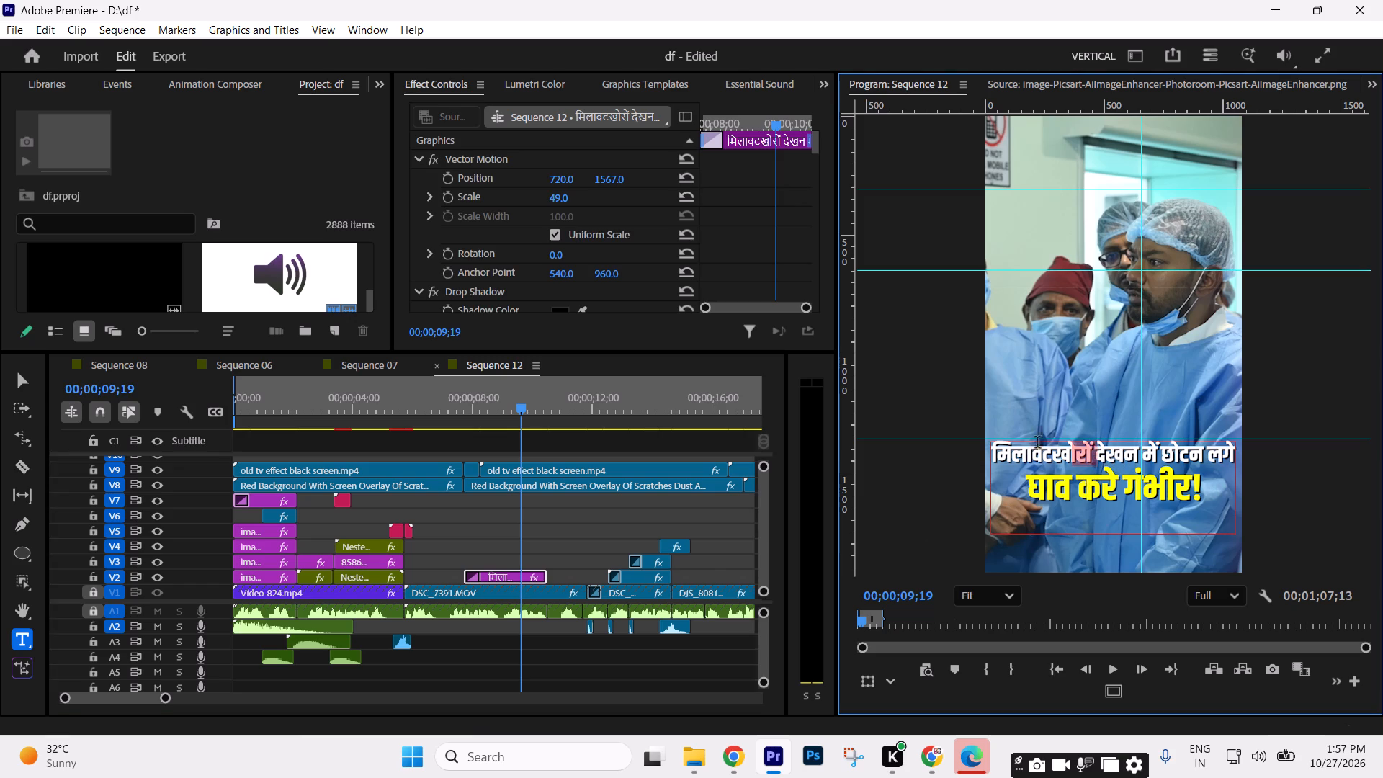
pyautogui.moveTo(1037, 444); pyautogui.dragTo(977, 444)
pyautogui.press('BackSpace')
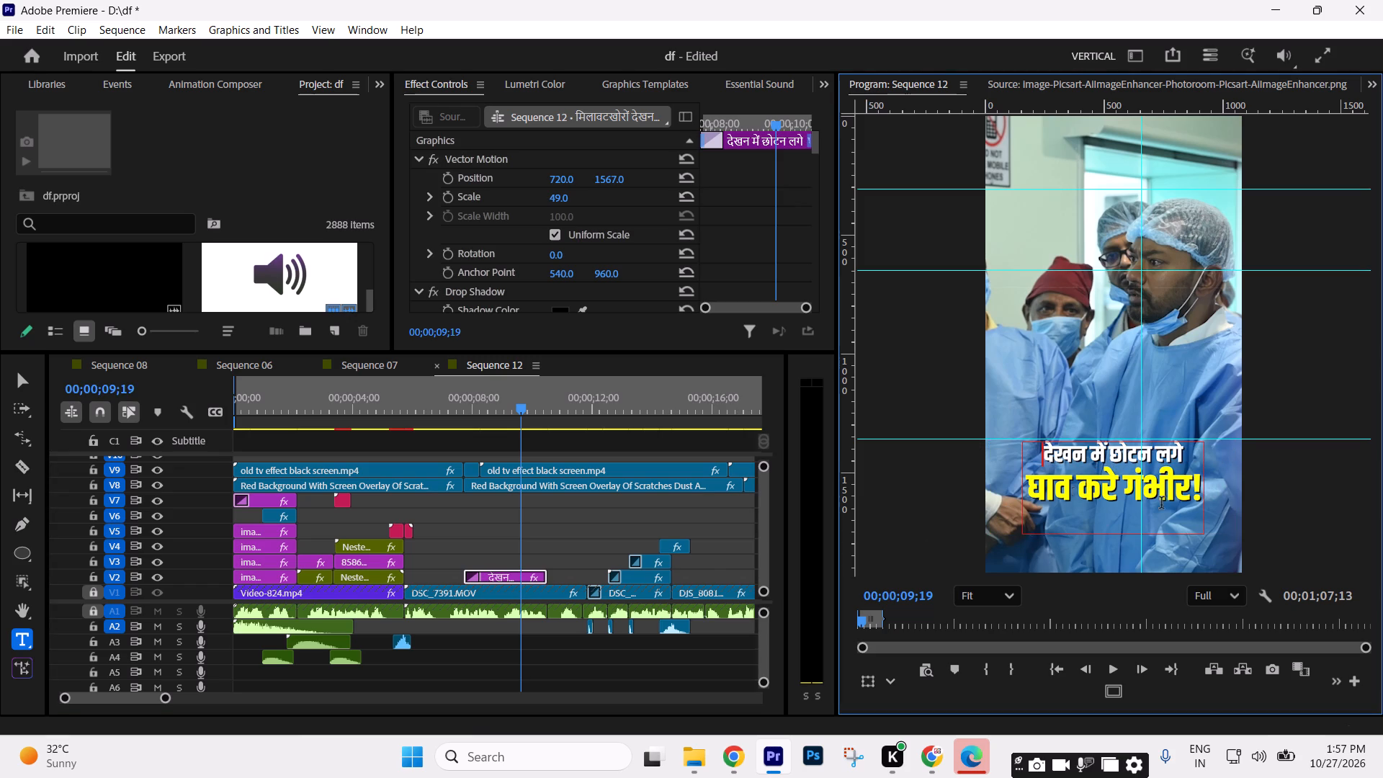
# Enlarge the shortened title to scale 67, reposition it to about 788, 1595, and preview it.
pyautogui.hotkey('ctrl', 'a')
pyautogui.moveTo(558, 199); pyautogui.dragTo(575, 199)
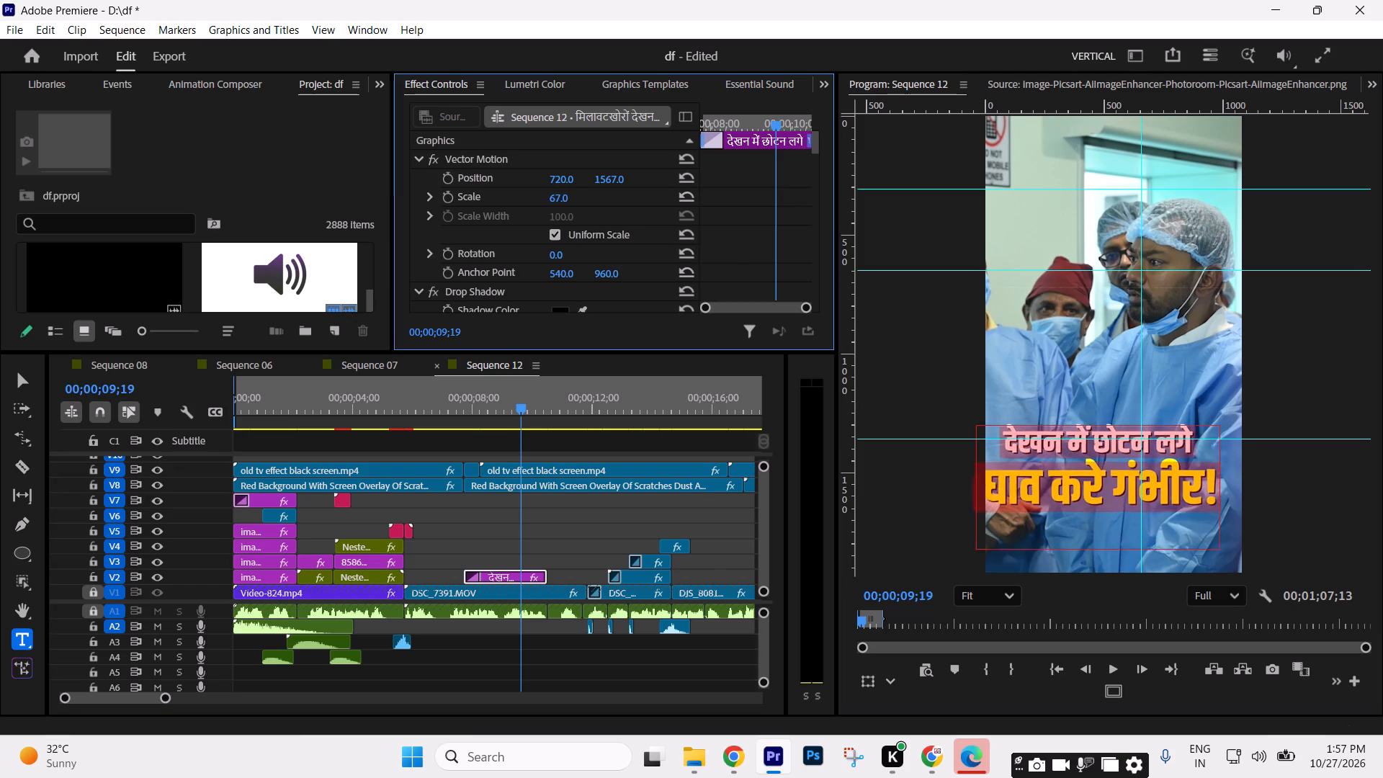
pyautogui.moveTo(575, 199); pyautogui.dragTo(572, 197)
pyautogui.moveTo(558, 176); pyautogui.dragTo(632, 189)
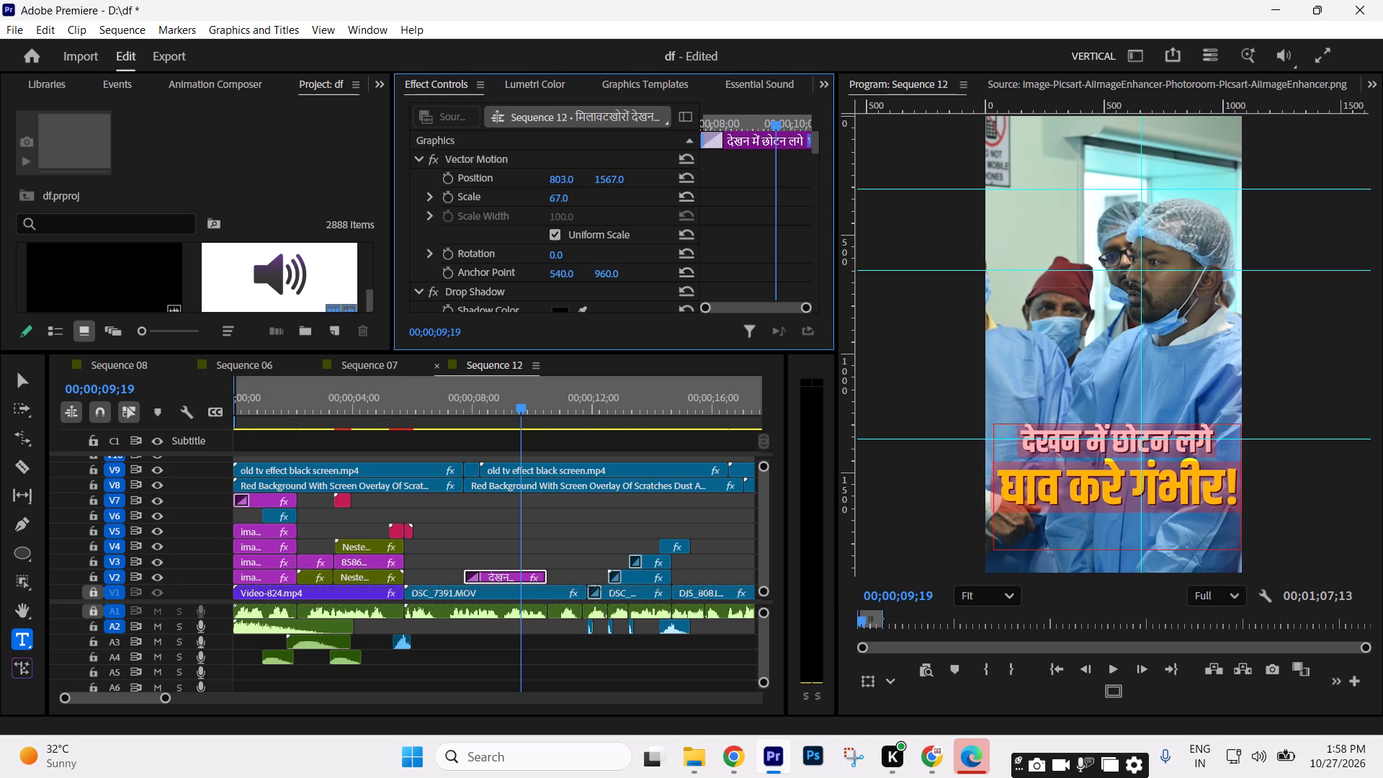
pyautogui.moveTo(632, 189); pyautogui.dragTo(619, 189)
pyautogui.moveTo(604, 175); pyautogui.dragTo(607, 150)
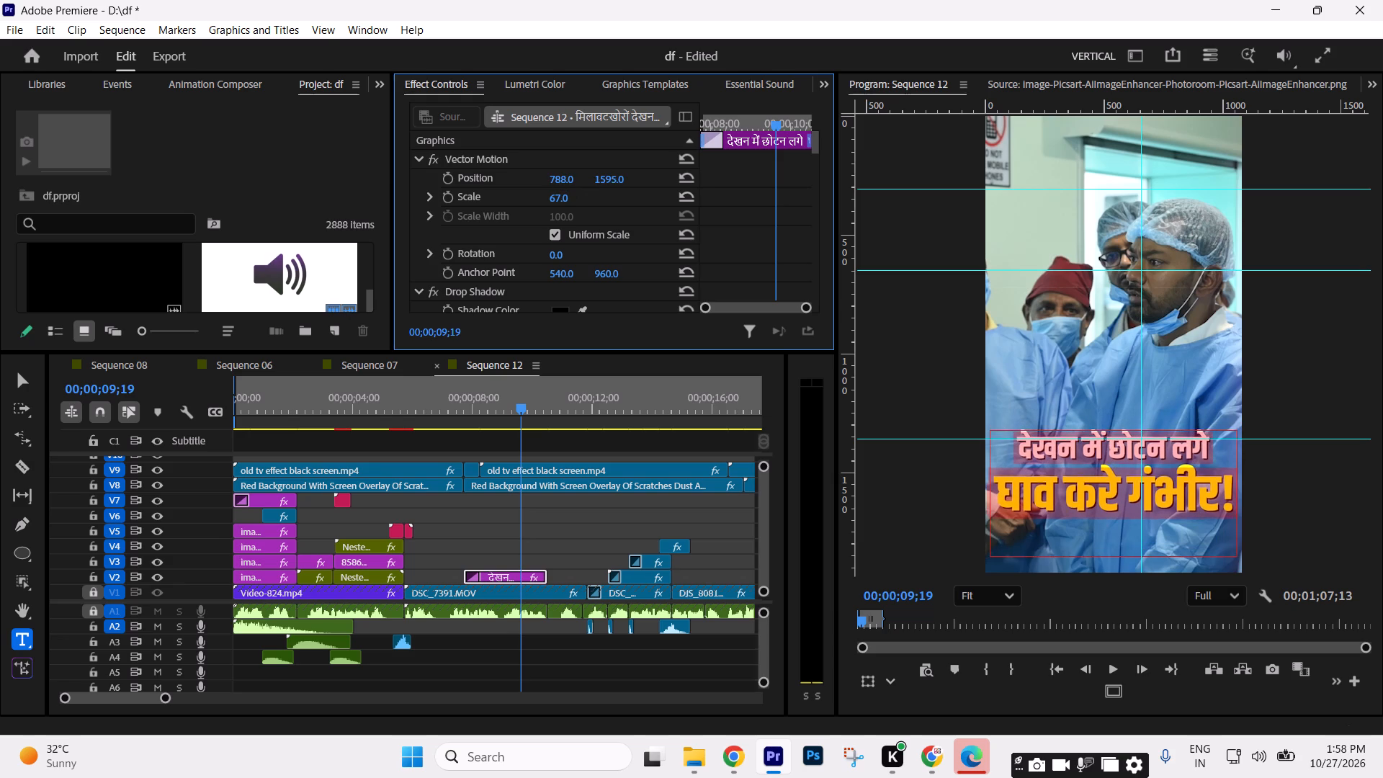
pyautogui.moveTo(607, 150); pyautogui.dragTo(607, 147)
pyautogui.press('space')
pyautogui.click(580, 537)
pyautogui.press('space')
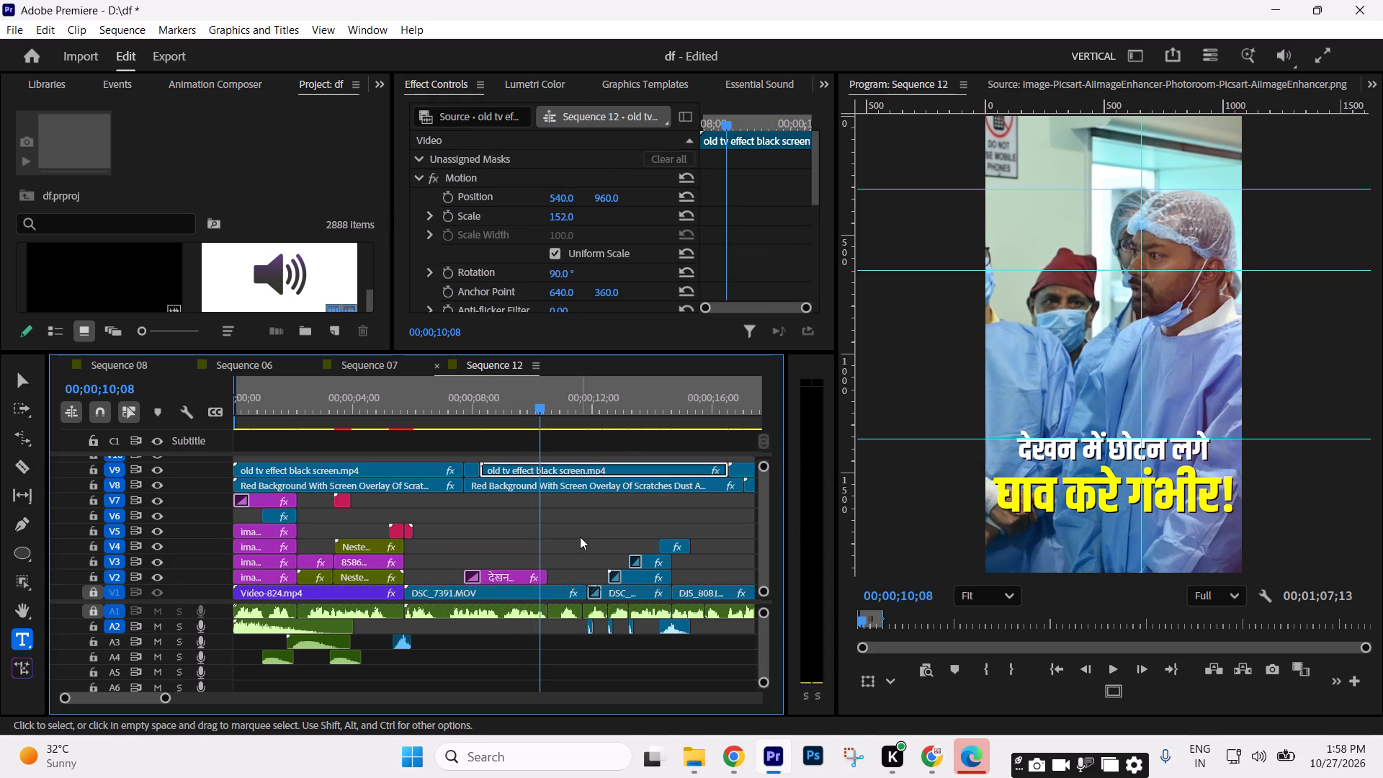
# Play through the sequence from the shortened title to the document page graphics, checking the visuals and sound effects.
pyautogui.press('space')
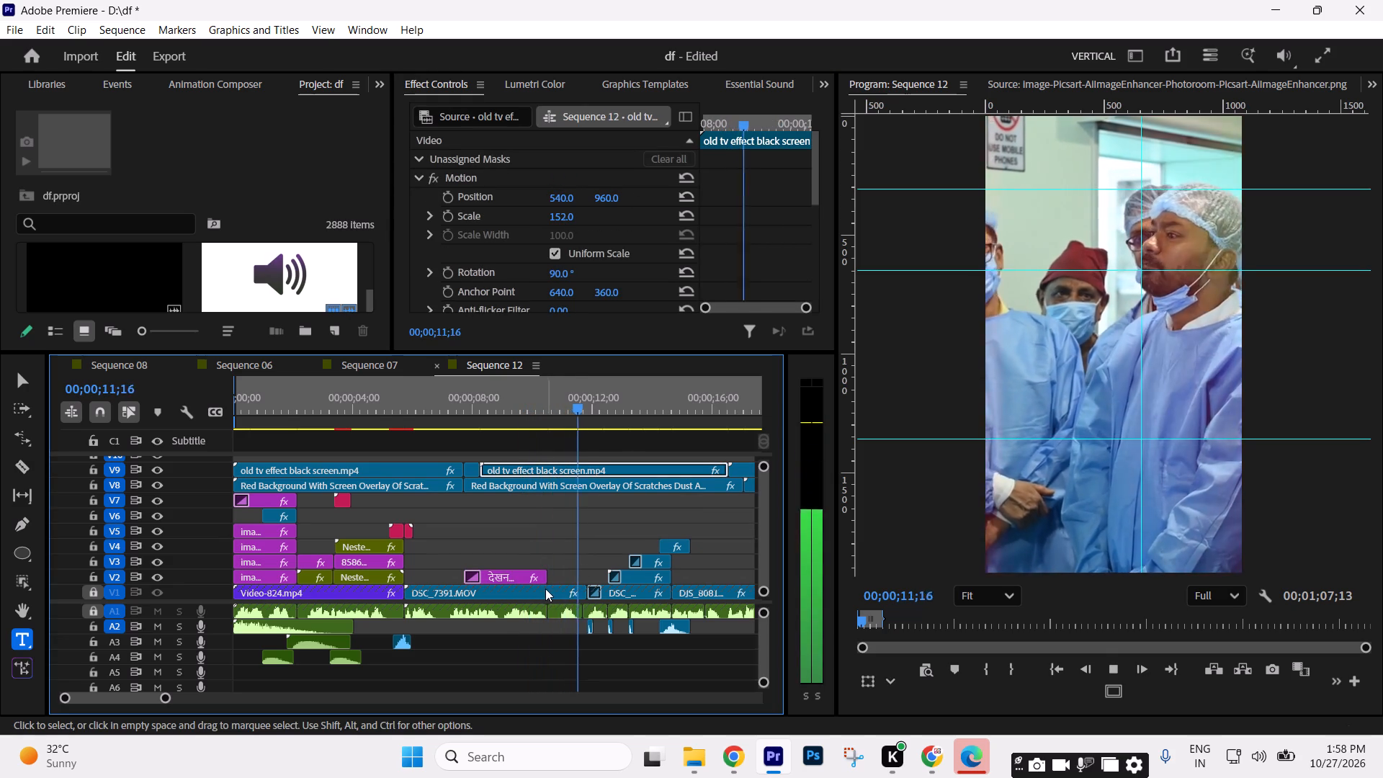
pyautogui.click(548, 582)
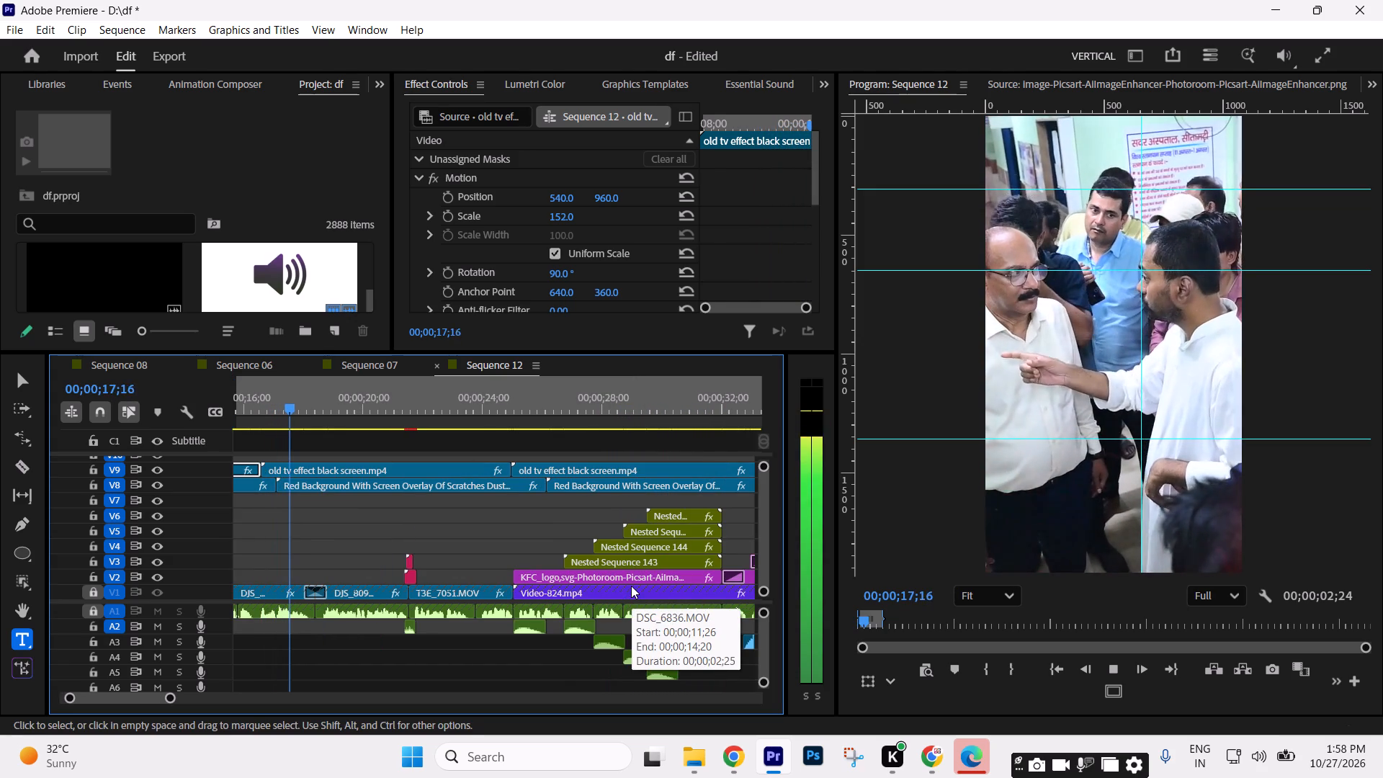
pyautogui.press('space')
pyautogui.write('-=')
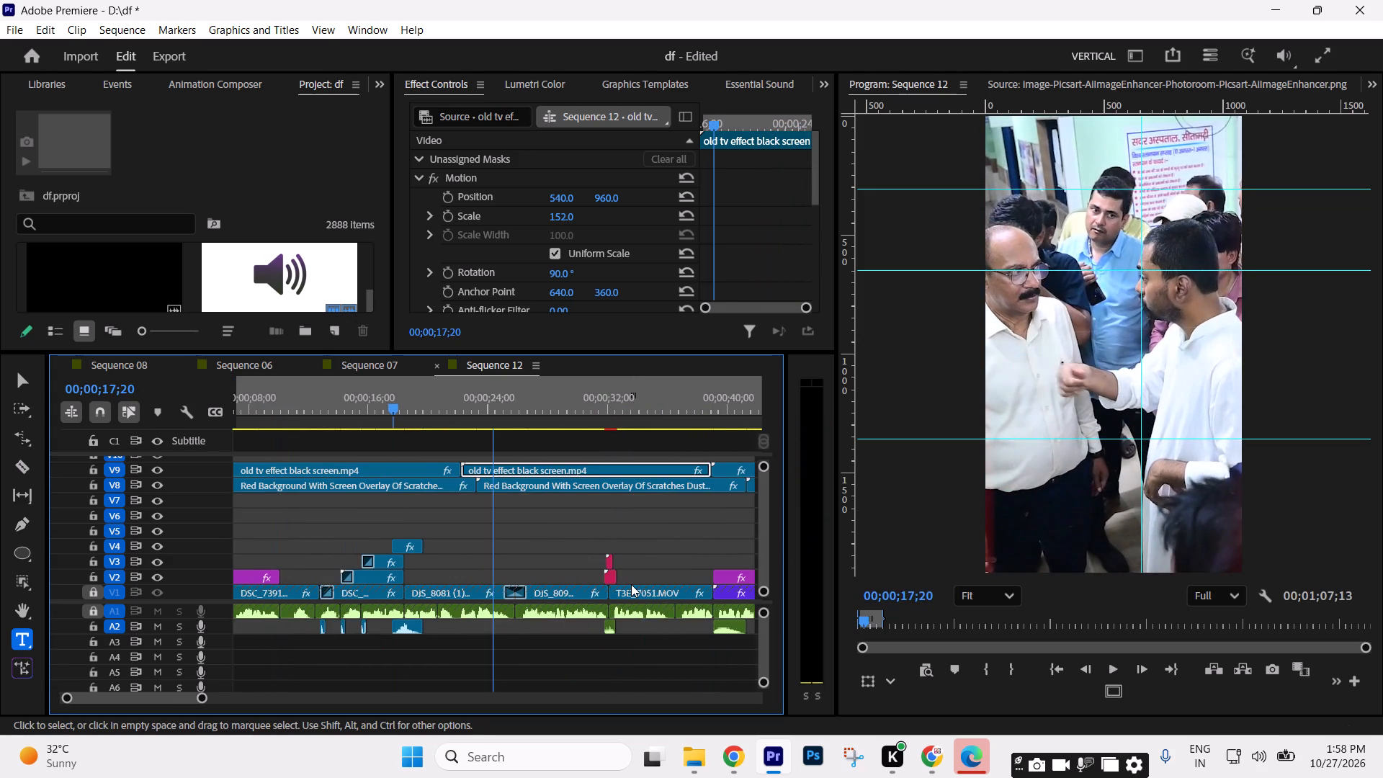
pyautogui.write('=- --==-=-')
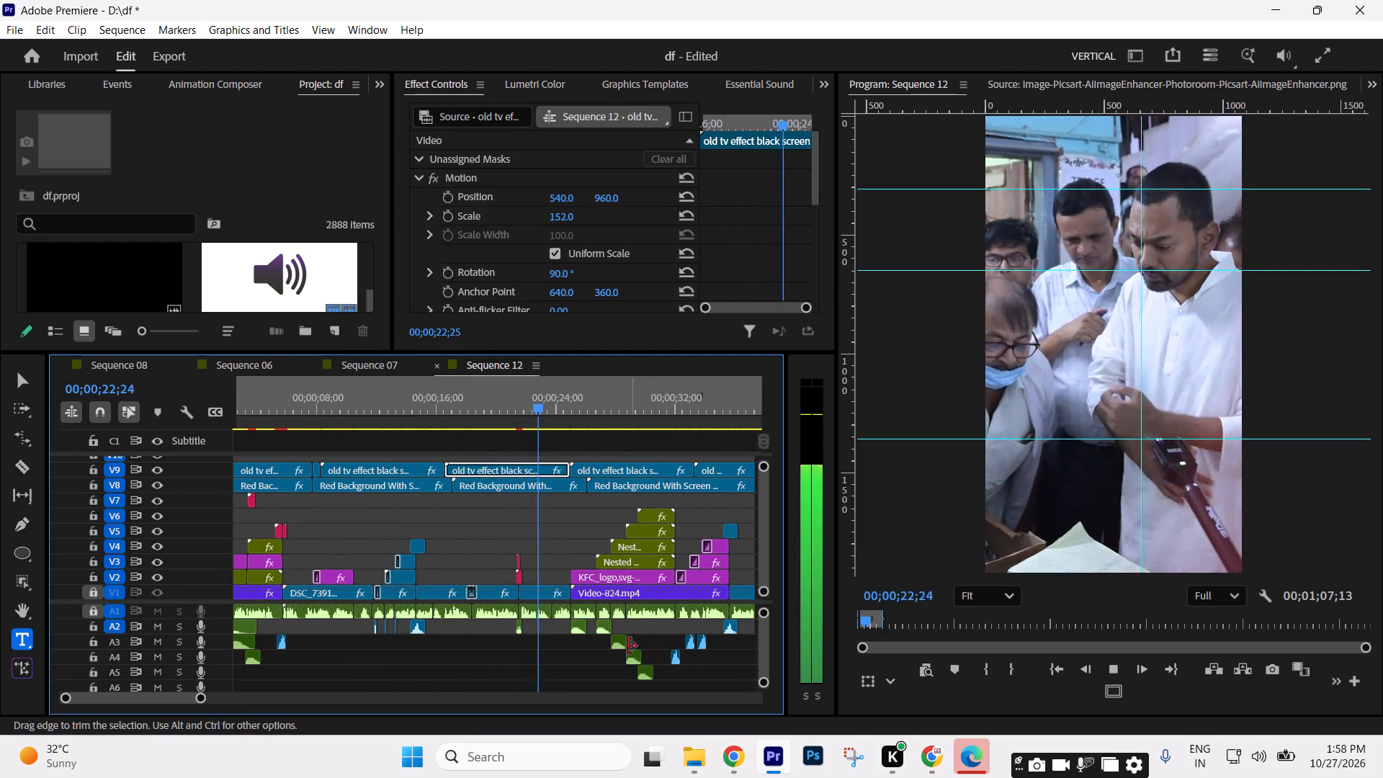
pyautogui.click(200, 700)
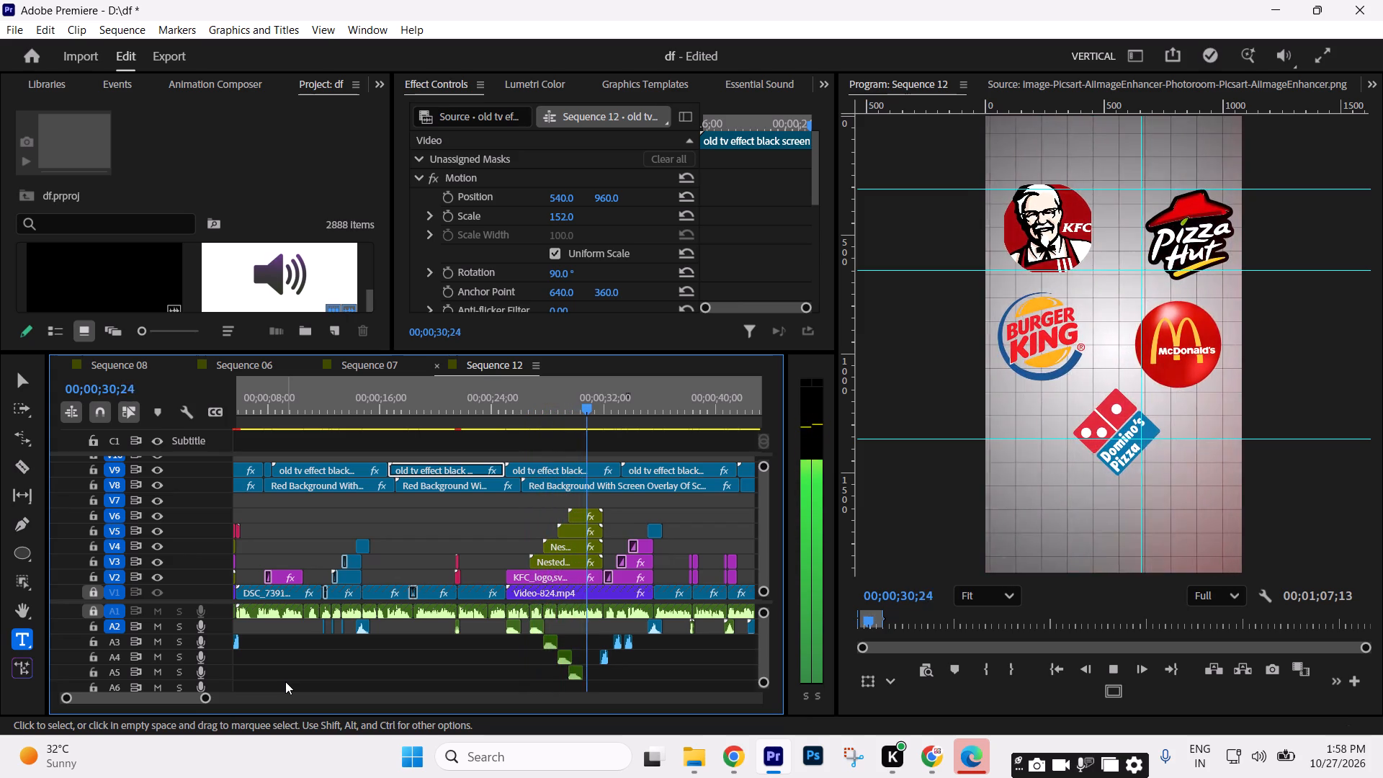
pyautogui.press('space')
pyautogui.press('space')
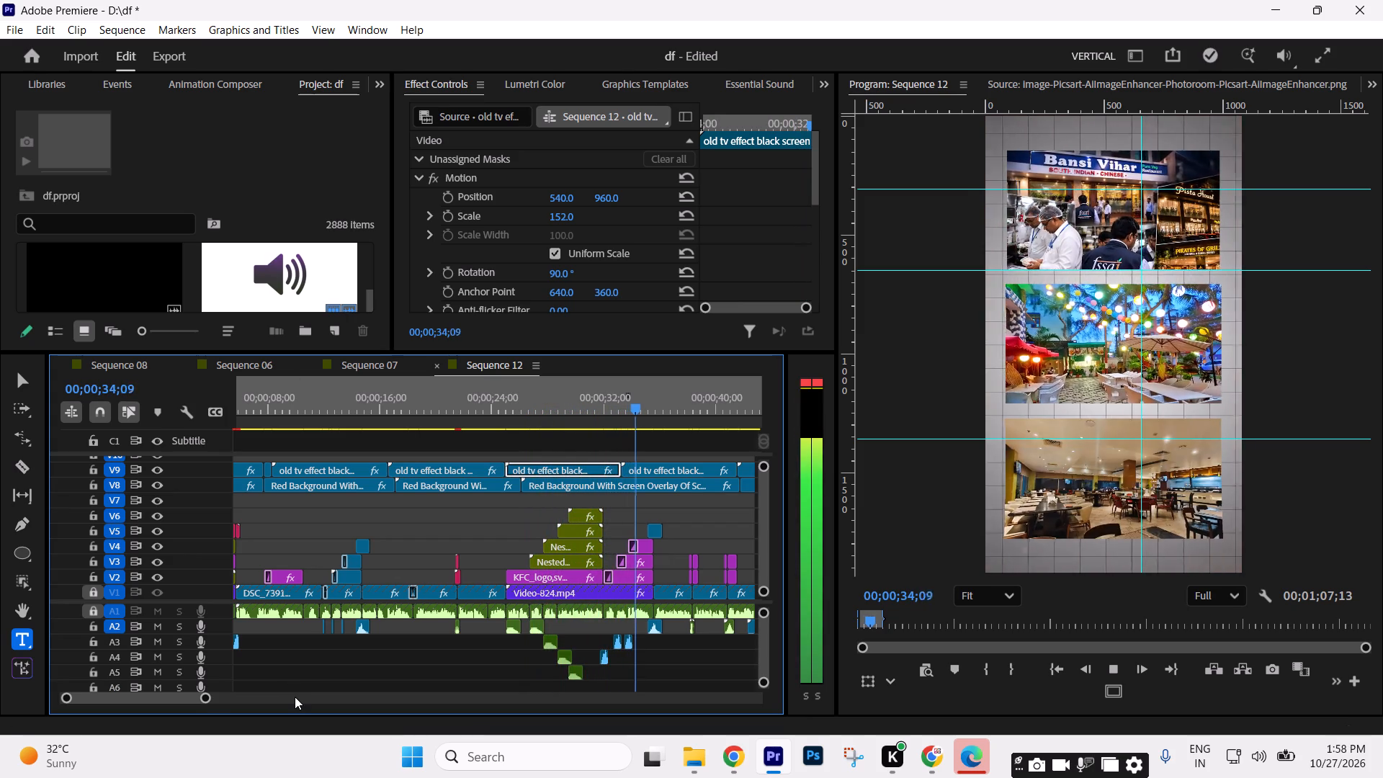
pyautogui.press('space')
pyautogui.press('space')
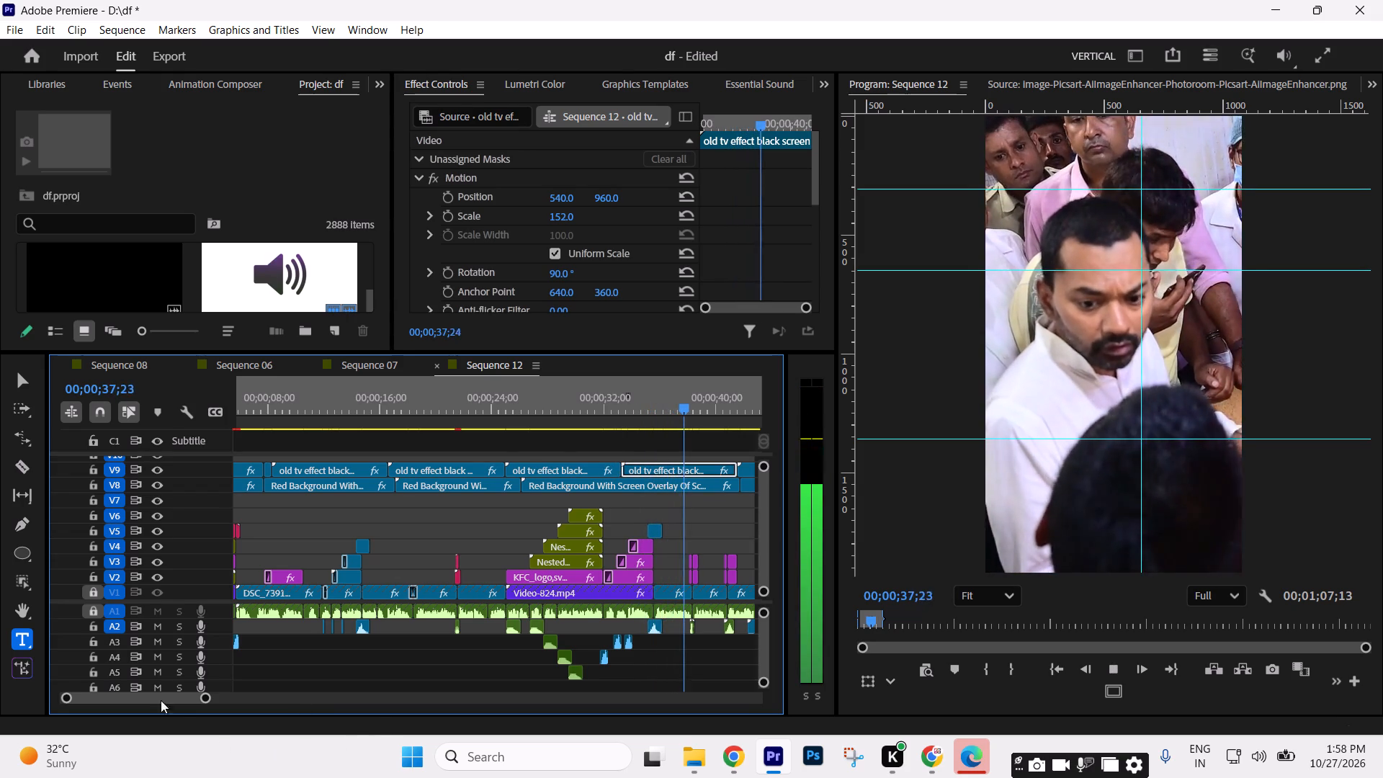
pyautogui.moveTo(208, 698); pyautogui.dragTo(247, 698)
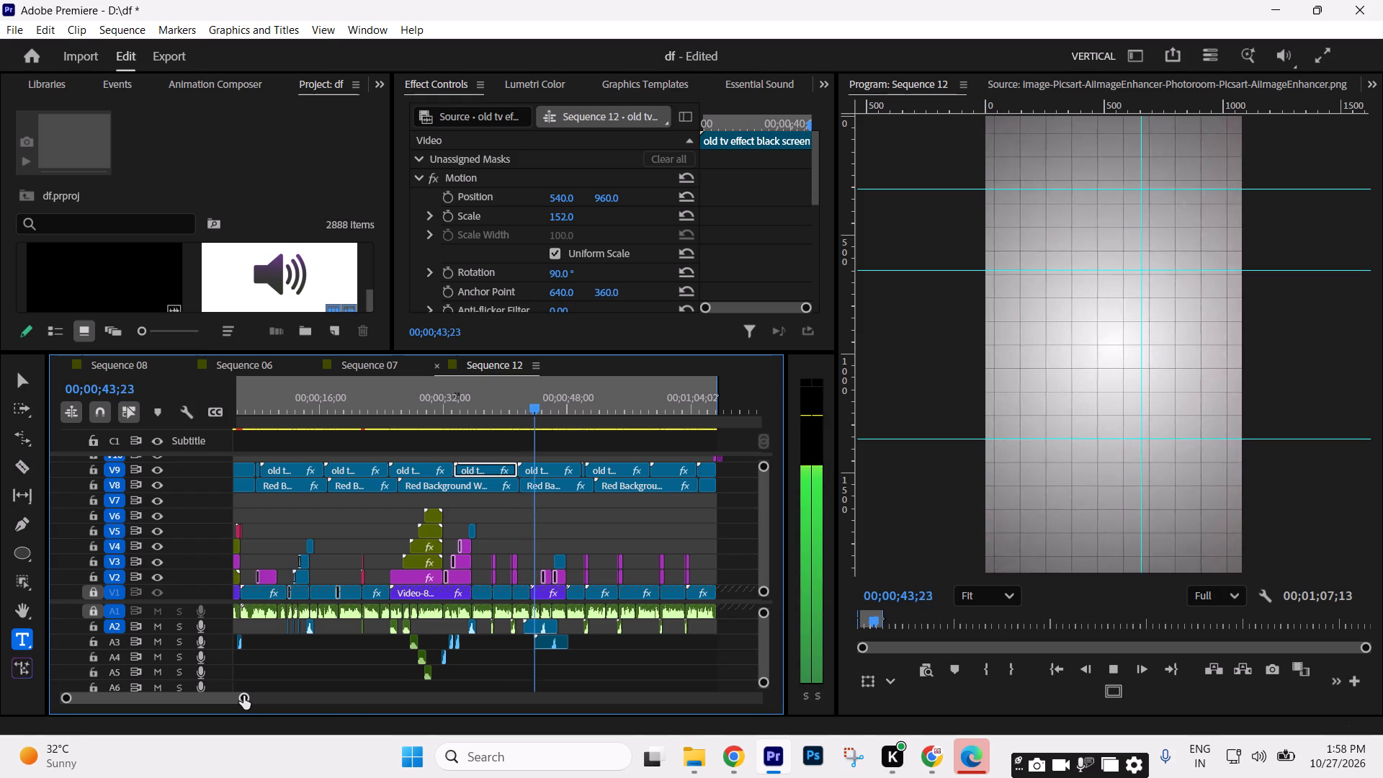
pyautogui.press('space')
pyautogui.moveTo(242, 696); pyautogui.dragTo(195, 705)
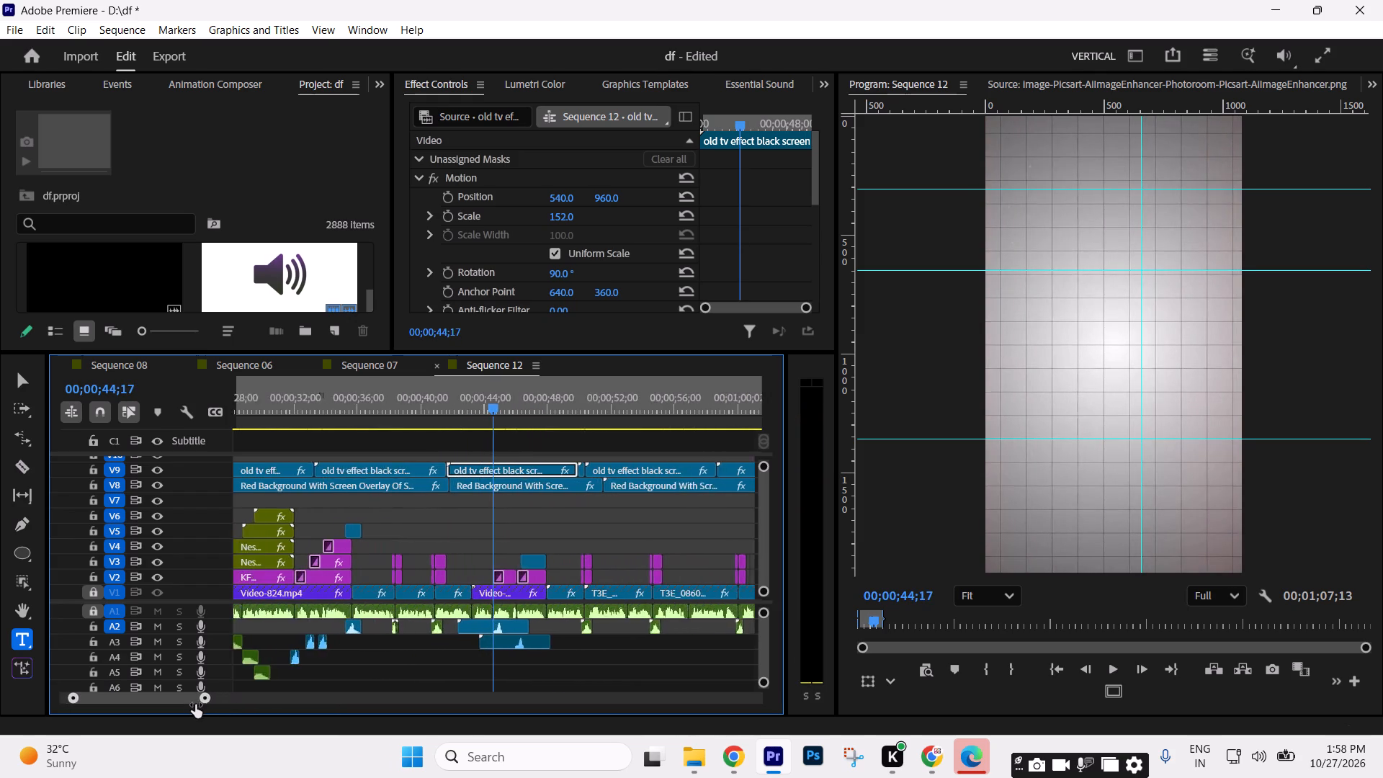
pyautogui.moveTo(195, 705); pyautogui.dragTo(179, 710)
pyautogui.press('space')
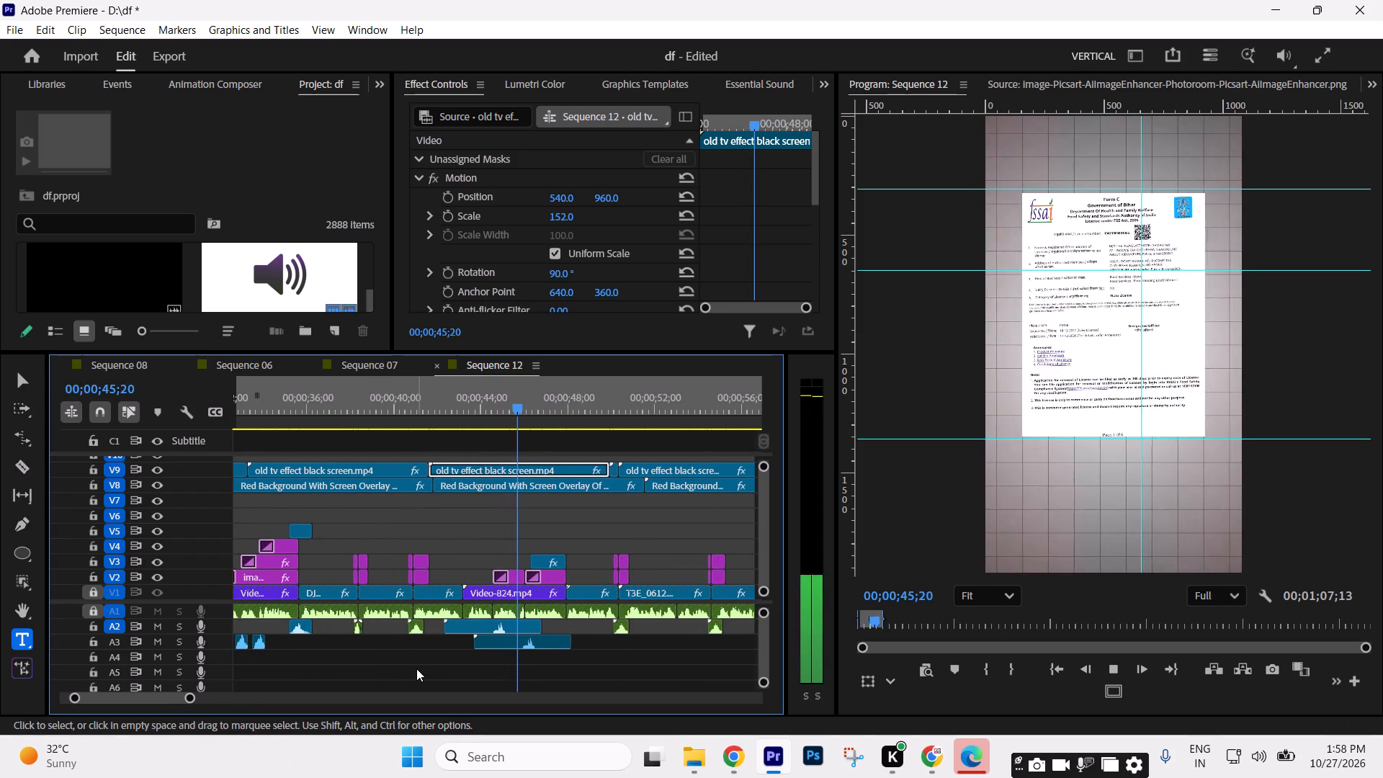
pyautogui.press('space')
# Copy the Page Turn Sound Effect from A3 onto A4, starting at about 00;00;40;00, and return the playhead to 00;00;43;05.
pyautogui.moveTo(507, 644); pyautogui.dragTo(437, 653)
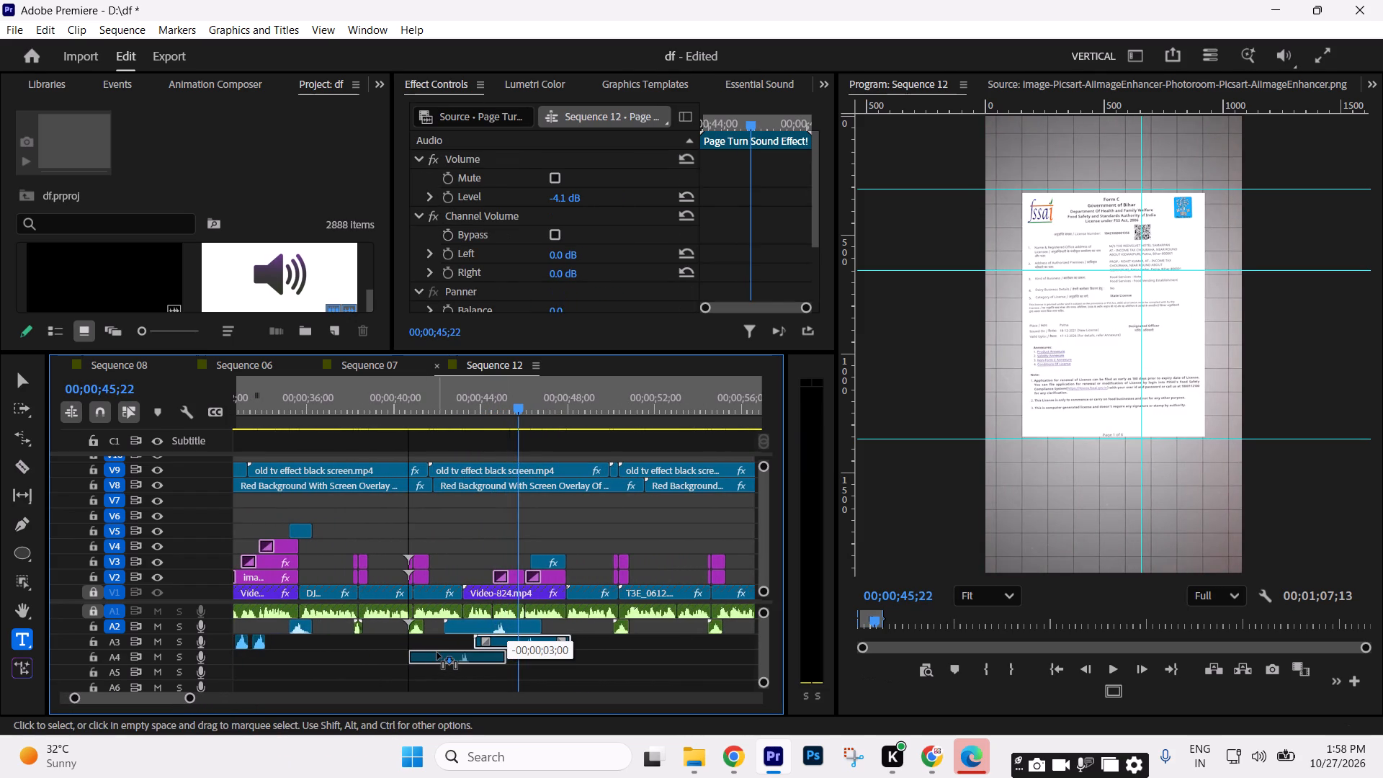
pyautogui.moveTo(437, 653); pyautogui.dragTo(434, 654)
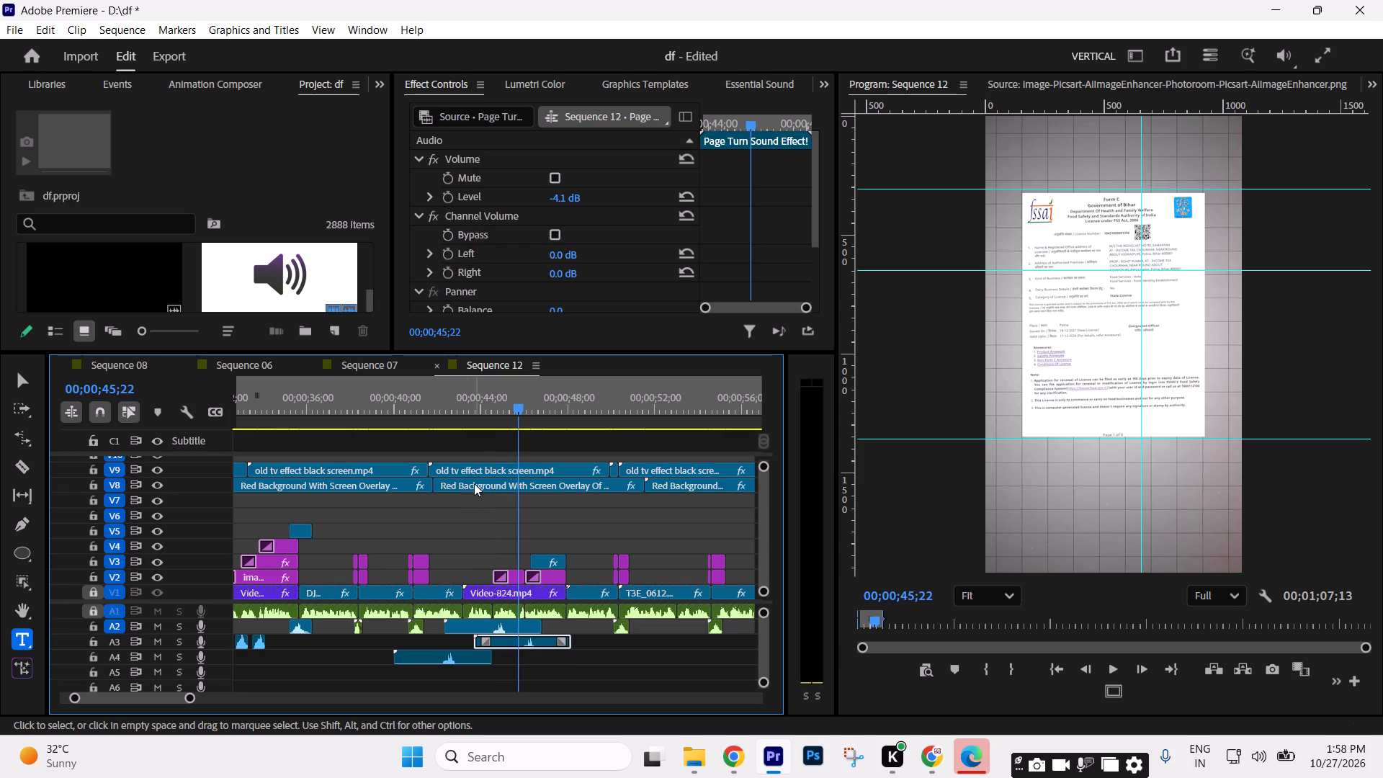
pyautogui.moveTo(508, 405); pyautogui.dragTo(466, 416)
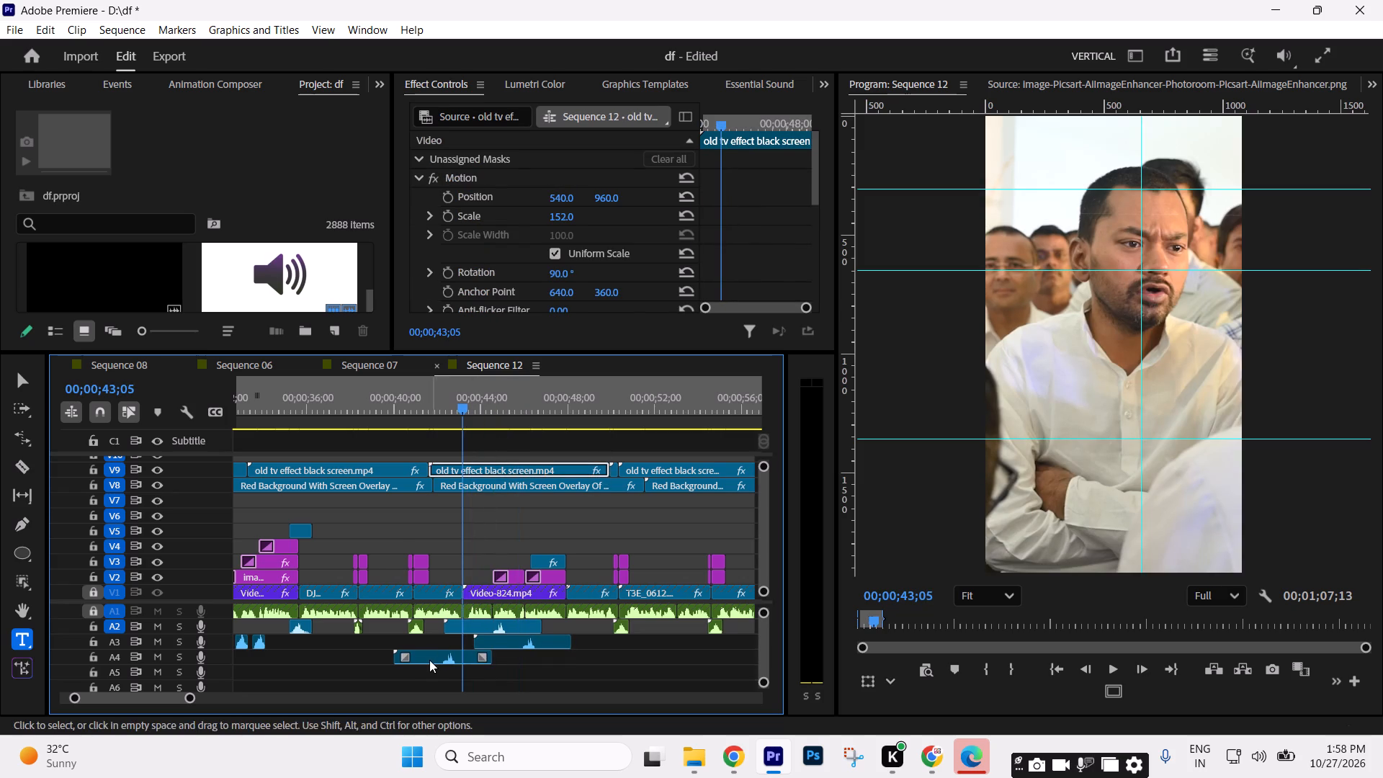
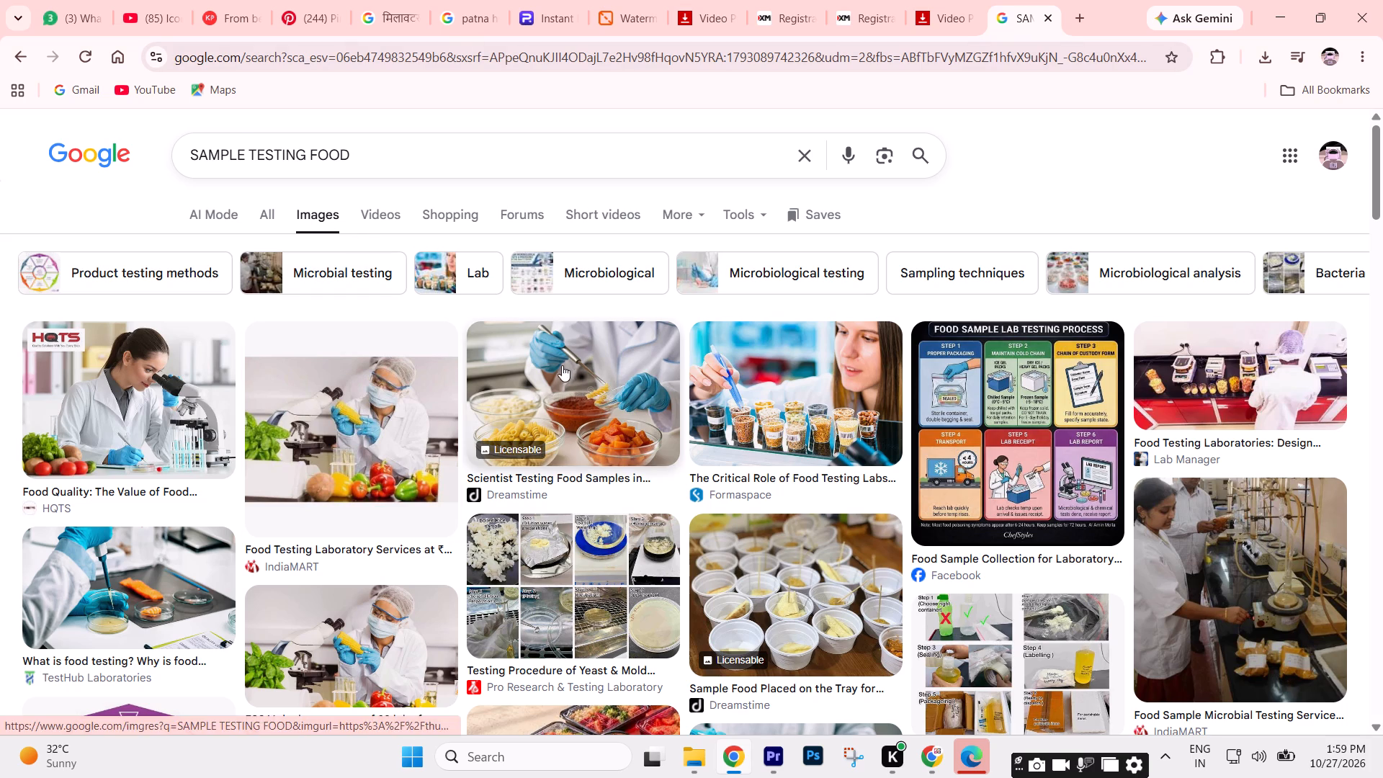
# Extend the image search to SAMPLE TESTING FOOD BIHAR.
pyautogui.click(366, 153)
pyautogui.press('space')
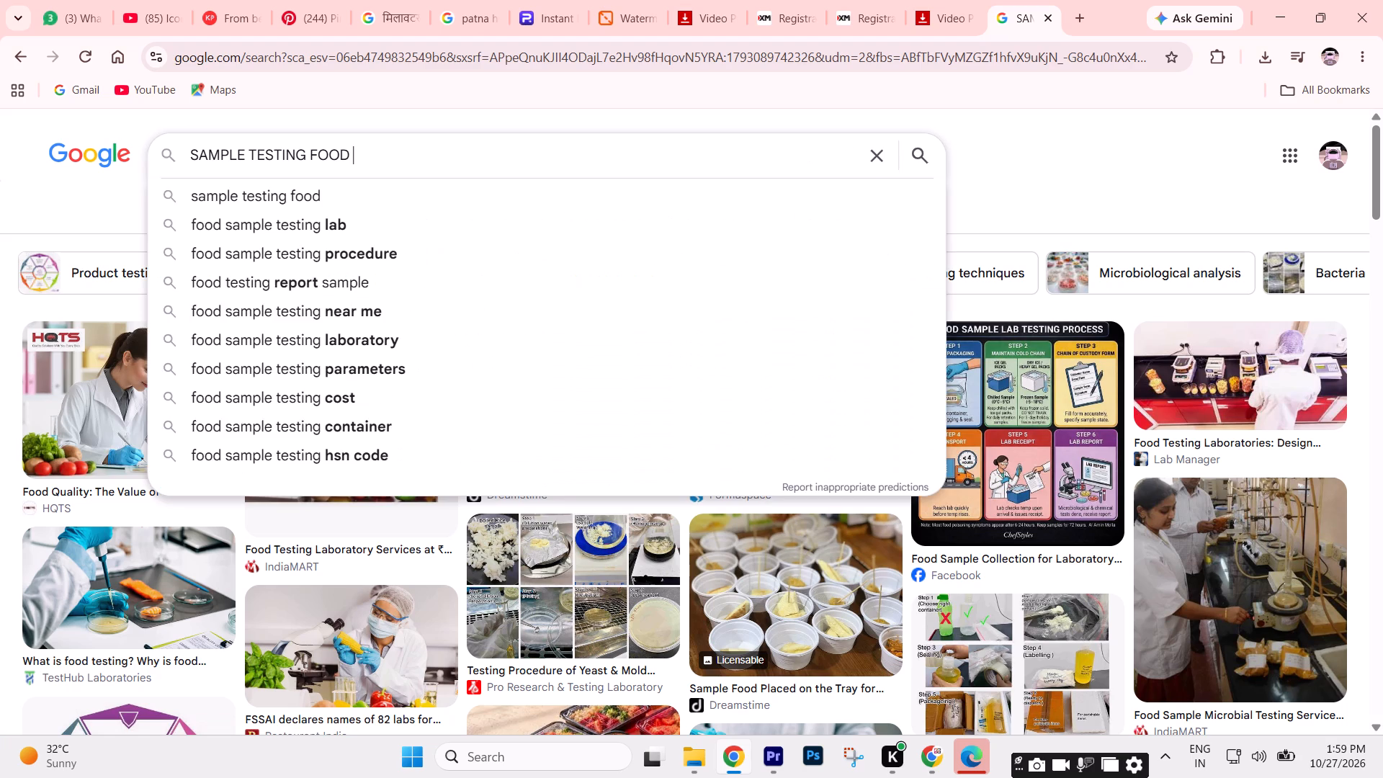
pyautogui.write('BIHAR')
pyautogui.press('Return')
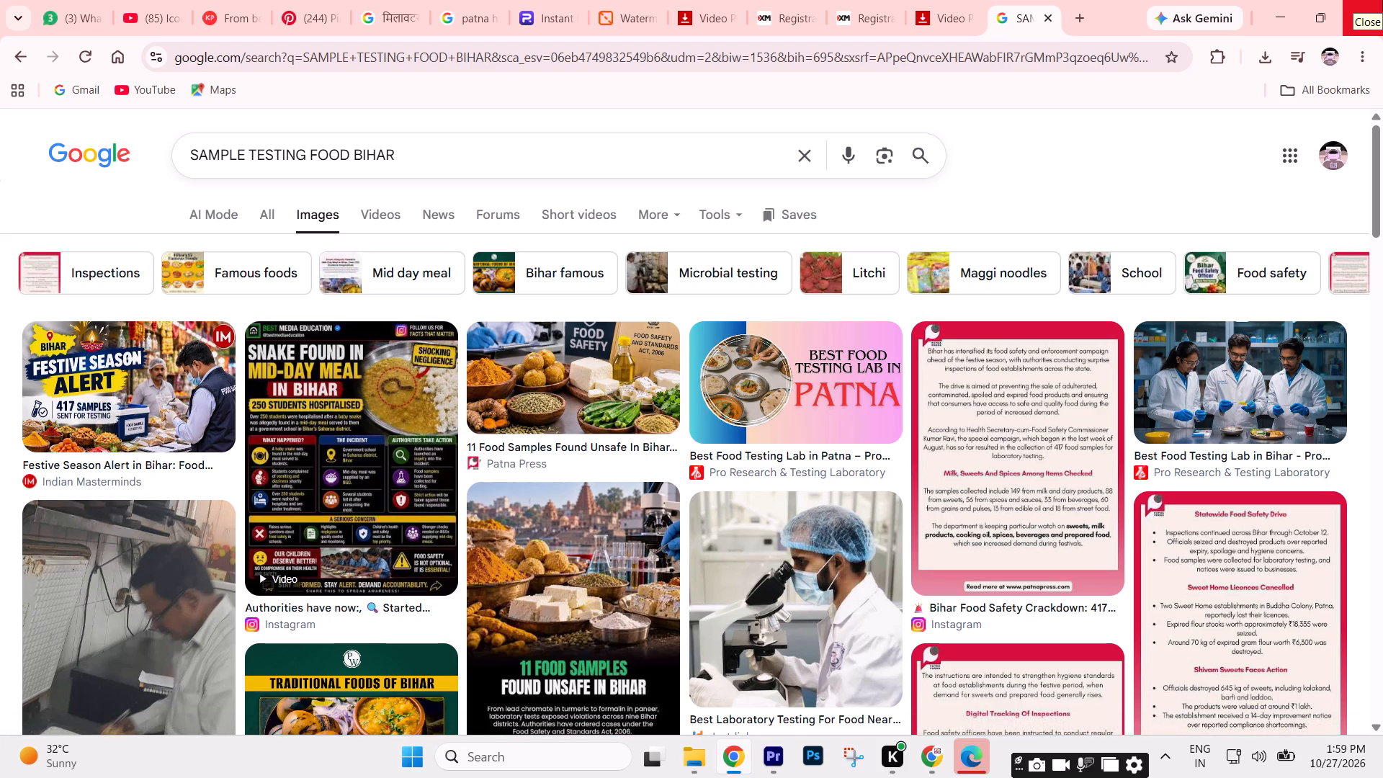
# Browse the food-testing image results and copy the Pro Research & Testing Laboratory picture of three scientists in white coats.
pyautogui.scroll(-1, 1347, 0)
pyautogui.scroll(1, 1382, 0)
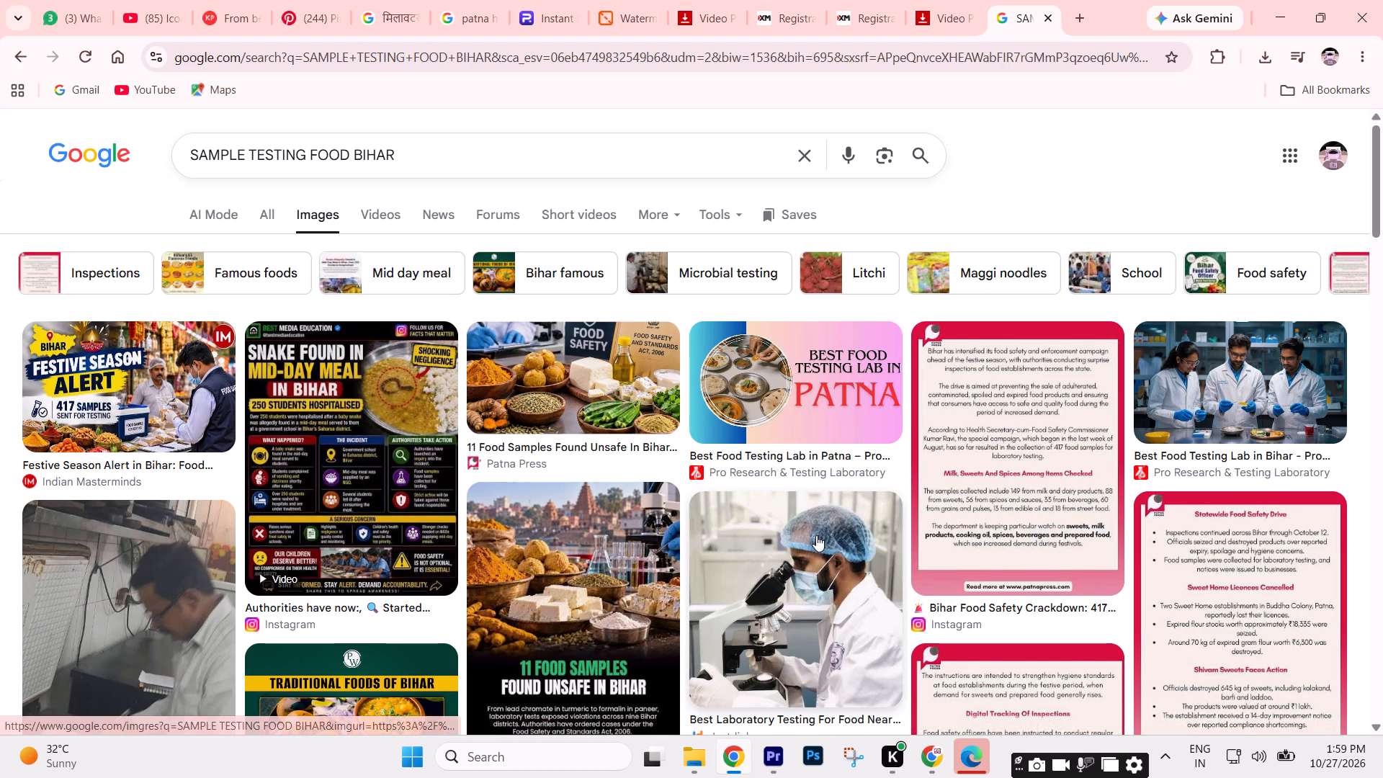
pyautogui.scroll(-2, 816, 535)
pyautogui.scroll(-3, 306, 475)
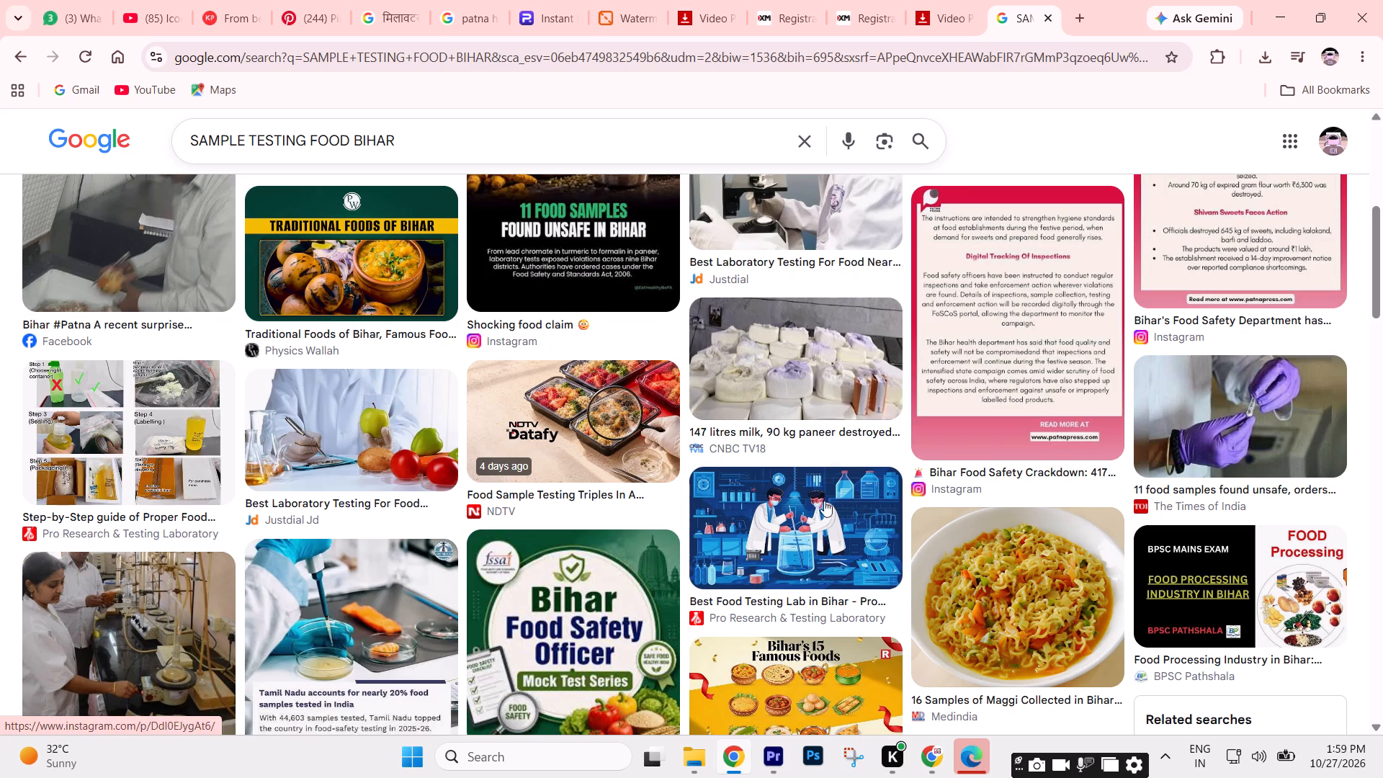
pyautogui.scroll(4, 803, 508)
pyautogui.click(819, 476)
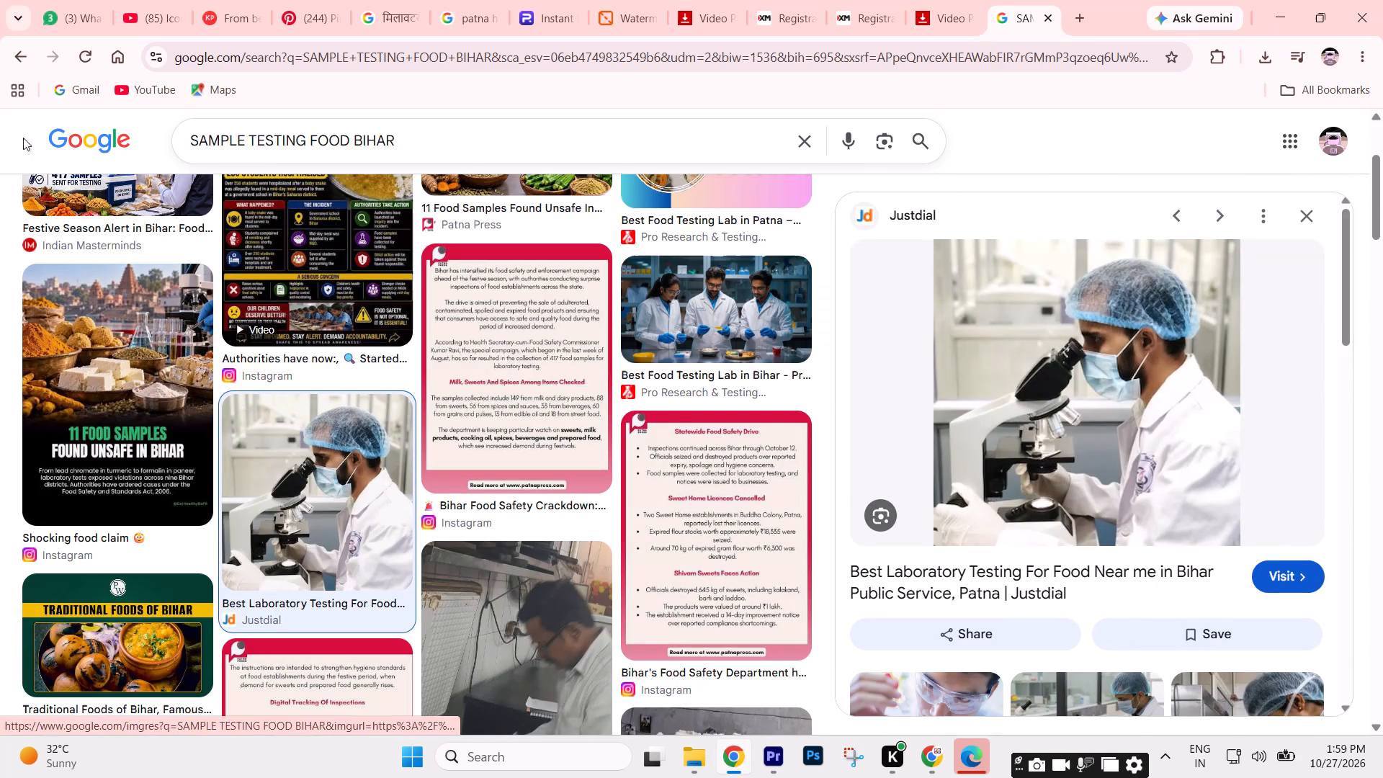
pyautogui.click(1307, 223)
pyautogui.scroll(1, 1188, 403)
pyautogui.click(1224, 378)
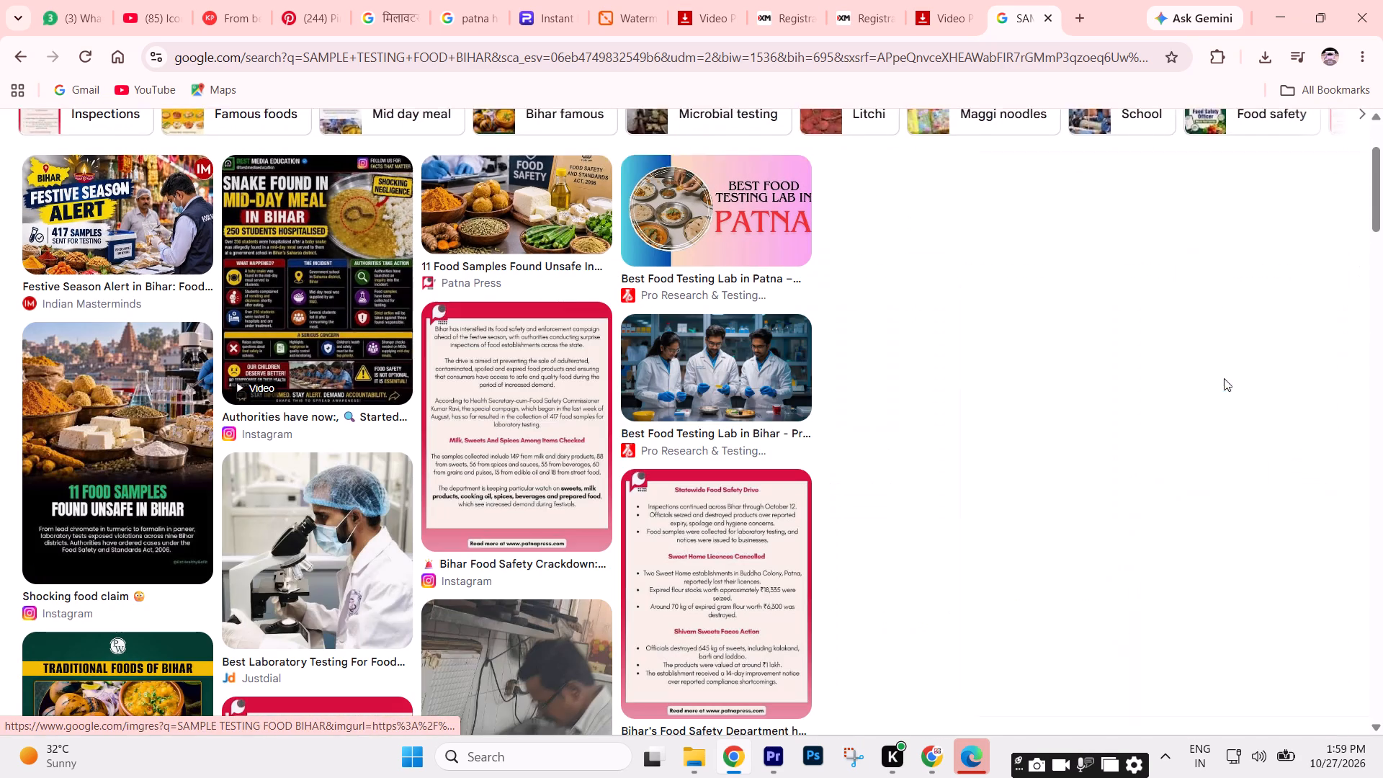
pyautogui.rightClick(1005, 360)
pyautogui.click(1092, 622)
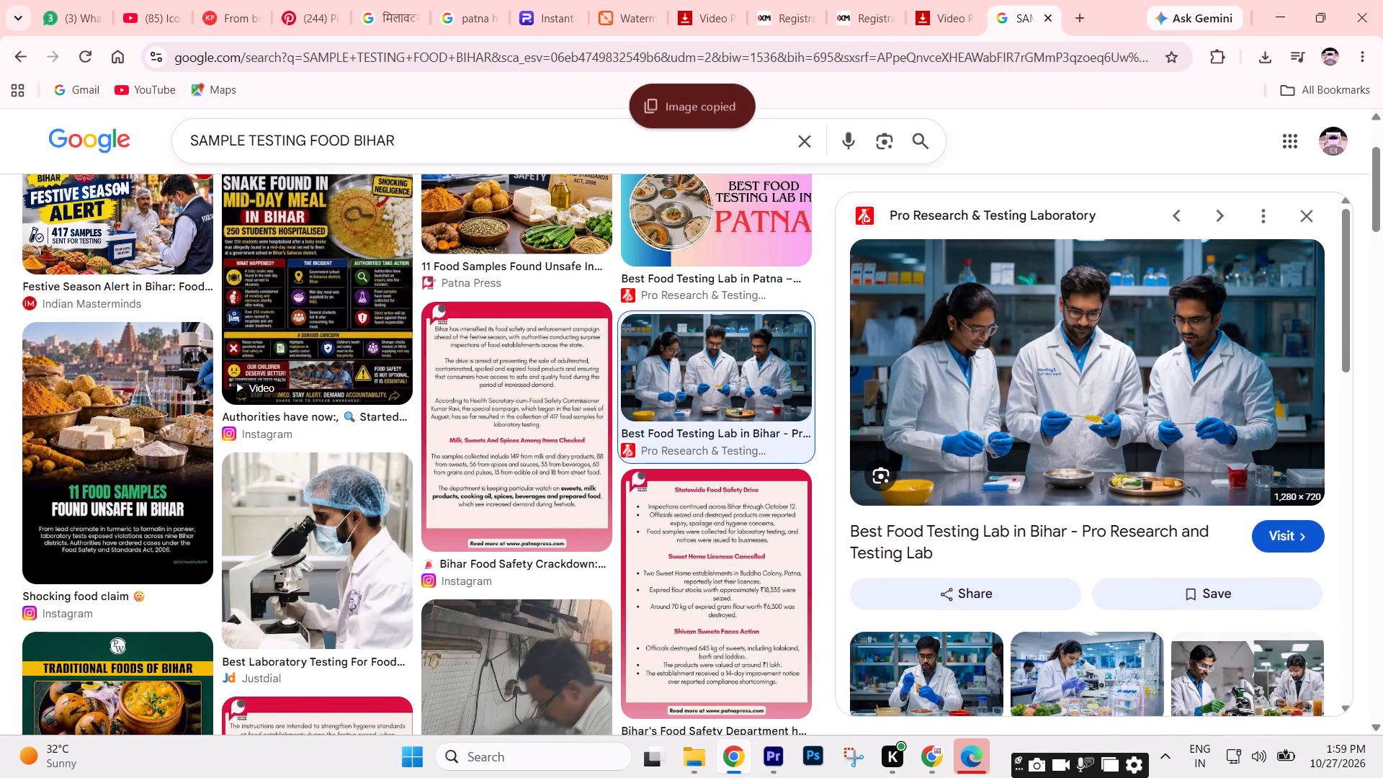
# Search for photo enhancer in a new browser tab and open Picsart's AI Photo Enhancer.
pyautogui.click(1069, 12)
pyautogui.click(535, 353)
pyautogui.write('PHOTO')
pyautogui.press('Down')
pyautogui.press('Right')
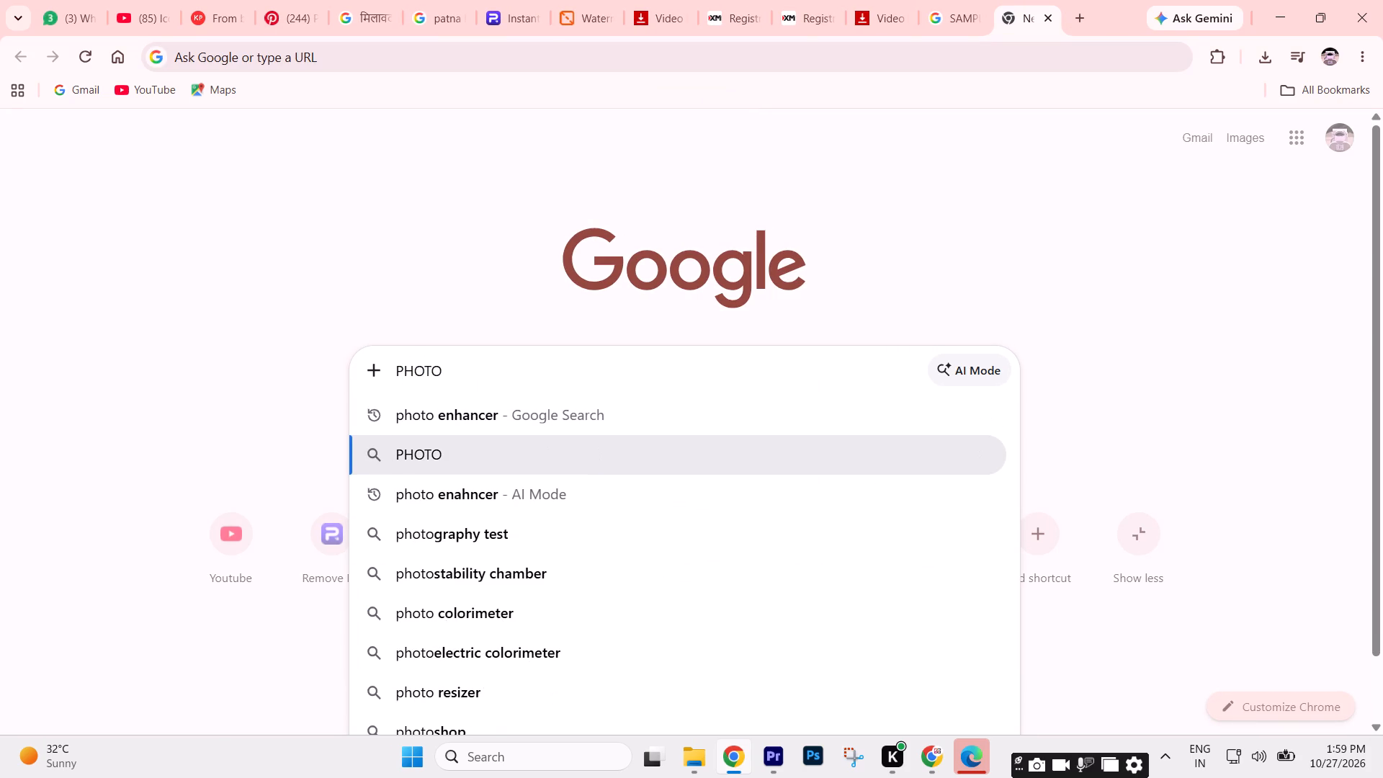
pyautogui.press('Up')
pyautogui.press('Return')
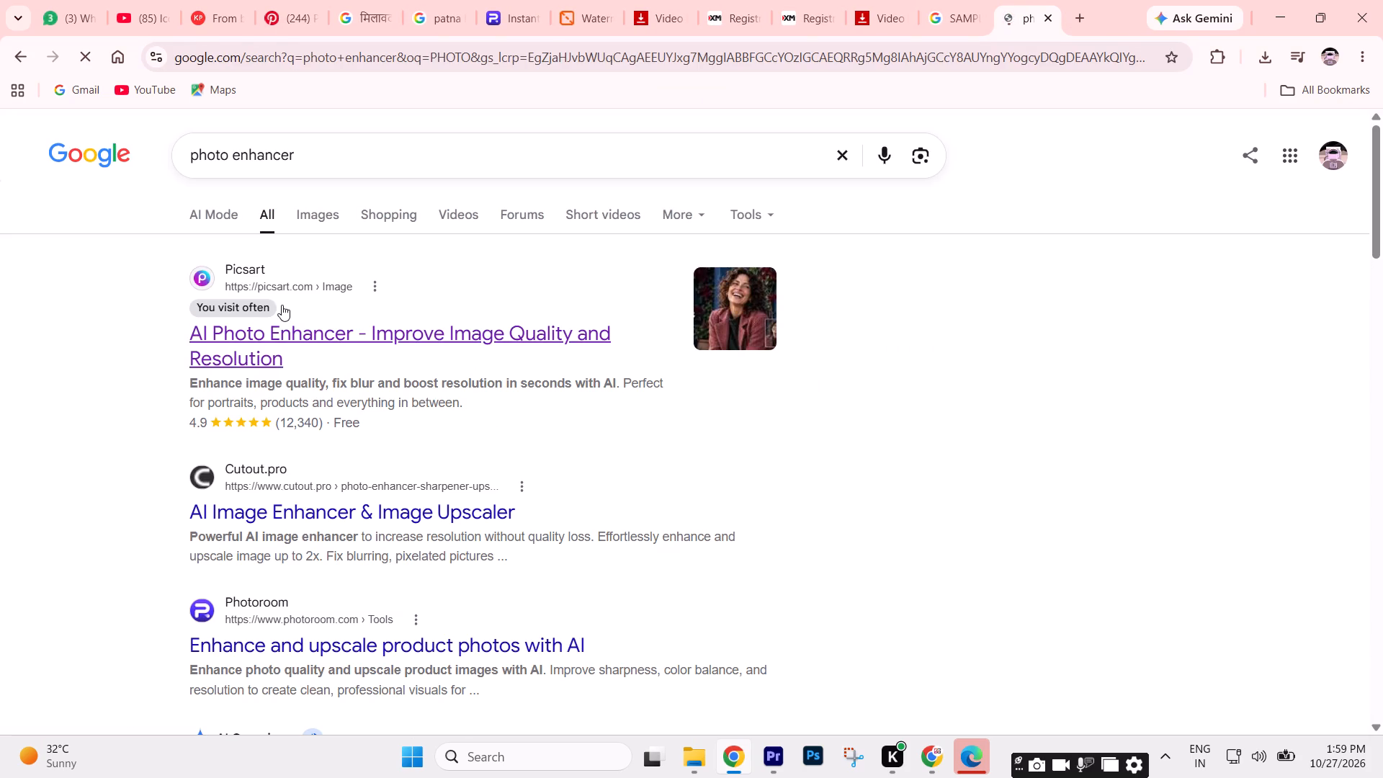
pyautogui.click(282, 305)
pyautogui.click(308, 341)
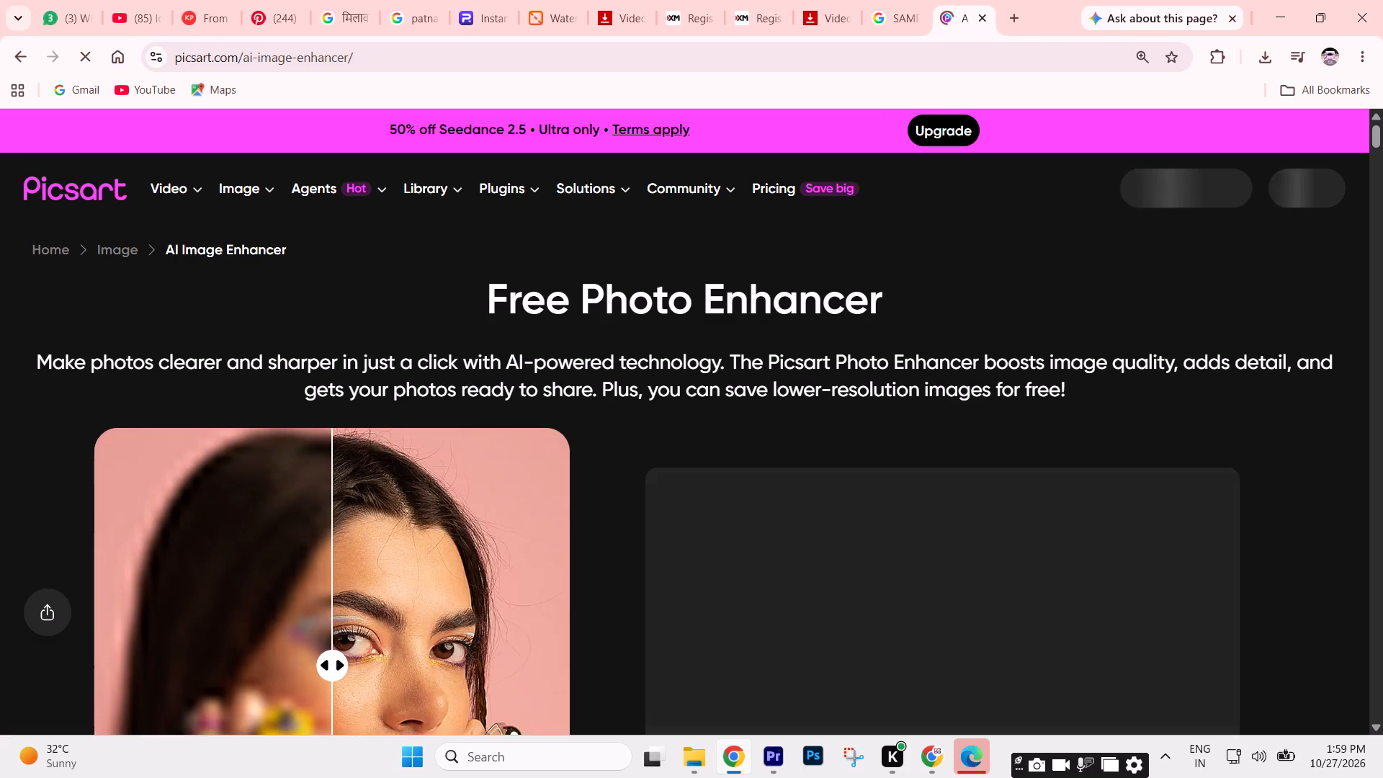
# Enhance the copied lab image in Picsart and download the free low-res 2560 x 1440 px version.
pyautogui.scroll(-3, 719, 420)
pyautogui.hotkey('ctrl', 'v')
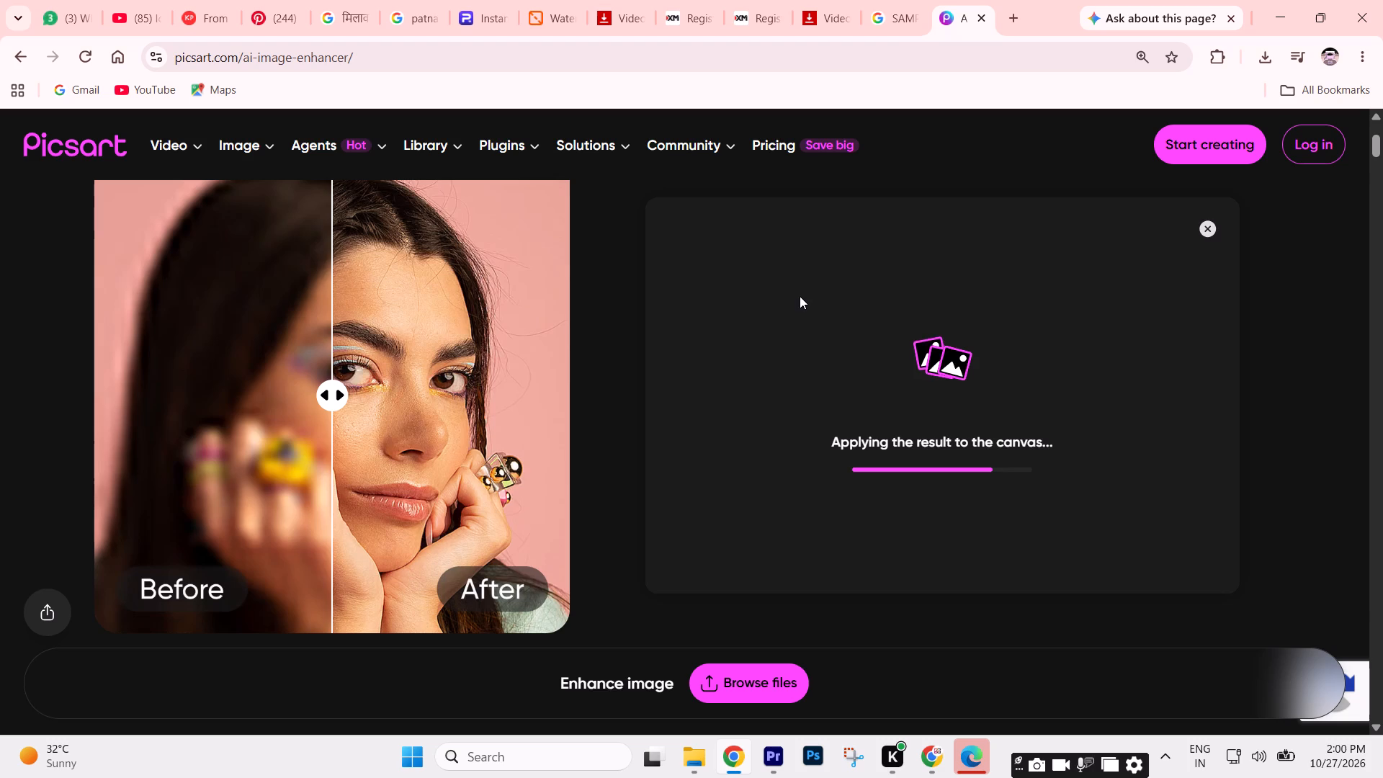
pyautogui.click(1021, 602)
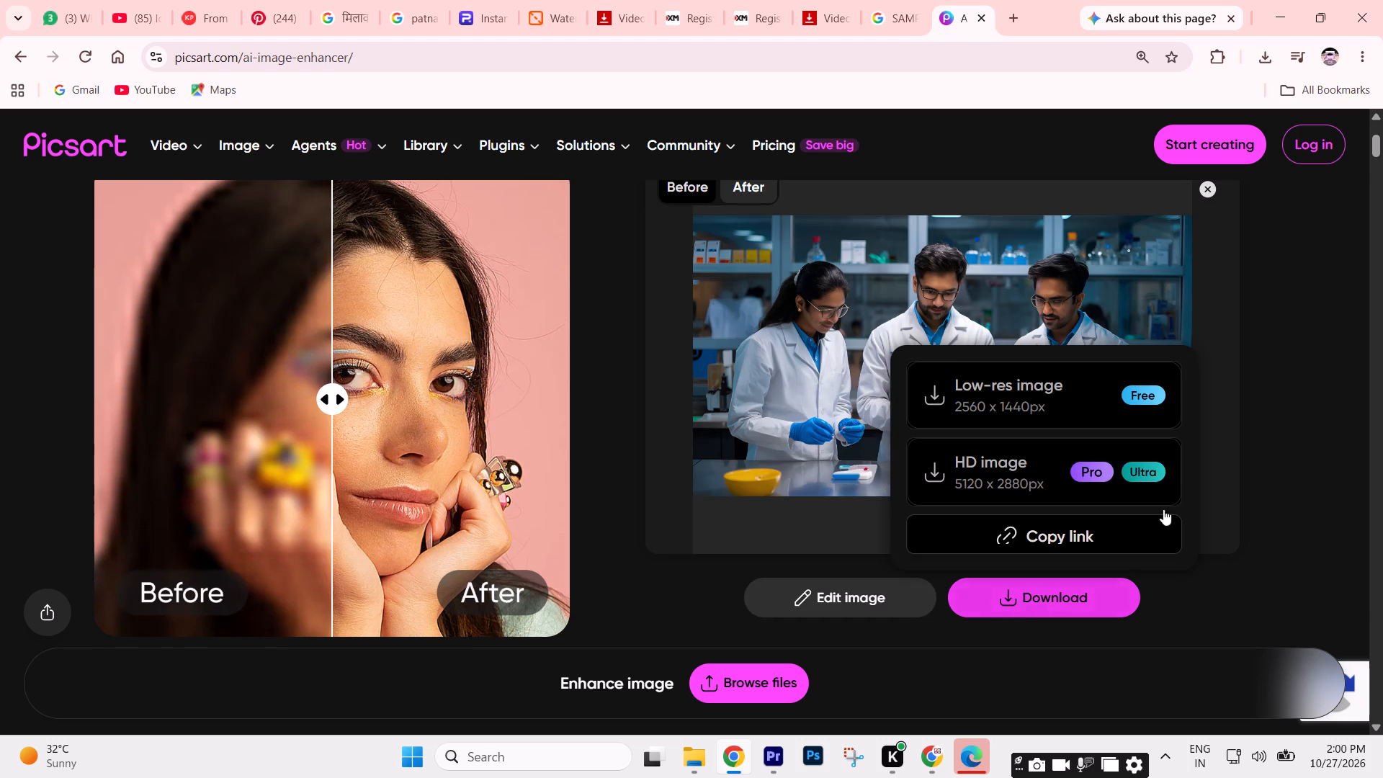
pyautogui.click(1109, 405)
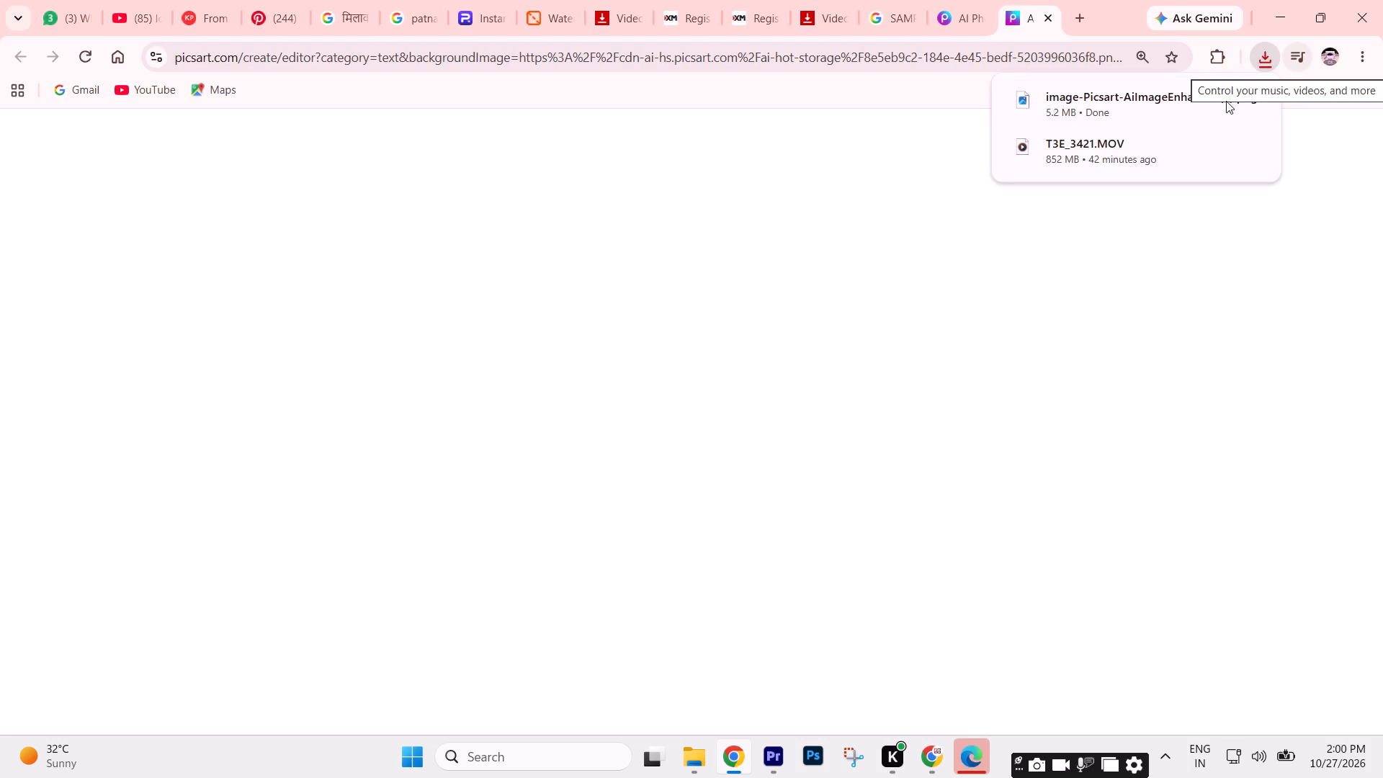
# Bring the downloaded lab image from its folder into Premiere's Sequence 12, placing it on V4 at the start of Video-824.mp4.
pyautogui.click(1221, 108)
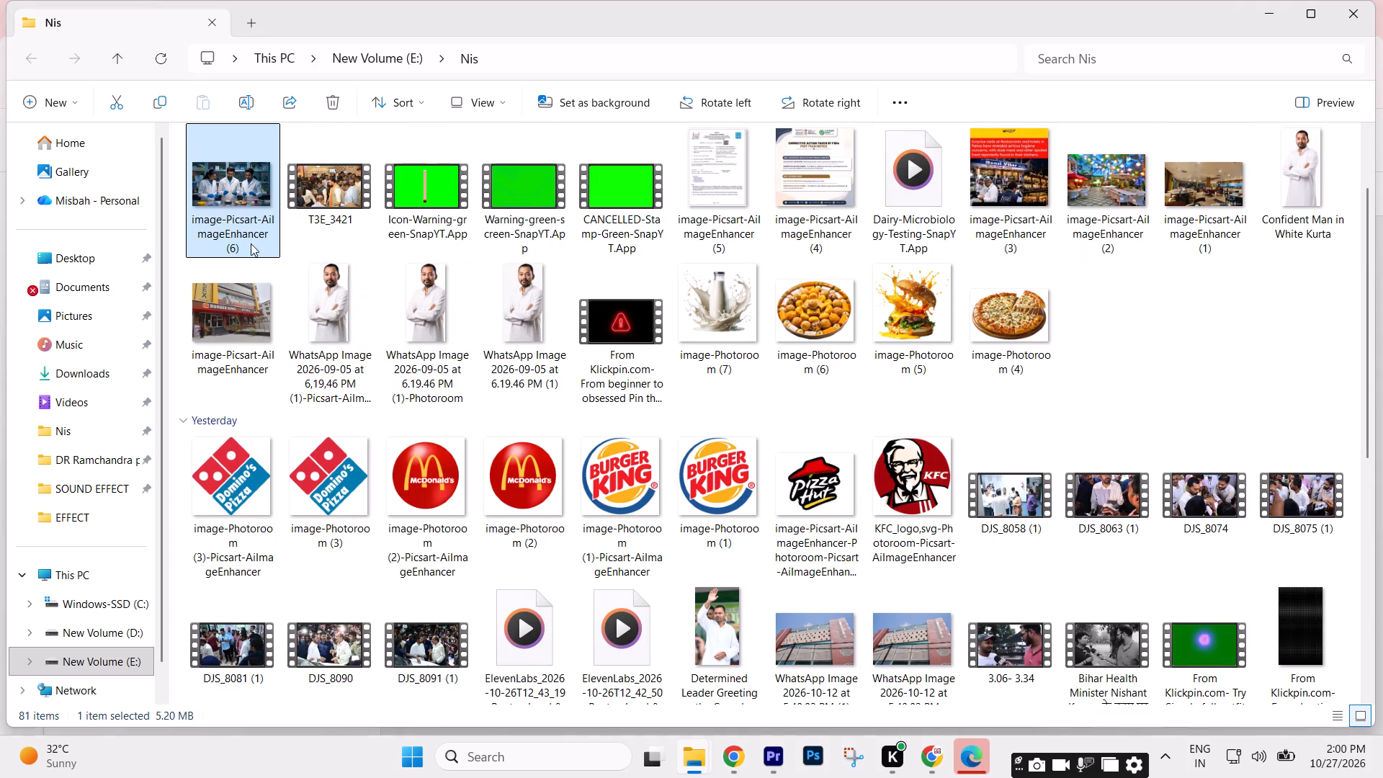
pyautogui.moveTo(229, 173); pyautogui.dragTo(766, 747)
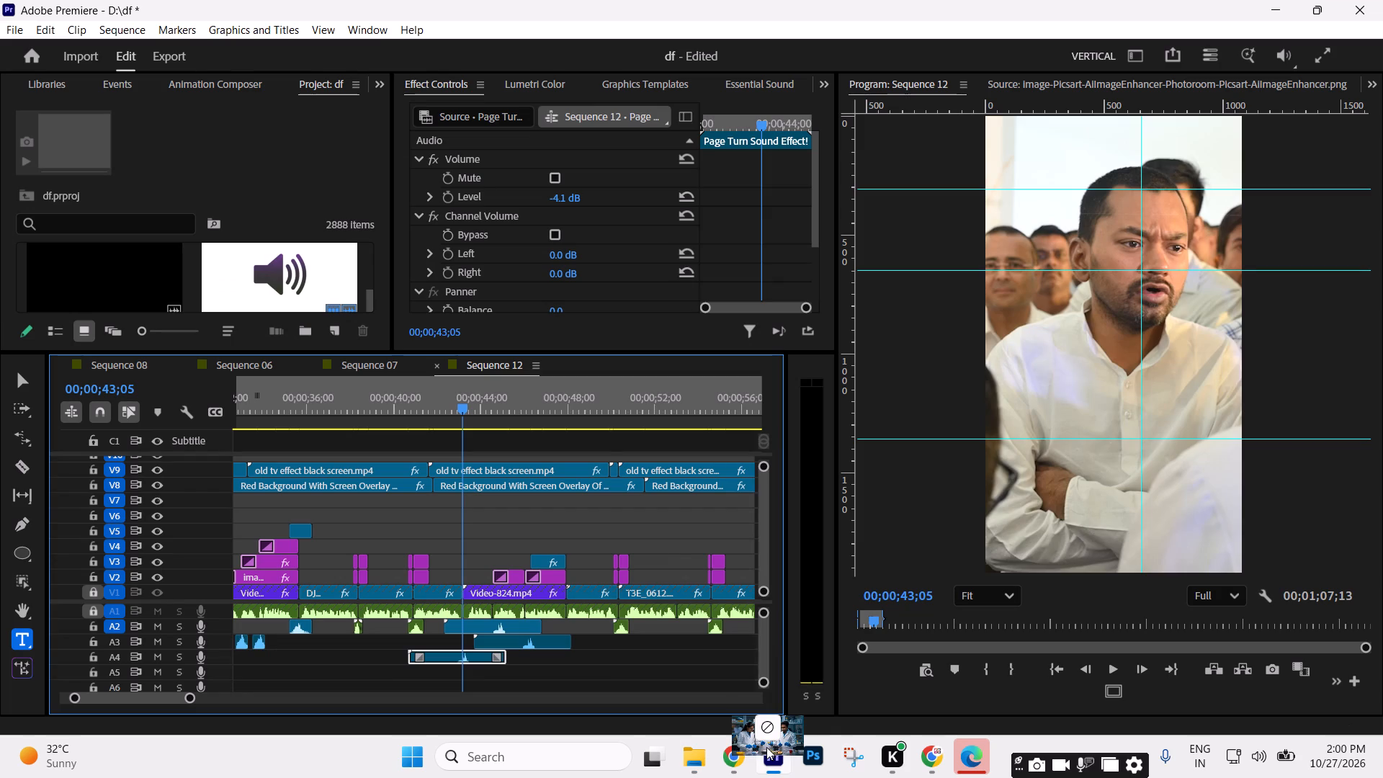
pyautogui.moveTo(766, 747); pyautogui.dragTo(474, 547)
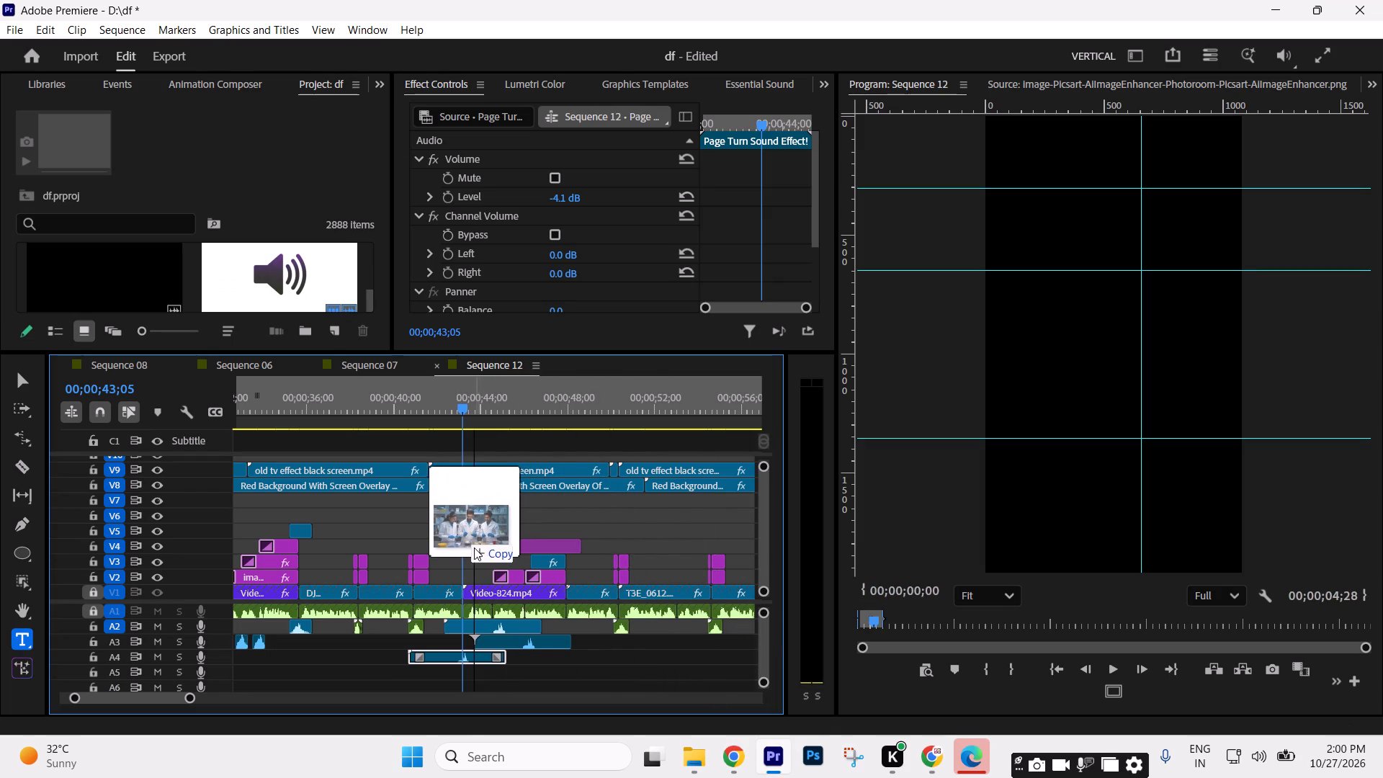
pyautogui.moveTo(474, 547); pyautogui.dragTo(468, 547)
# Shorten the lab image clip to end where the next V2 image begins, and move it down to V2 above Video-824.mp4.
pyautogui.click(543, 550)
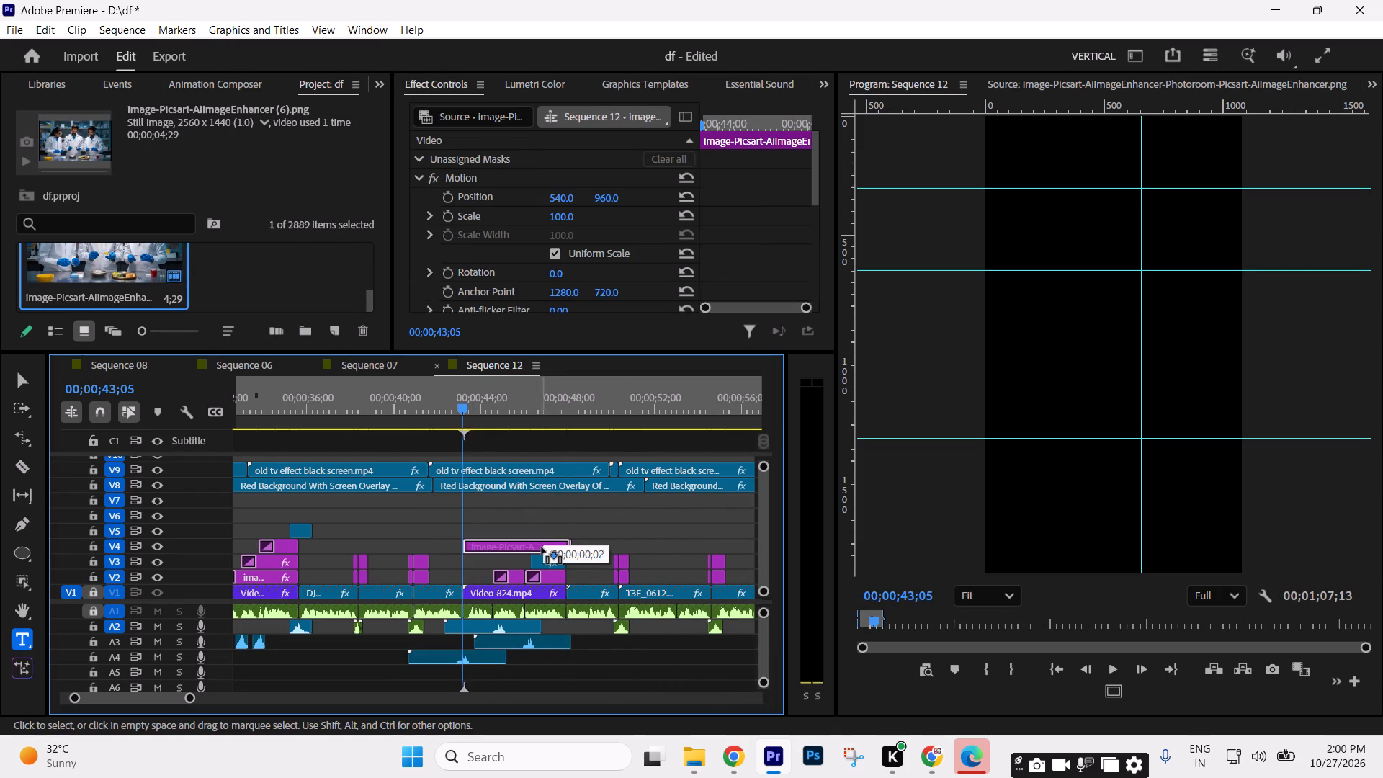
pyautogui.moveTo(576, 547); pyautogui.dragTo(547, 547)
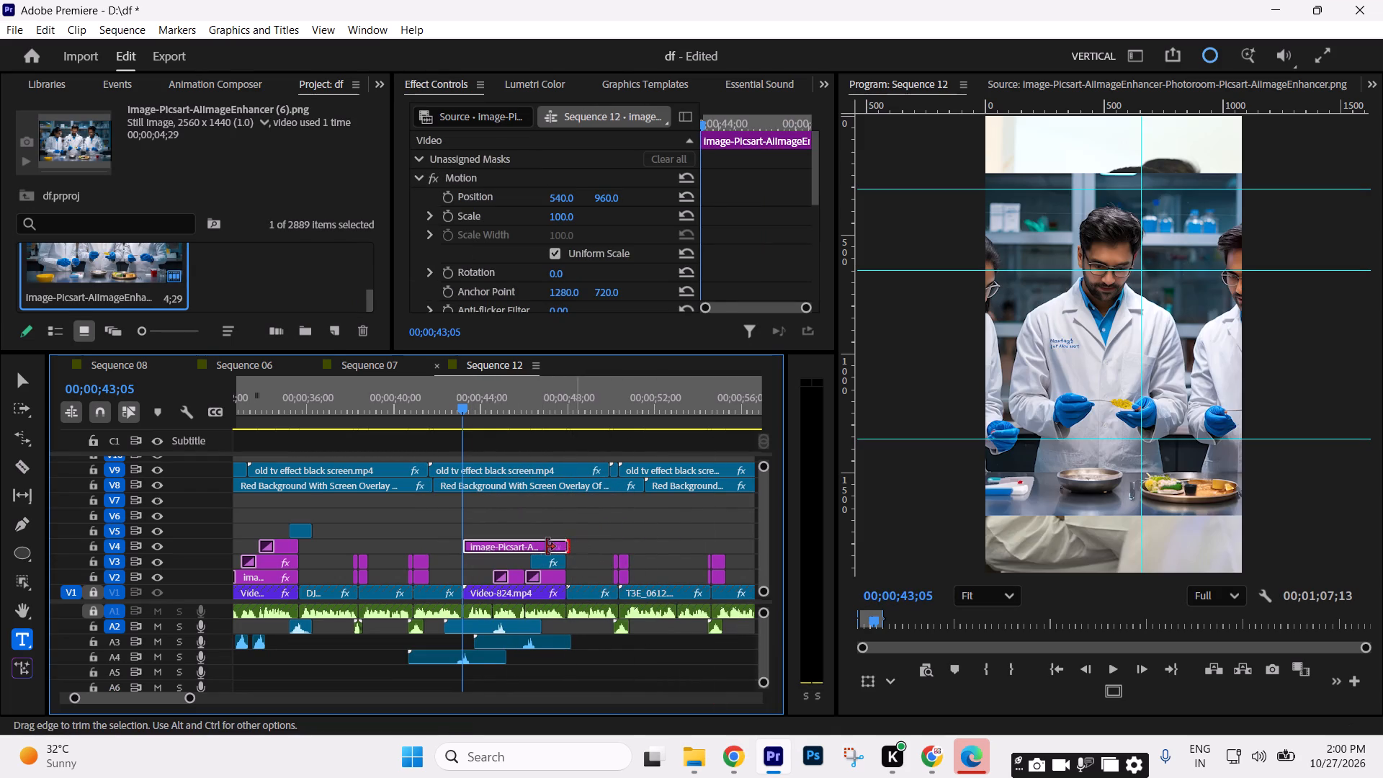
pyautogui.moveTo(547, 547); pyautogui.dragTo(497, 545)
pyautogui.write('==')
pyautogui.press('=')
pyautogui.press('-')
pyautogui.click(524, 541)
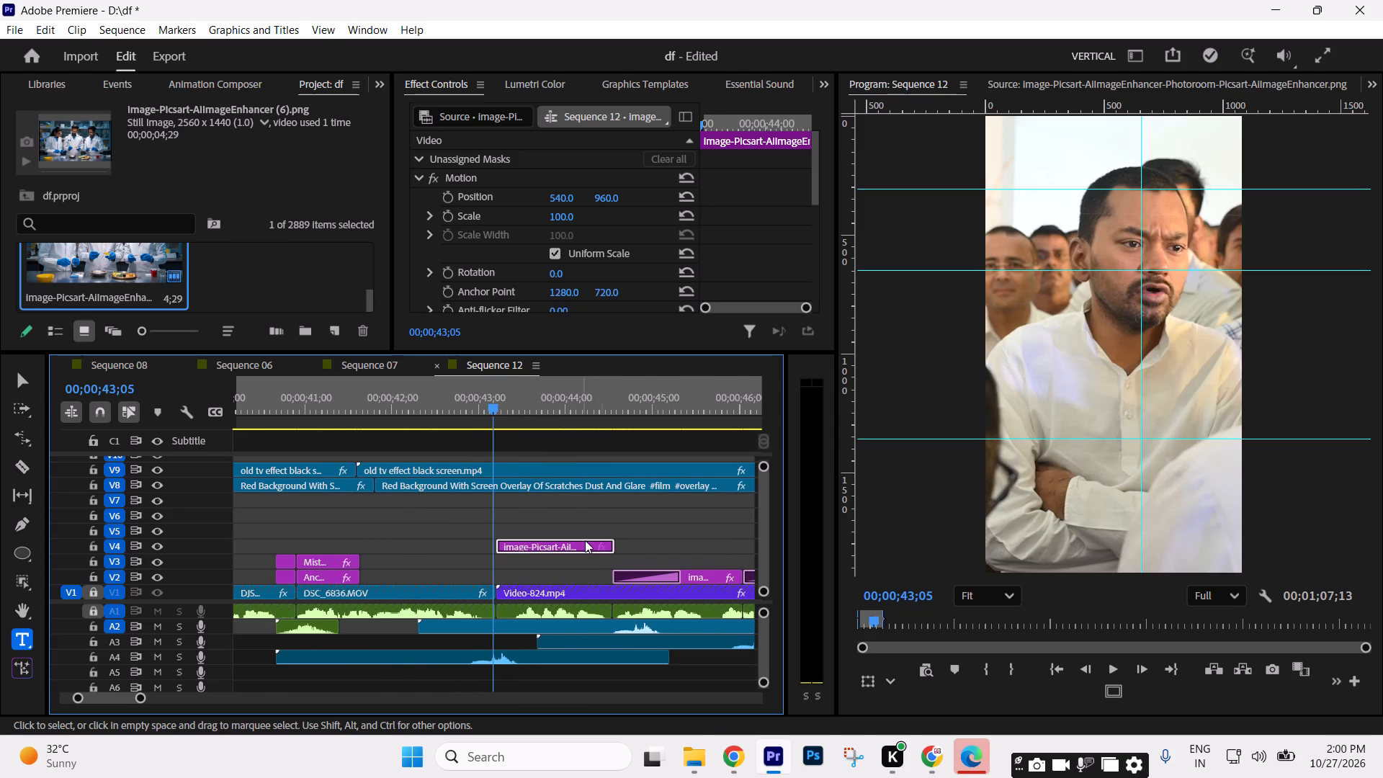
pyautogui.click(623, 546)
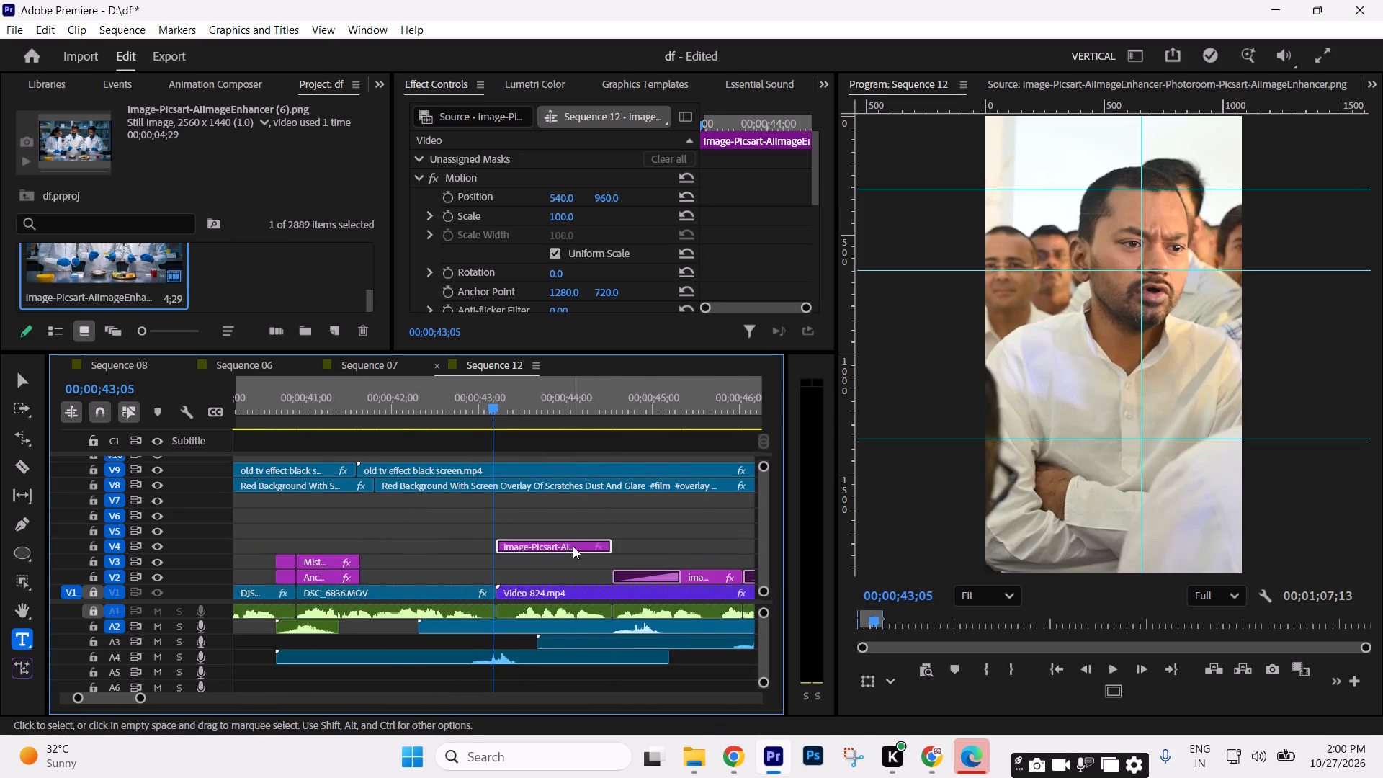
pyautogui.moveTo(573, 546); pyautogui.dragTo(574, 576)
# Copy the Page Peel transition from the following V2 image onto the start of the lab image clip at 00;00;43;06.
pyautogui.click(654, 576)
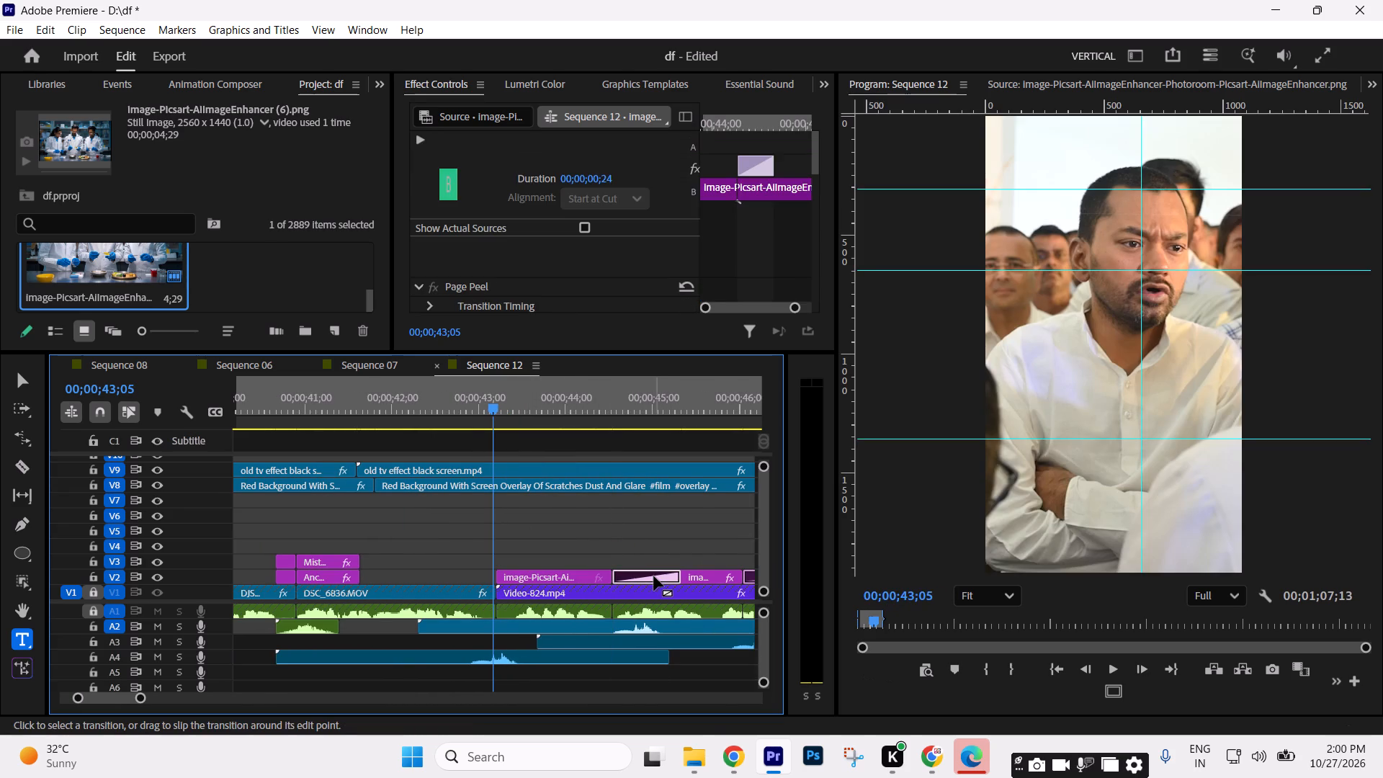
pyautogui.hotkey('ctrl', 'c')
pyautogui.press('Down')
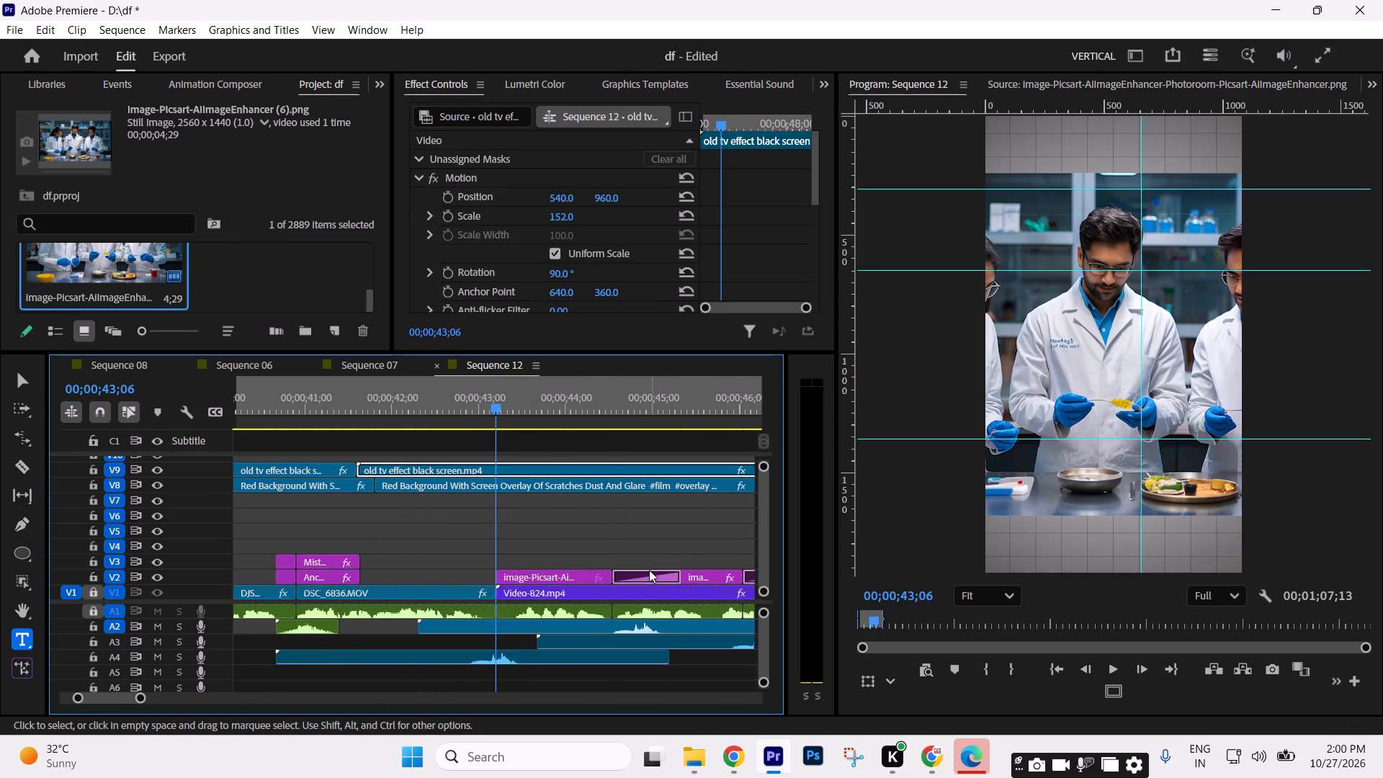
pyautogui.hotkey('ctrl', 'v')
# Scale the lab image to 64, shift its horizontal position to about 573, and move it higher in the frame.
pyautogui.click(583, 571)
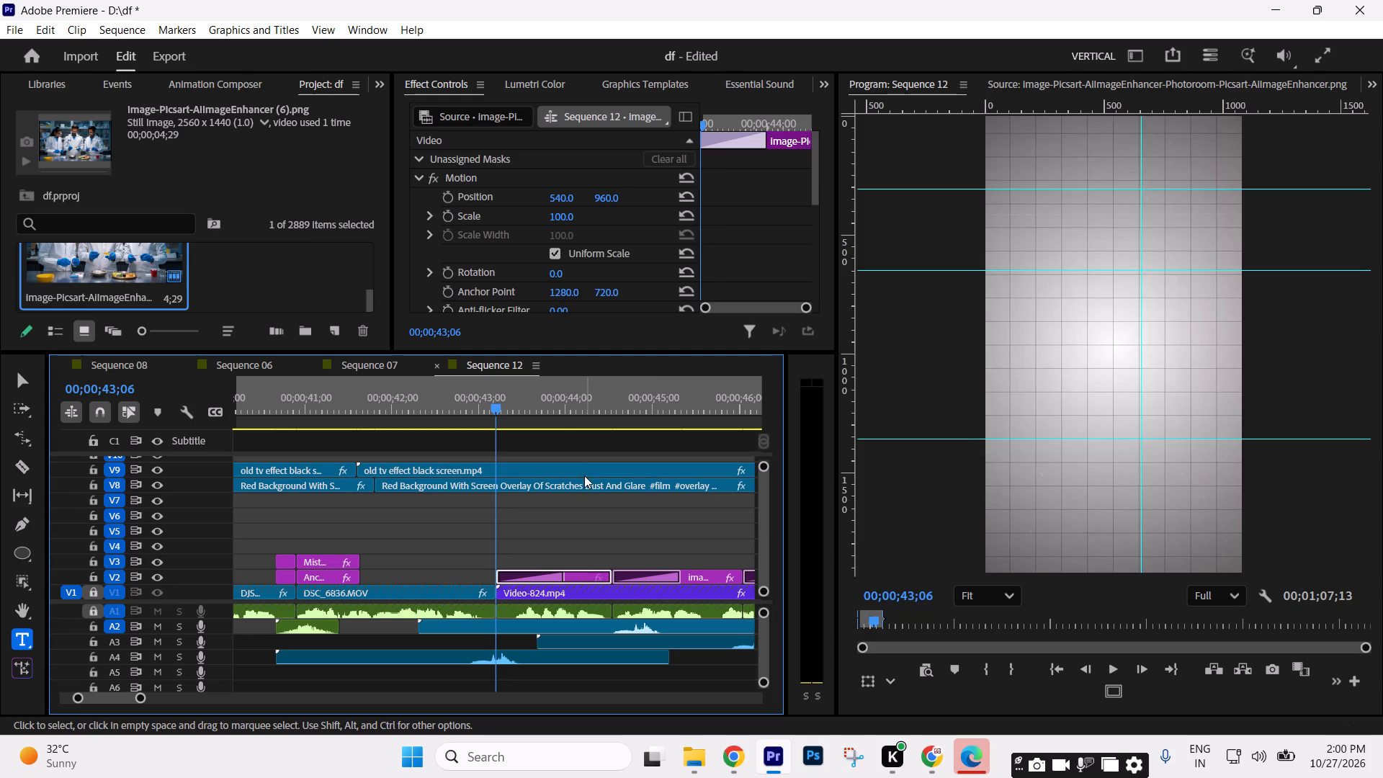
pyautogui.click(589, 416)
pyautogui.moveTo(574, 217); pyautogui.dragTo(524, 217)
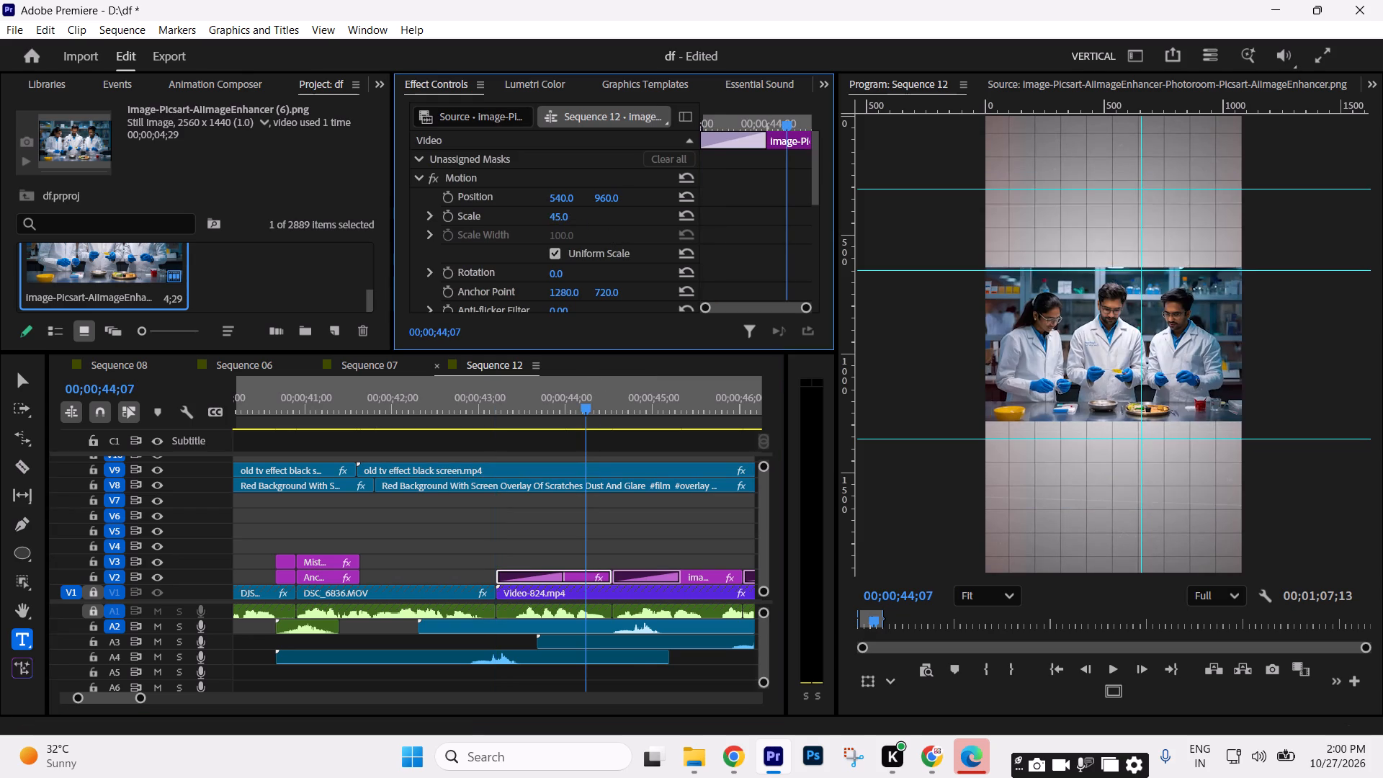
pyautogui.moveTo(524, 217); pyautogui.dragTo(537, 216)
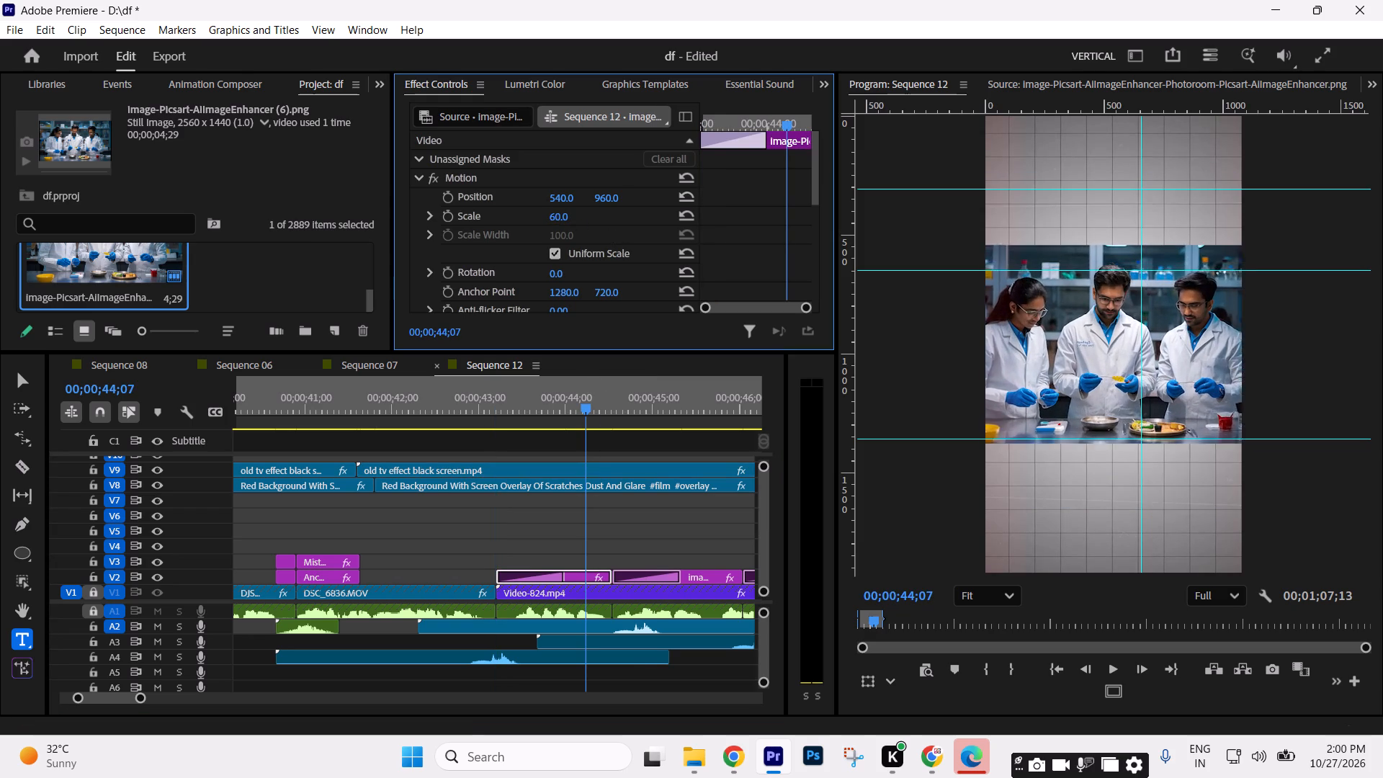
pyautogui.moveTo(537, 216); pyautogui.dragTo(540, 215)
pyautogui.moveTo(564, 199); pyautogui.dragTo(591, 189)
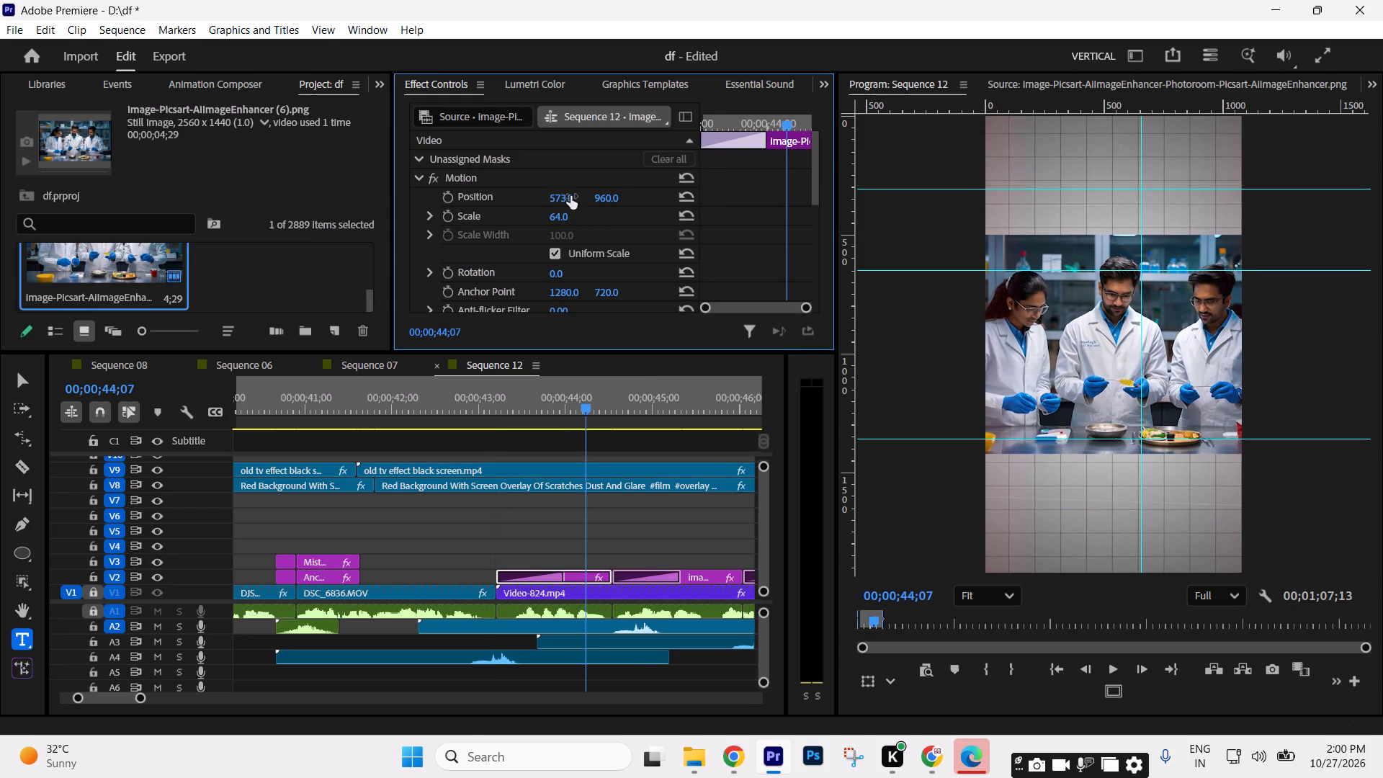
pyautogui.moveTo(612, 202); pyautogui.dragTo(595, 328)
# Crop the lab image 17% on the left and 22% on the right, and play the sequence to check it.
pyautogui.scroll(-5, 698, 247)
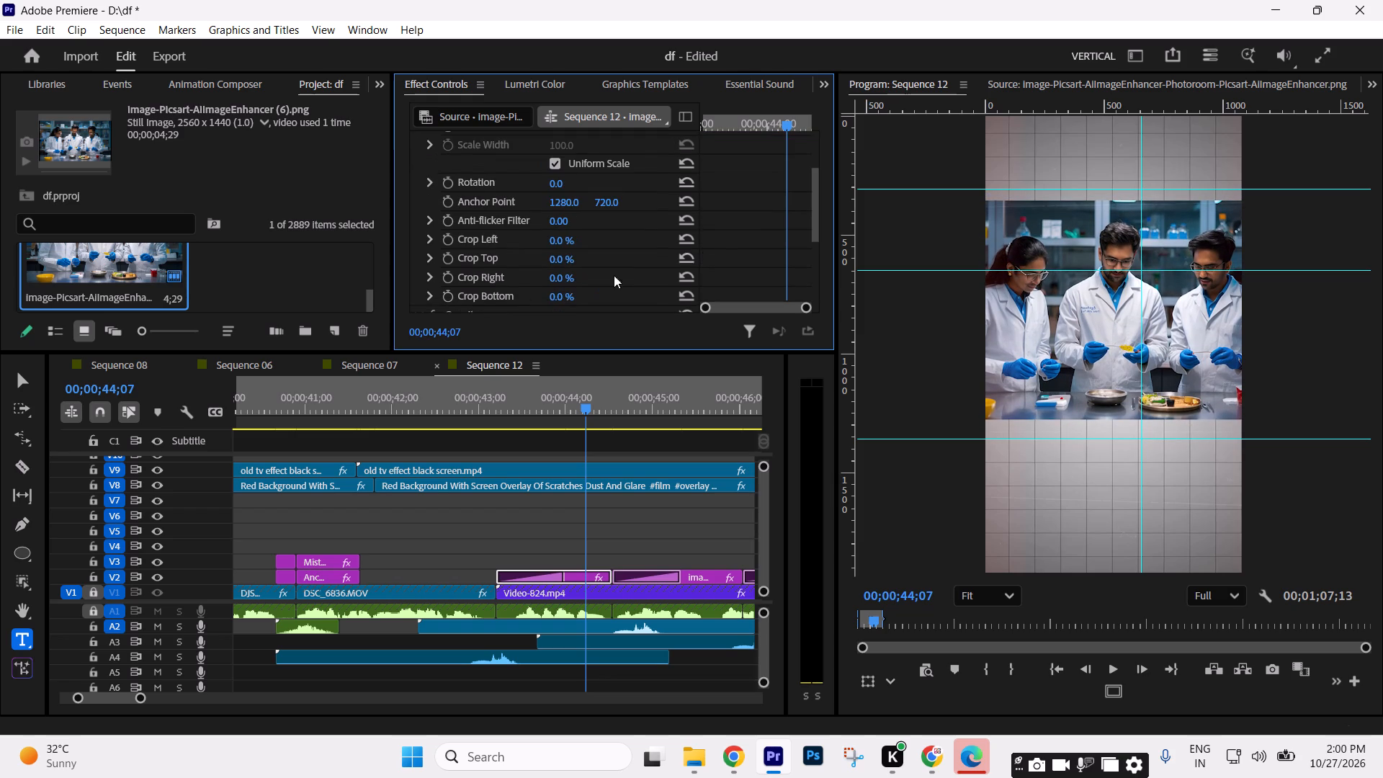
pyautogui.moveTo(552, 279); pyautogui.dragTo(568, 272)
pyautogui.moveTo(558, 237); pyautogui.dragTo(565, 240)
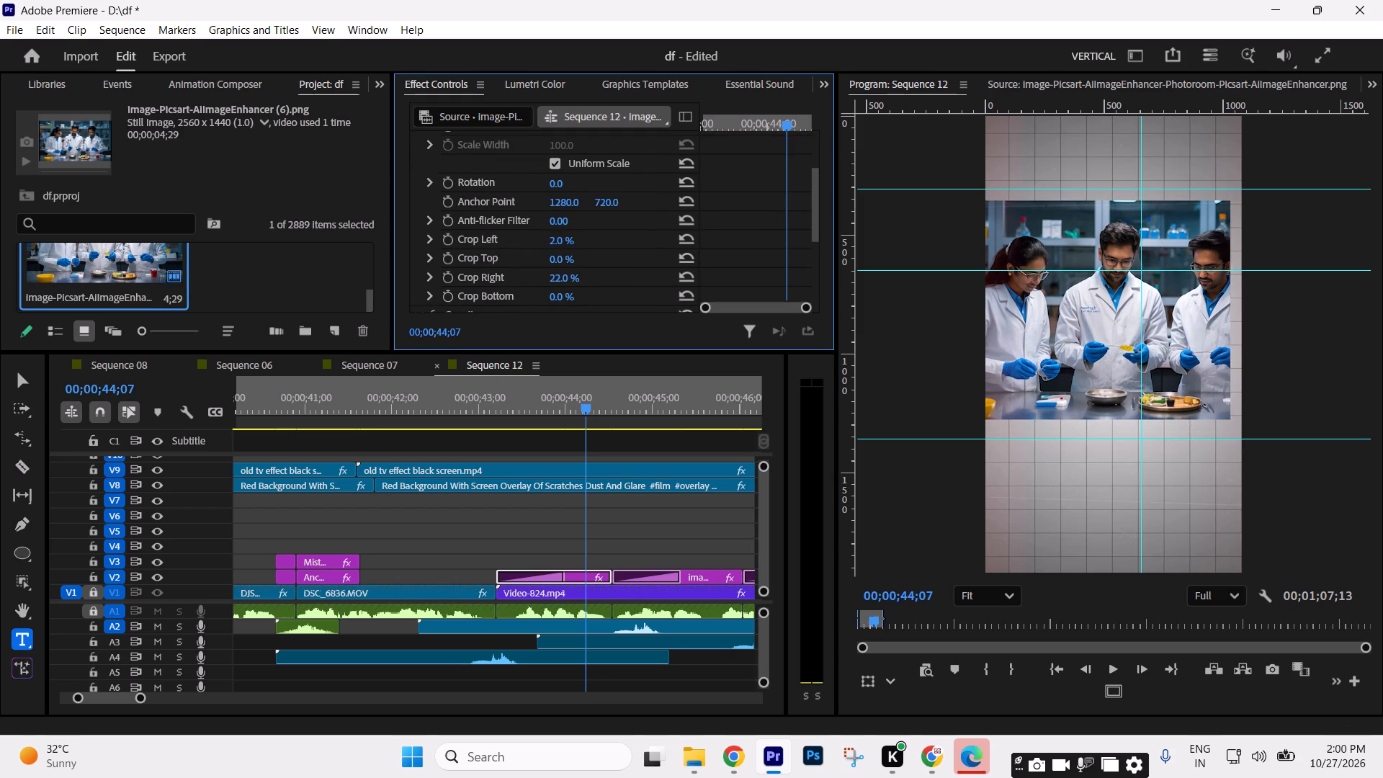
pyautogui.moveTo(565, 240); pyautogui.dragTo(578, 241)
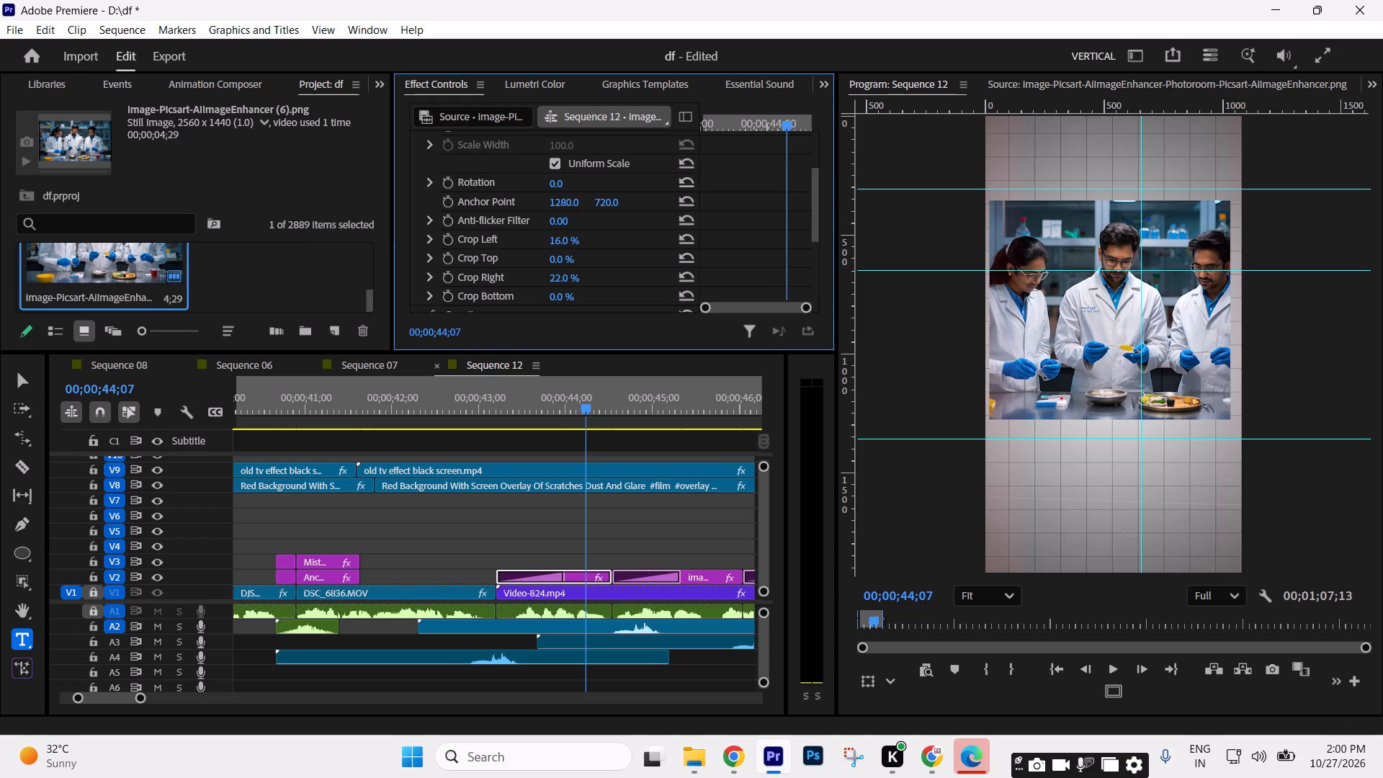
pyautogui.moveTo(578, 241); pyautogui.dragTo(578, 241)
pyautogui.press('space')
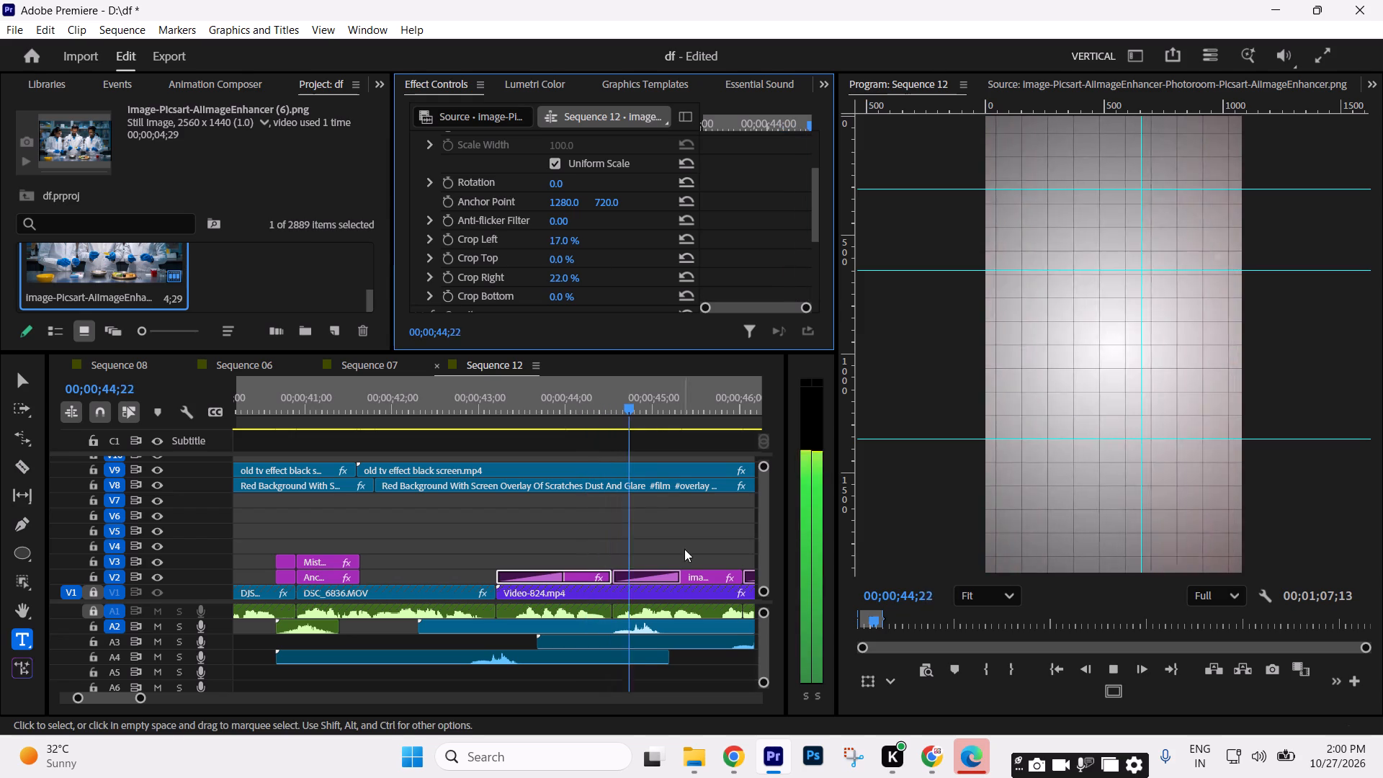
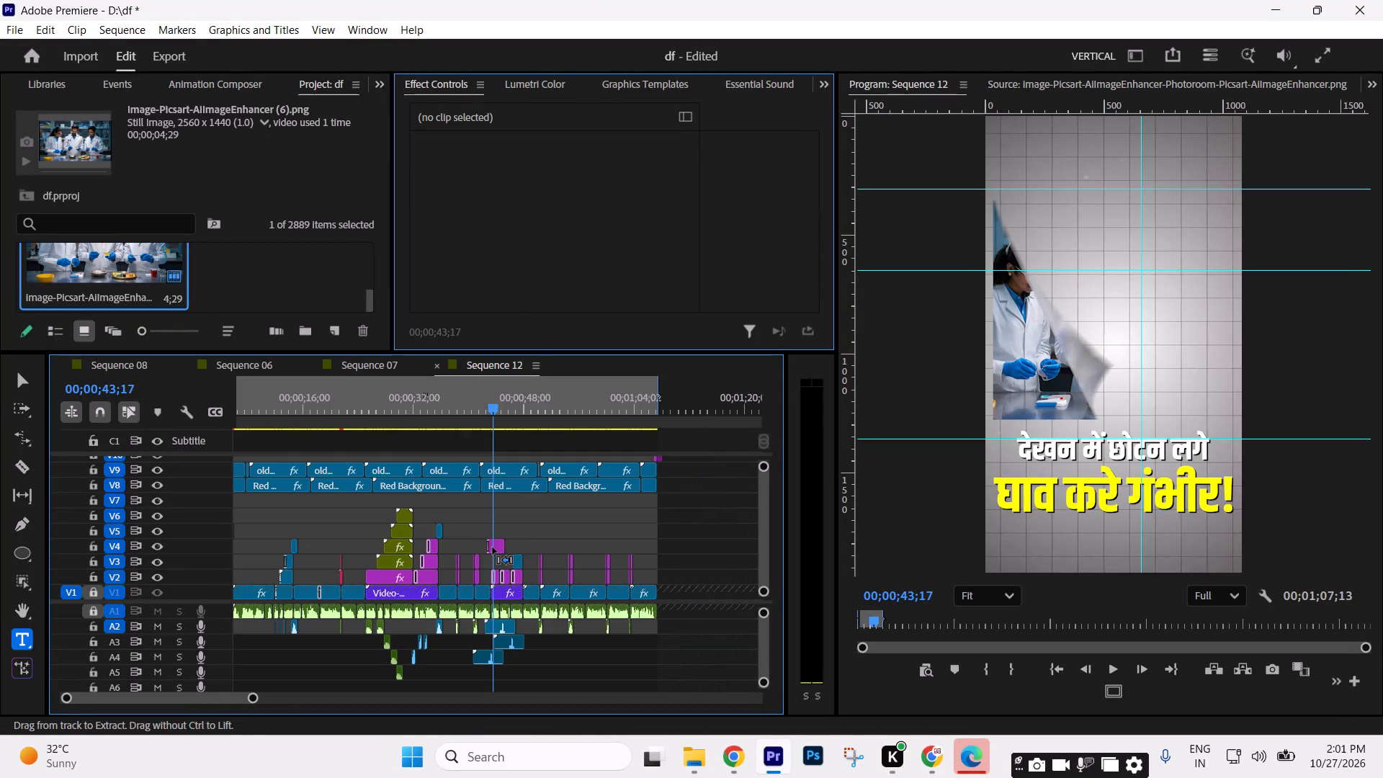
# Undo the last change and save the project.
pyautogui.write('==')
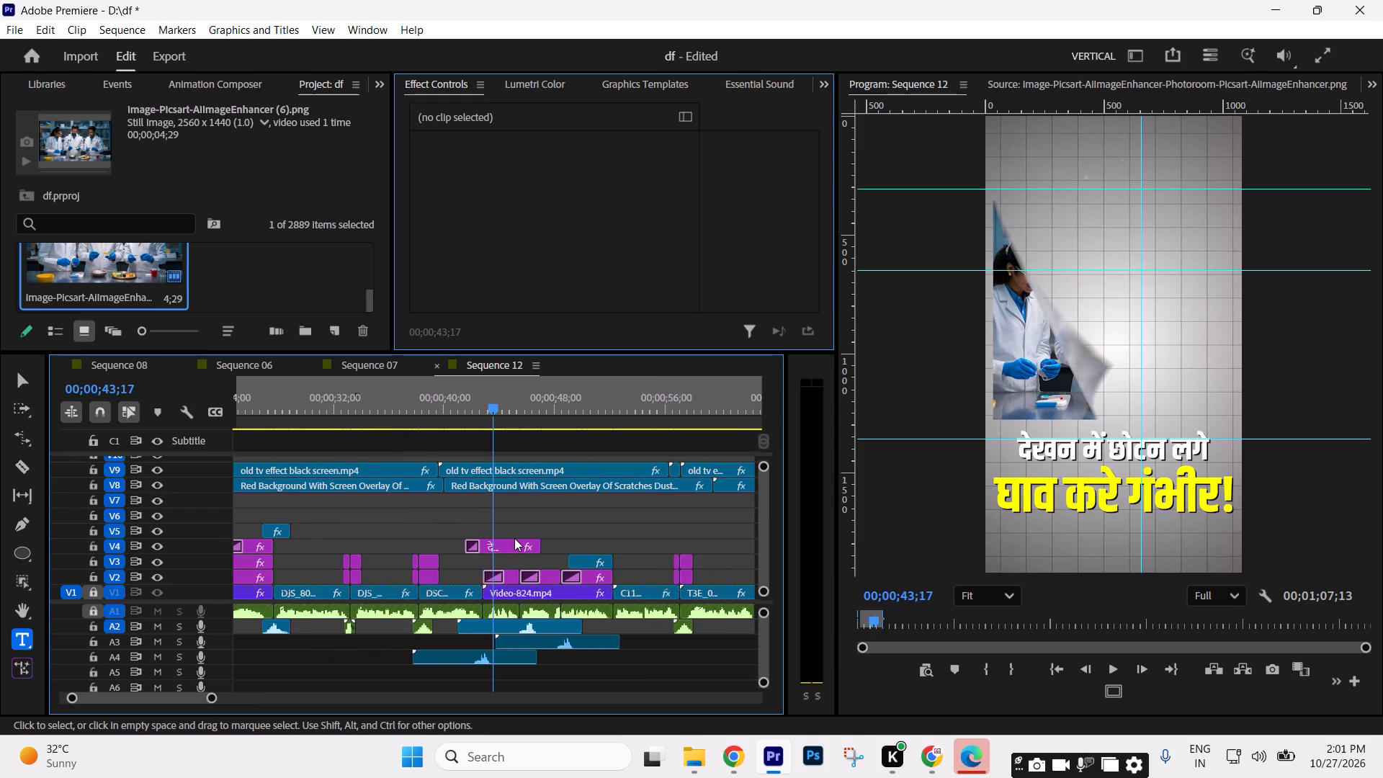
pyautogui.hotkey('ctrl', 'z')
pyautogui.hotkey('ctrl', 's')
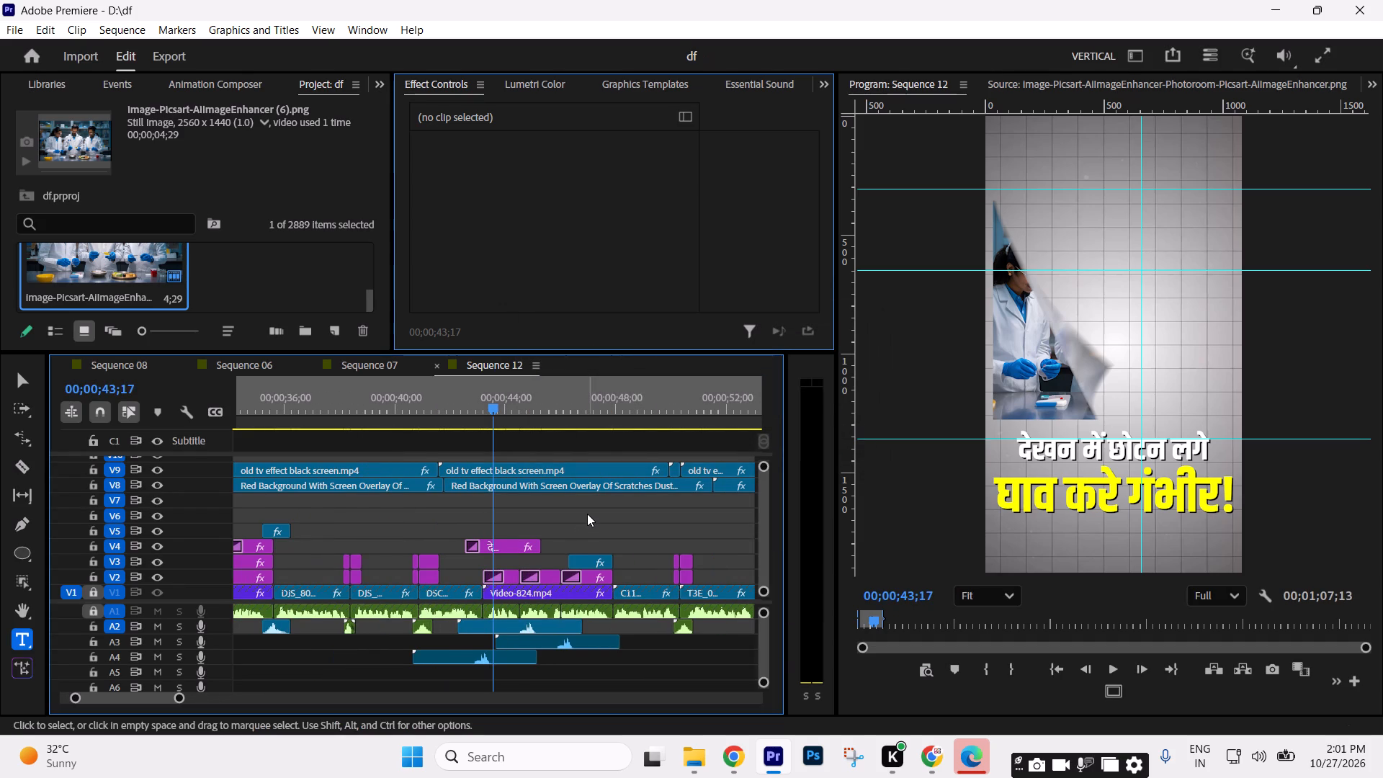
# Move the Hindi title clip on V4 later so it starts together with the lab image clip on V2.
pyautogui.press('-')
pyautogui.press('=')
pyautogui.press('=')
pyautogui.press('-')
pyautogui.moveTo(498, 550); pyautogui.dragTo(509, 548)
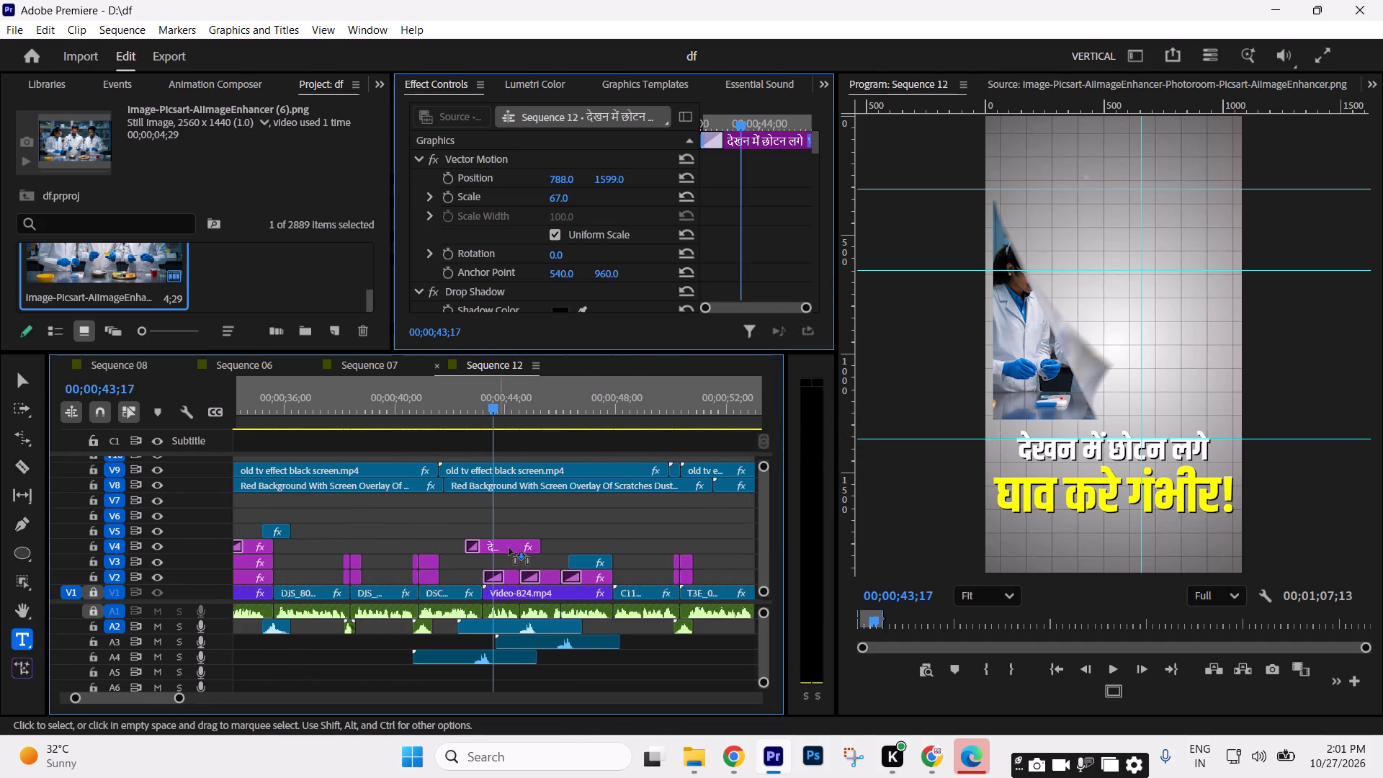
pyautogui.moveTo(509, 548); pyautogui.dragTo(517, 547)
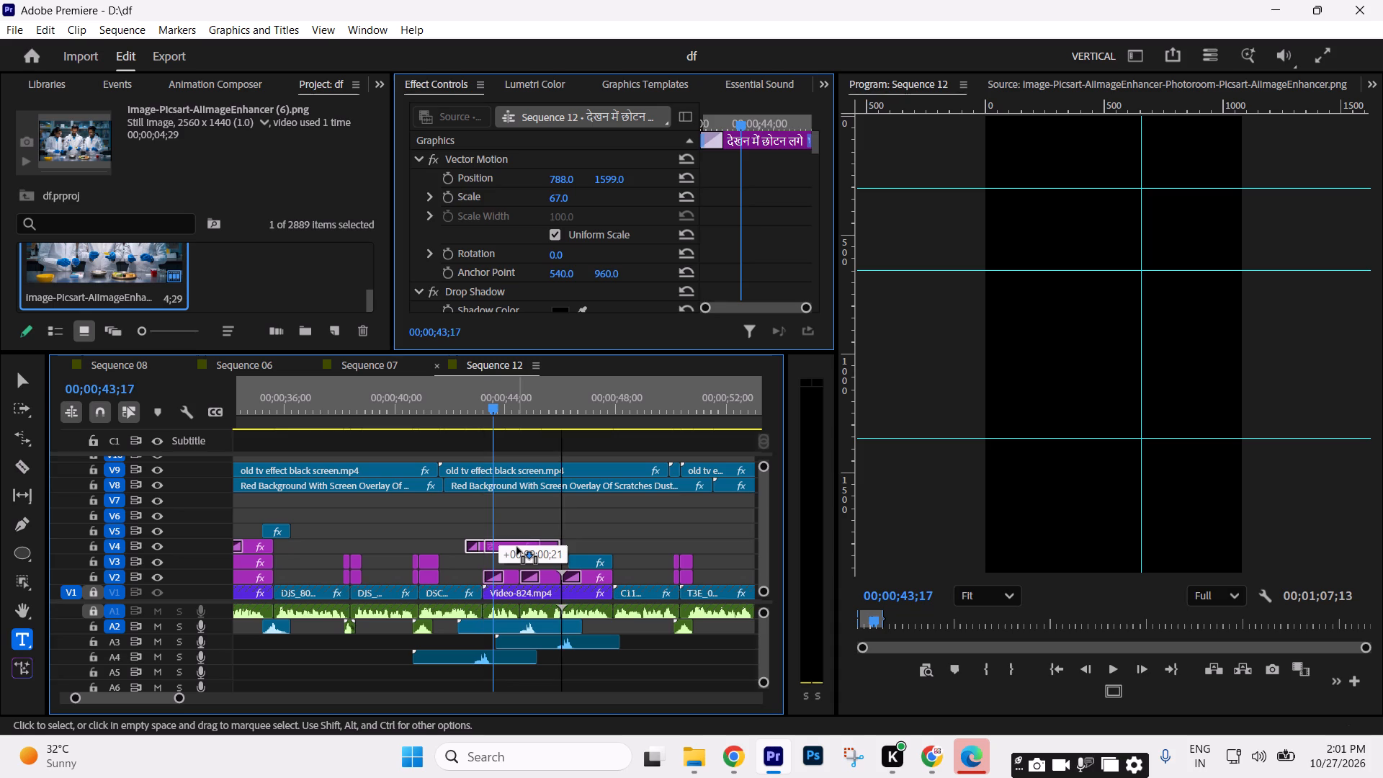
pyautogui.moveTo(517, 547); pyautogui.dragTo(516, 546)
pyautogui.click(525, 544)
# Replace the title's yellow line with the copied text सैंपल टेस्टिंग and delete the white line above it.
pyautogui.click(517, 422)
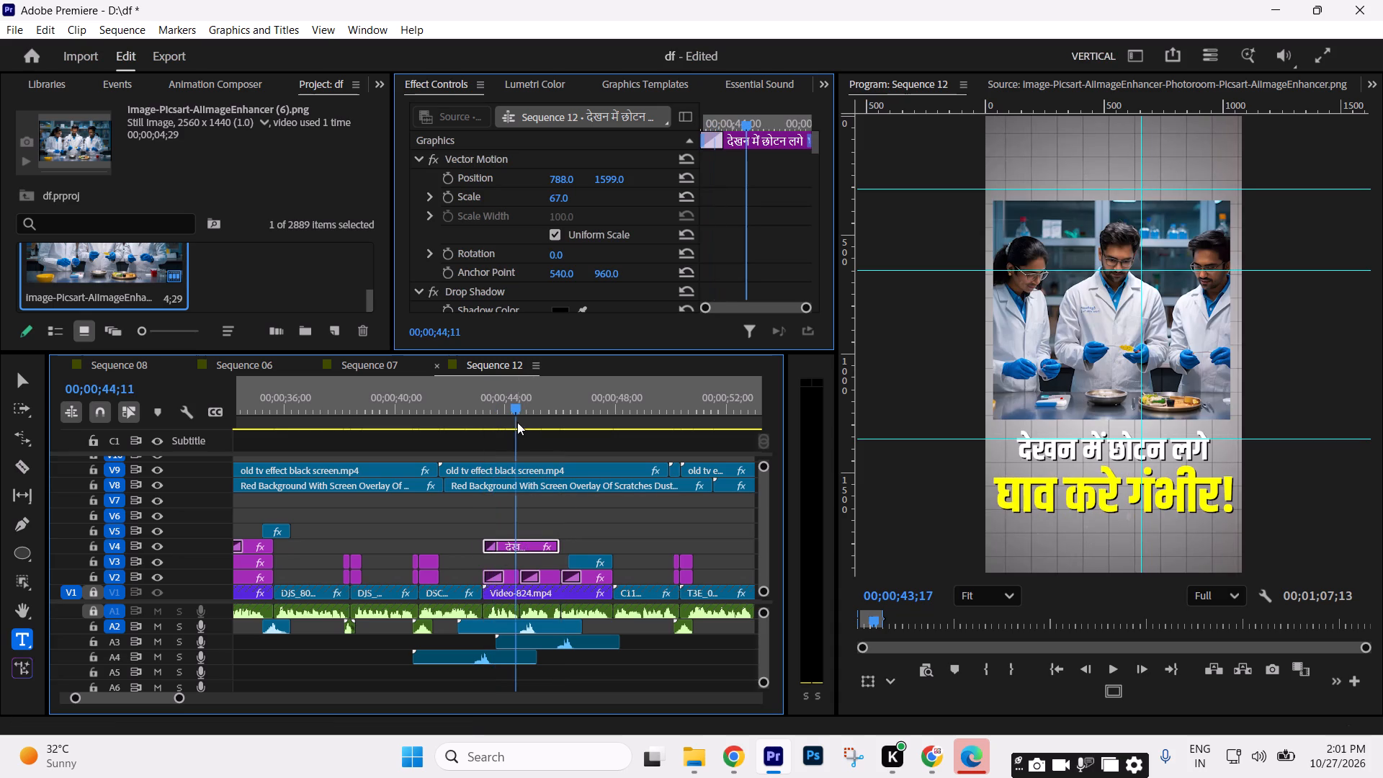
pyautogui.click(1075, 486)
pyautogui.hotkey('ctrl', 'a')
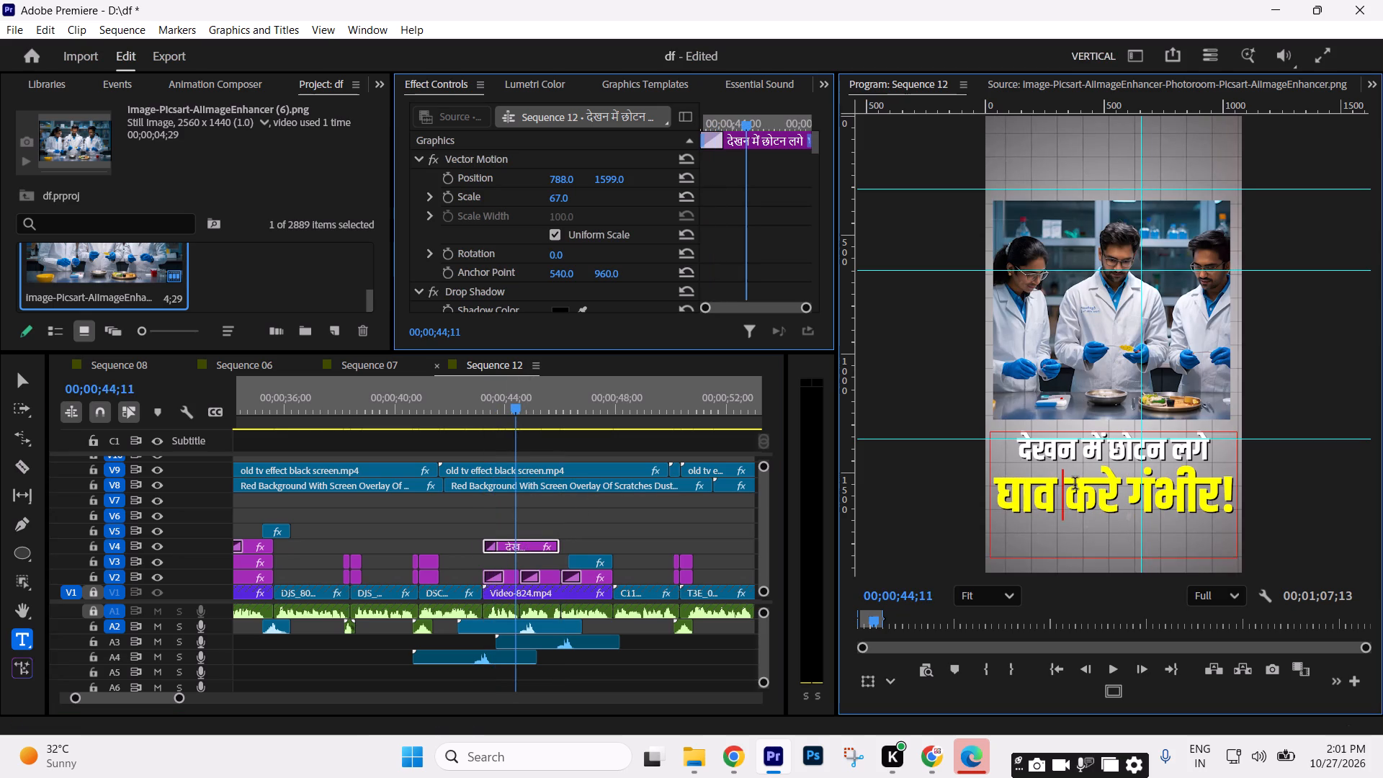
pyautogui.hotkey('ctrl', 'v')
pyautogui.hotkey('ctrl', 'z')
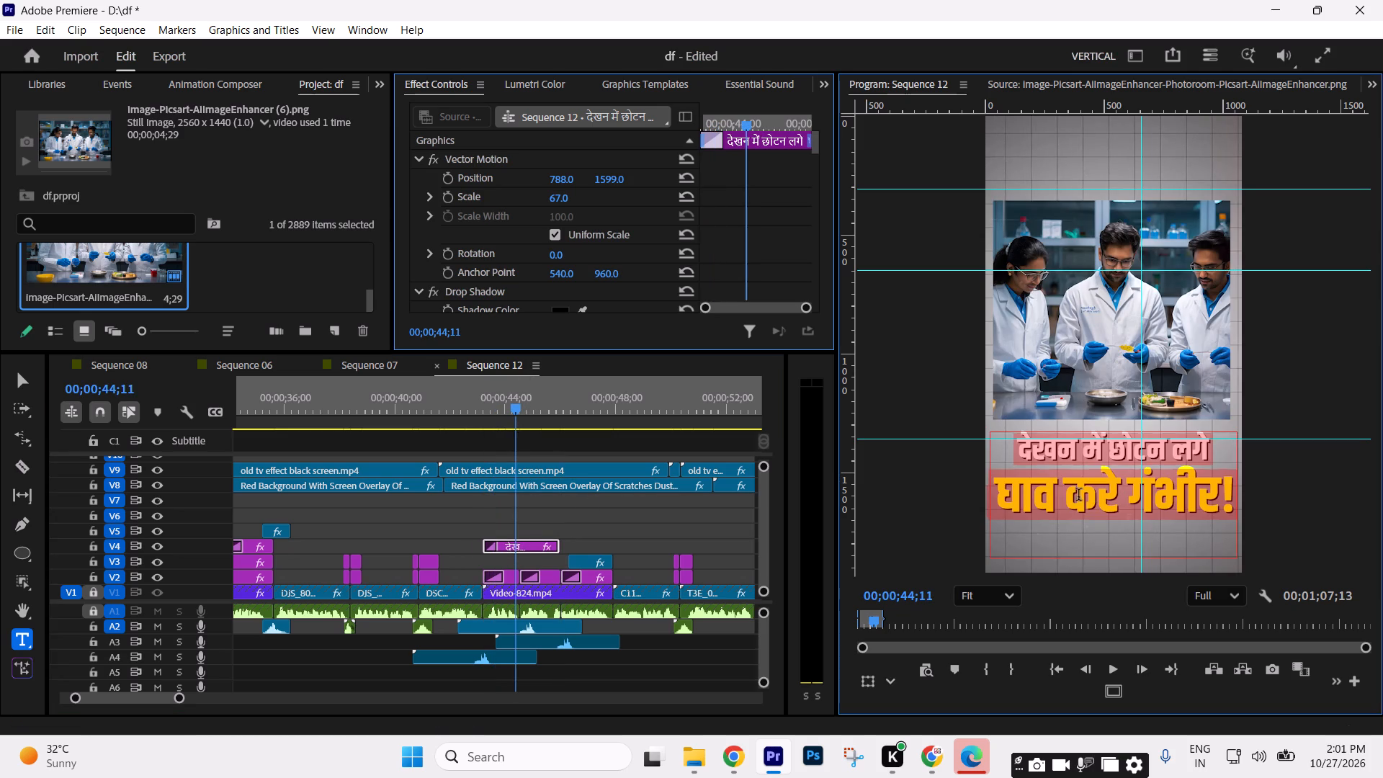
pyautogui.moveTo(1003, 488); pyautogui.dragTo(1276, 488)
pyautogui.hotkey('ctrl', 'v')
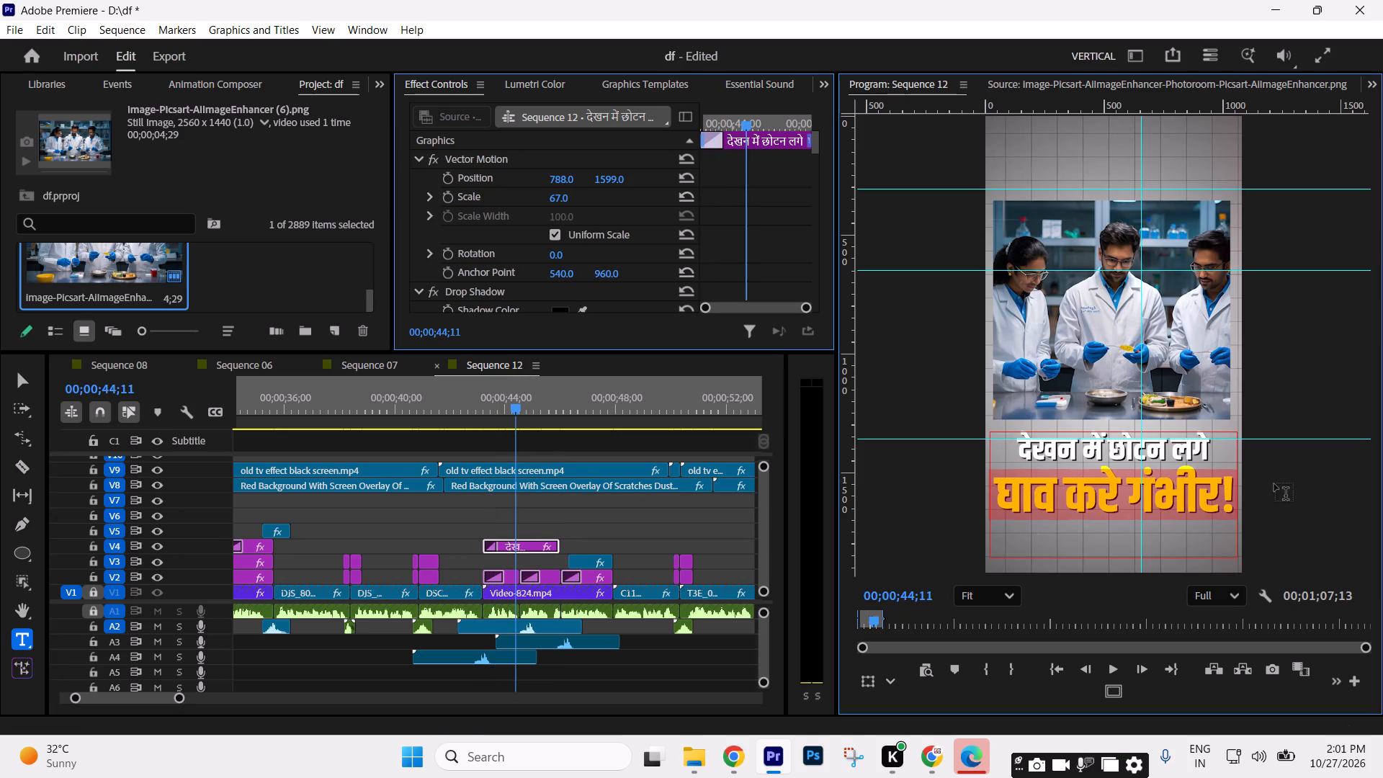
pyautogui.moveTo(1207, 446); pyautogui.dragTo(1000, 450)
pyautogui.press('BackSpace')
# Raise the सैंपल टेस्टिंग title to a vertical position of 1532, just below the lab image.
pyautogui.moveTo(610, 179); pyautogui.dragTo(613, 201)
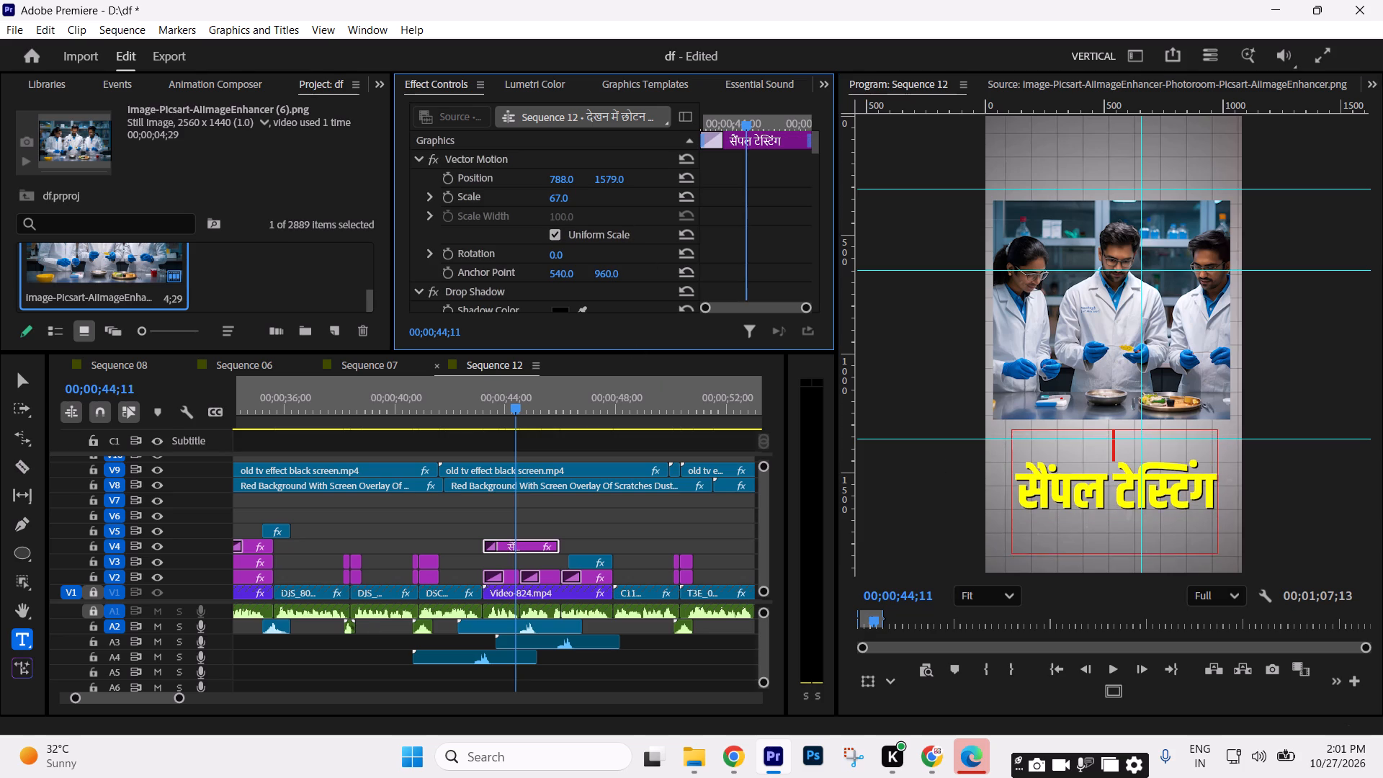
pyautogui.moveTo(613, 201); pyautogui.dragTo(606, 240)
# Trim the end of the सैंपल टेस्टिंग title on V4 to match the end of the lab image clip.
pyautogui.click(585, 528)
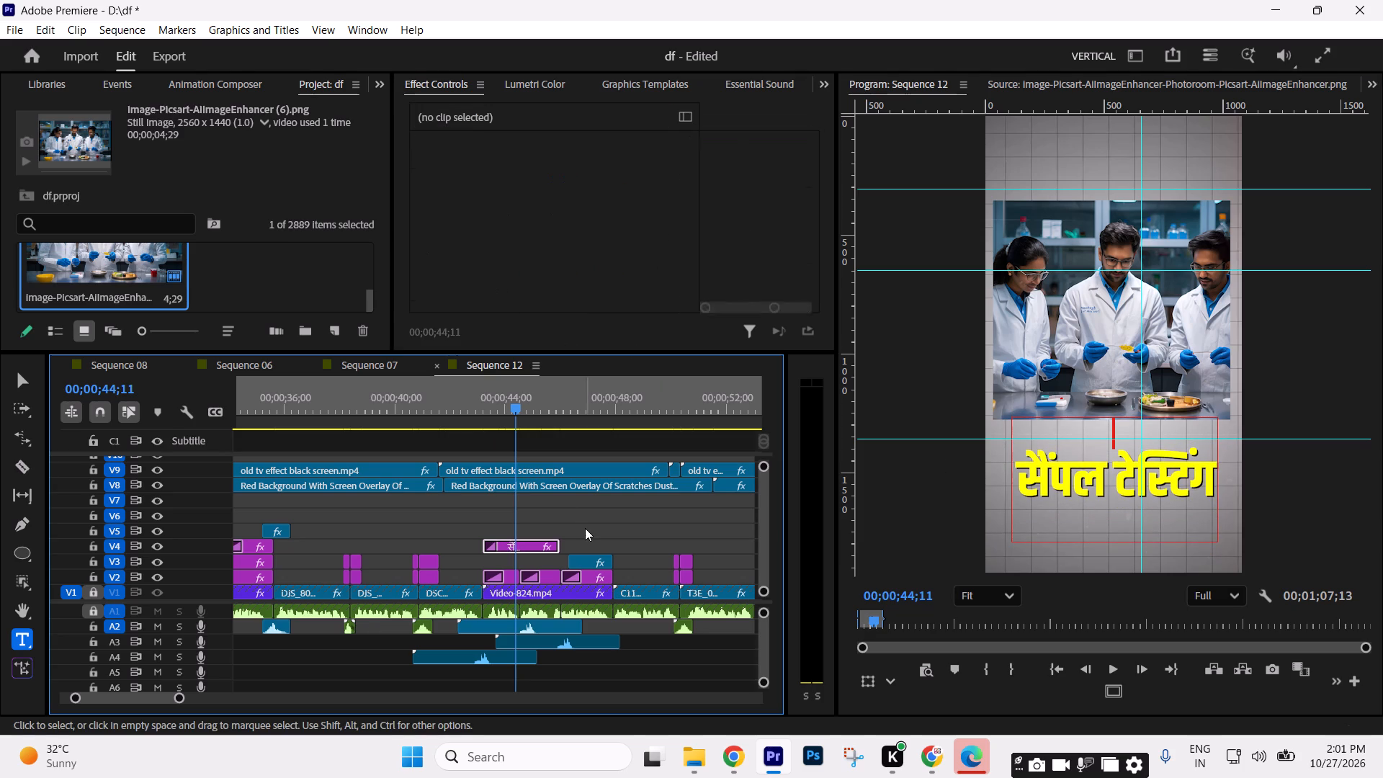
pyautogui.press('=')
pyautogui.press('=')
pyautogui.press('-')
pyautogui.moveTo(584, 547); pyautogui.dragTo(581, 547)
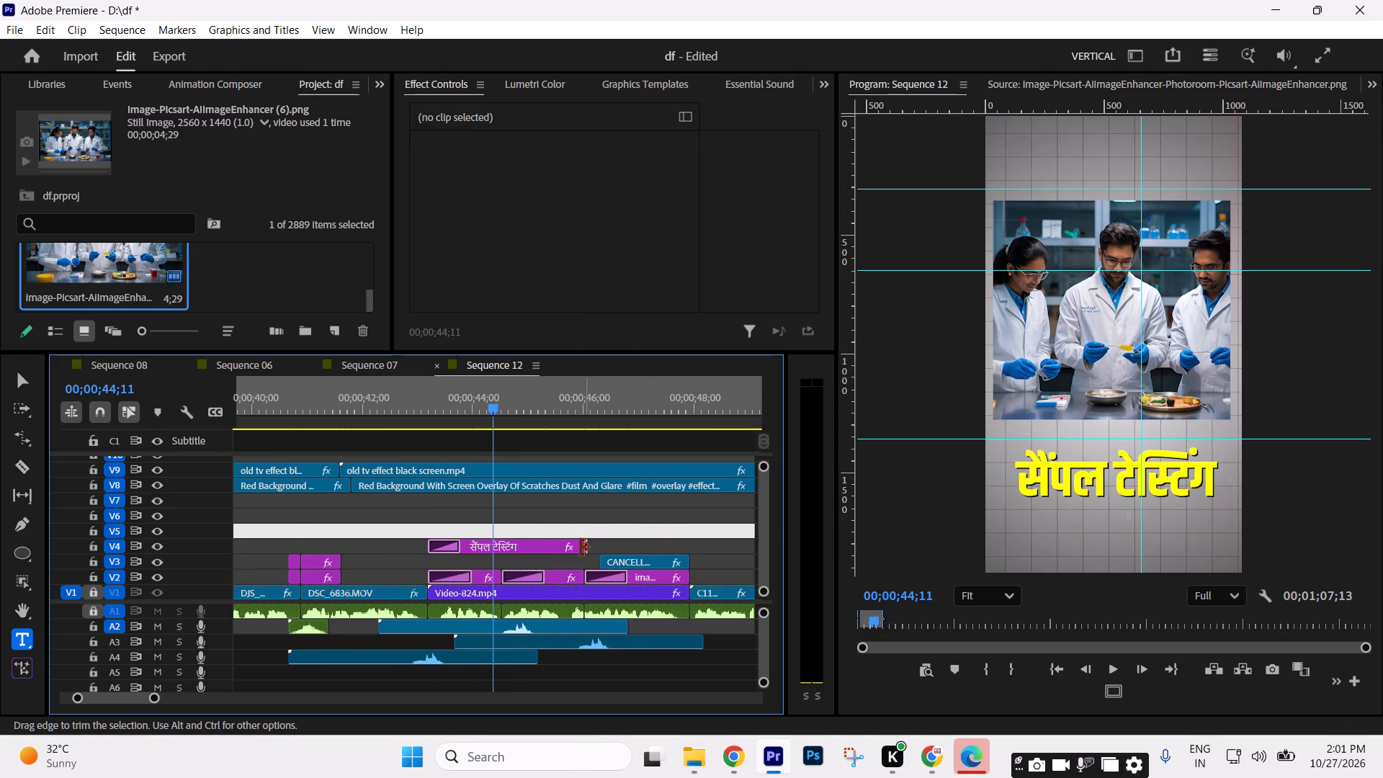
pyautogui.moveTo(581, 547); pyautogui.dragTo(509, 549)
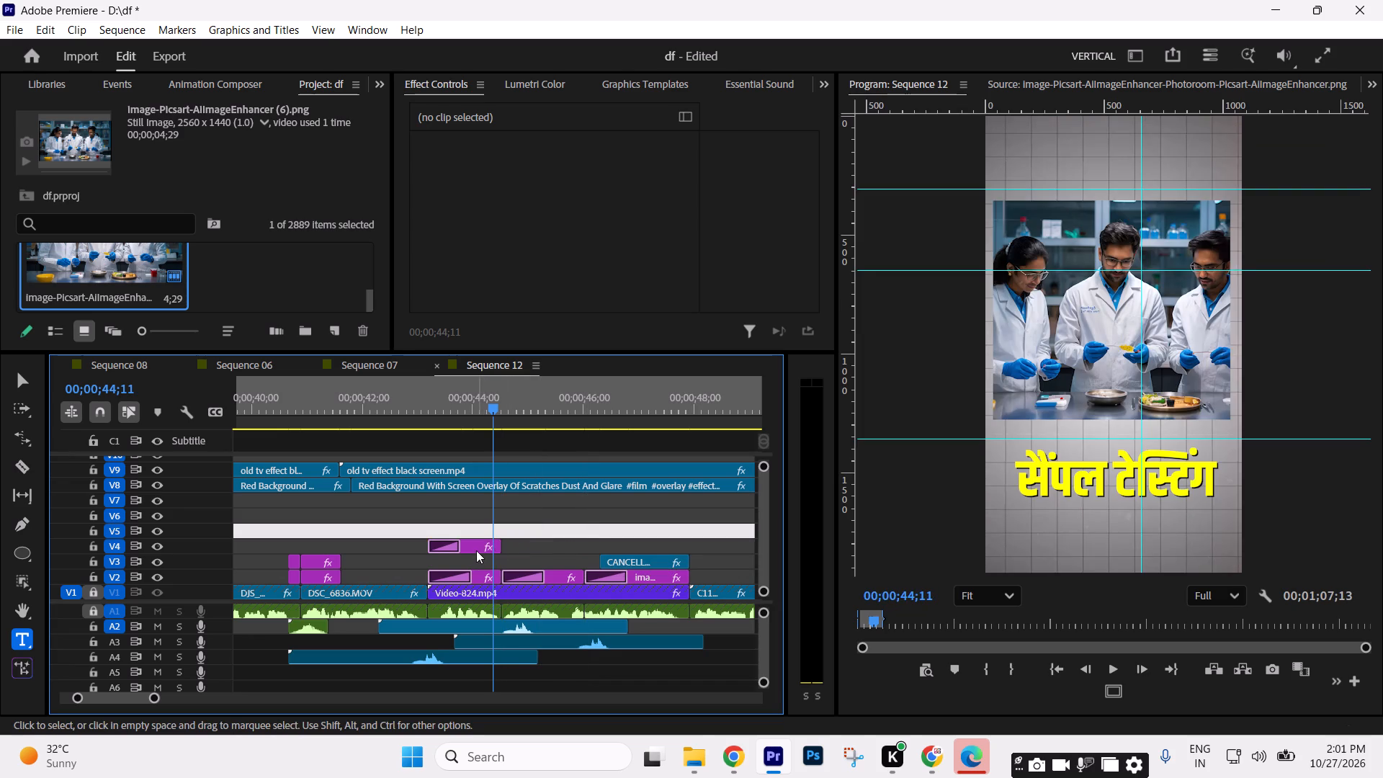
# Duplicate the trimmed सैंपल टेस्टिंग title on V4 to sit above the second V2 image.
pyautogui.moveTo(476, 550); pyautogui.dragTo(558, 544)
# Move the CANCELLED stamp clip from V3 up to V6, keeping its timing.
pyautogui.moveTo(643, 558); pyautogui.dragTo(642, 556)
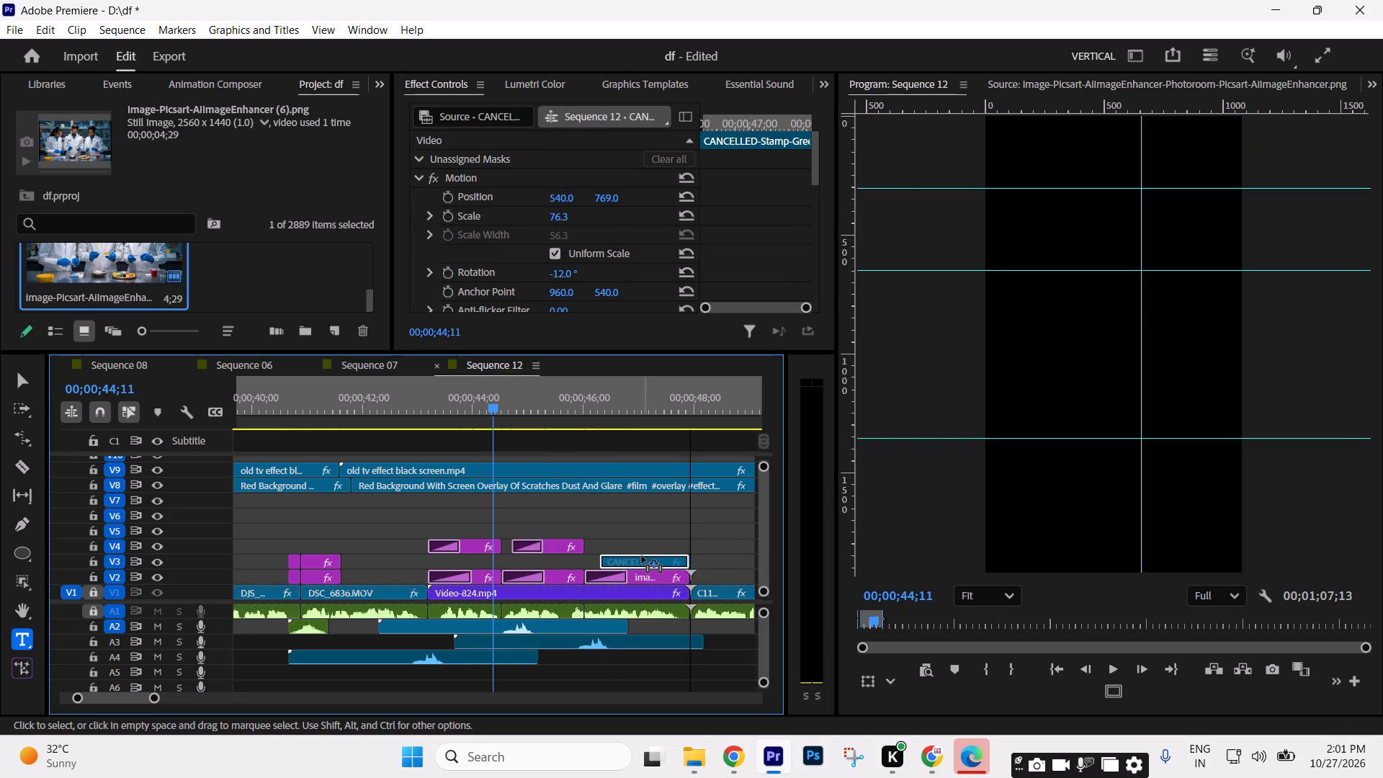
pyautogui.moveTo(642, 556); pyautogui.dragTo(640, 518)
# Select the duplicated सैंपल टेस्टिंग title on V4 above the second V2 image.
pyautogui.click(559, 542)
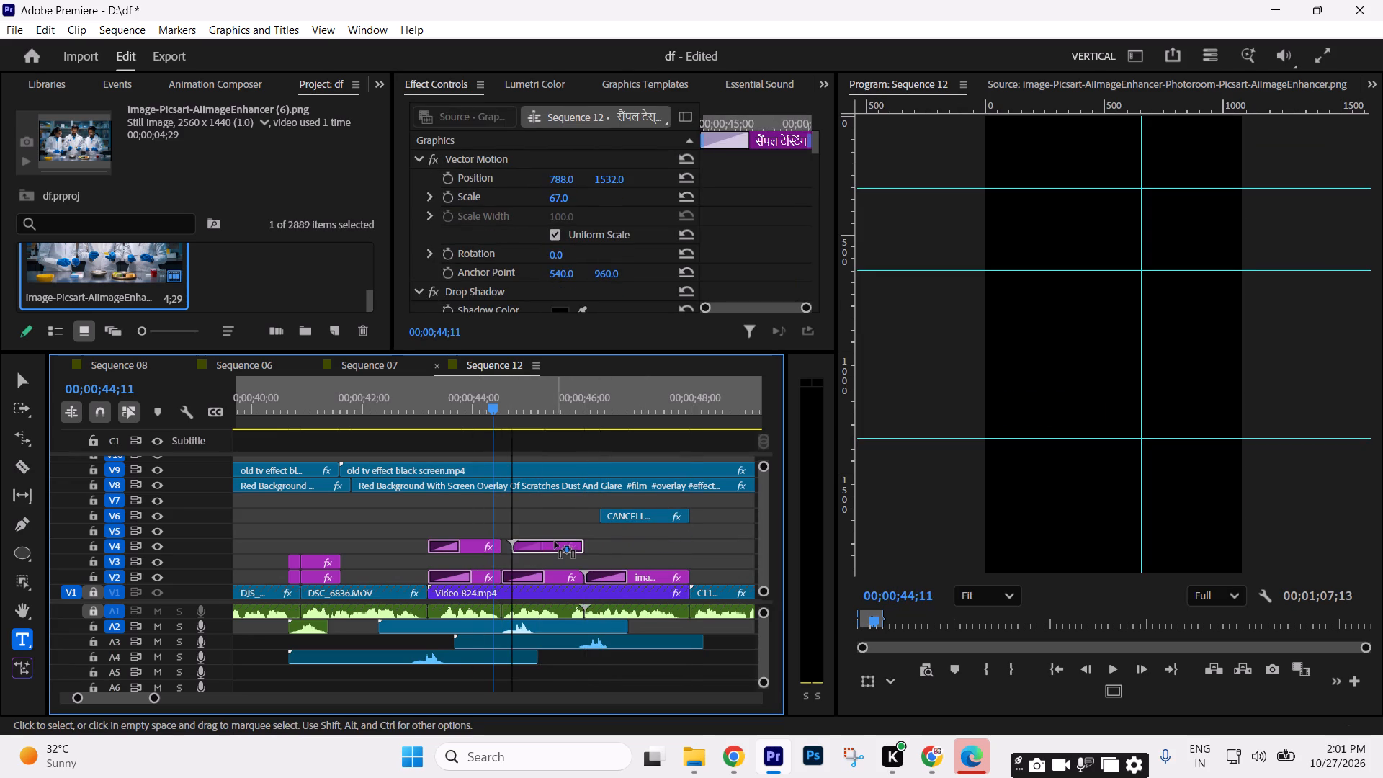
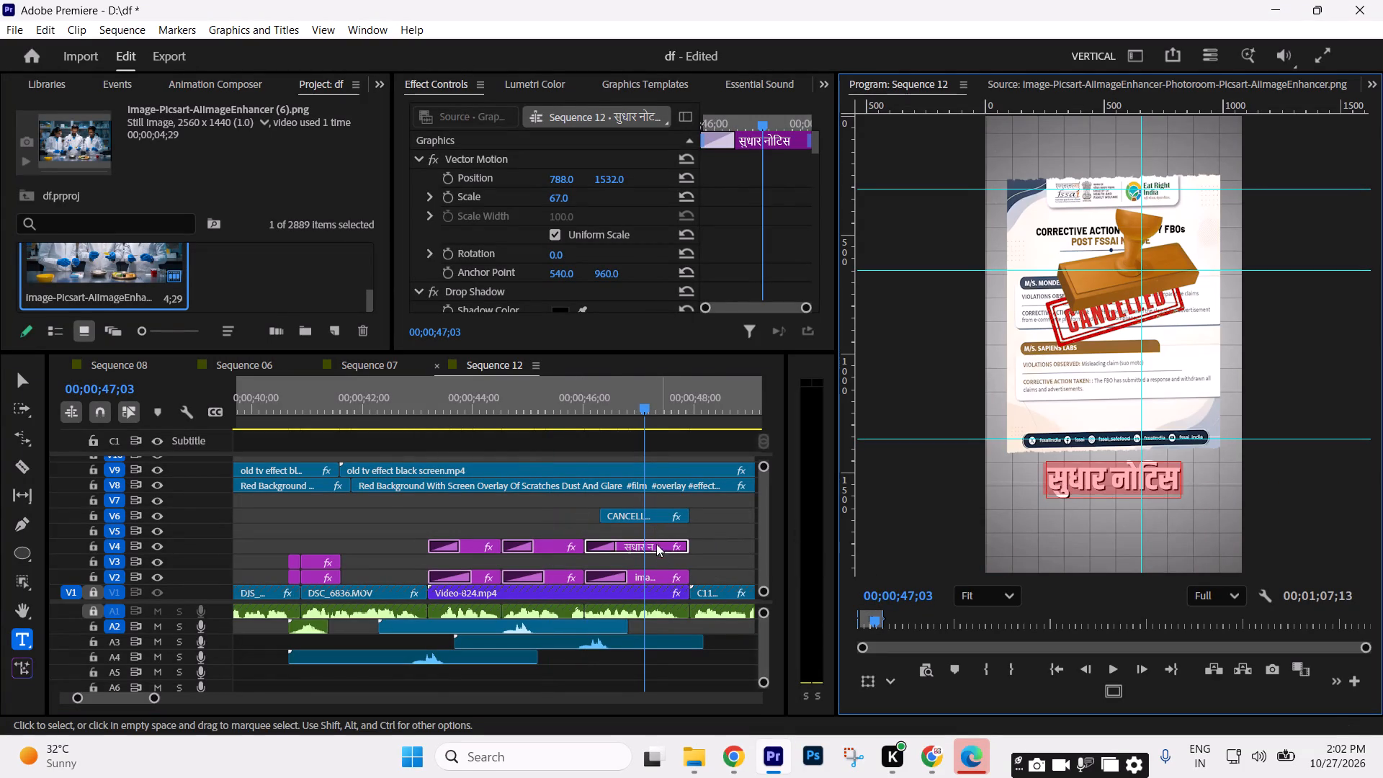
# Delete the two titles on V4 above the second and third V2 document images, keeping the सैंपल टेस्टिंग title.
pyautogui.click(545, 419)
pyautogui.click(466, 417)
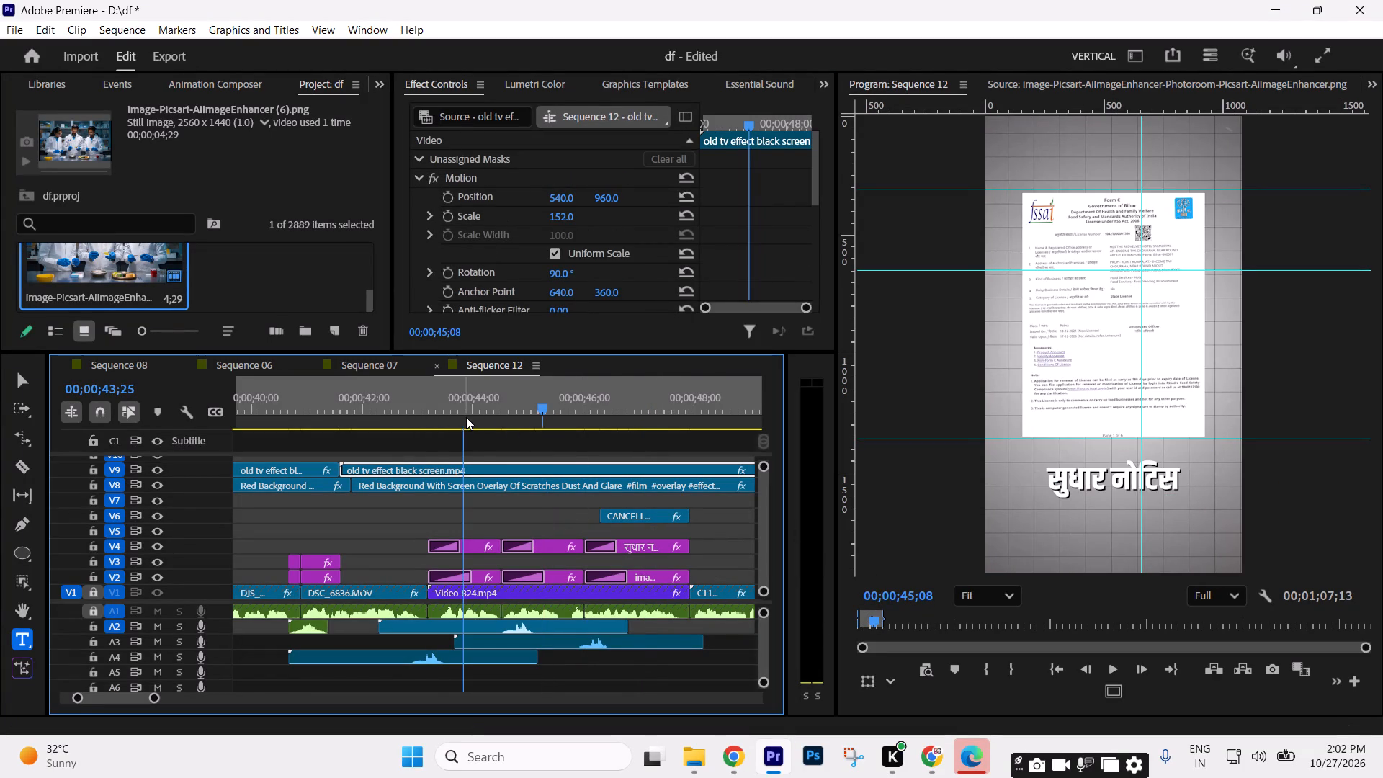
pyautogui.moveTo(558, 529); pyautogui.dragTo(612, 554)
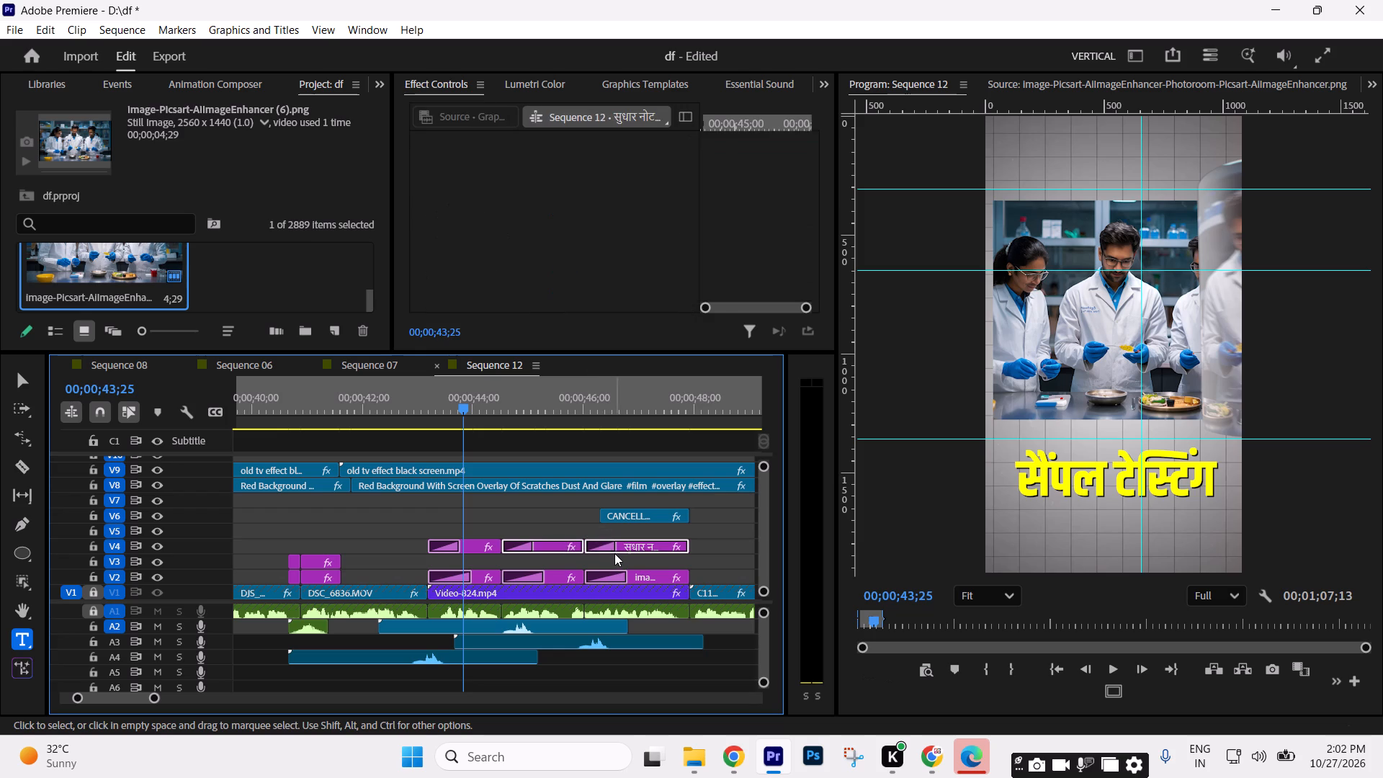
pyautogui.press('Delete')
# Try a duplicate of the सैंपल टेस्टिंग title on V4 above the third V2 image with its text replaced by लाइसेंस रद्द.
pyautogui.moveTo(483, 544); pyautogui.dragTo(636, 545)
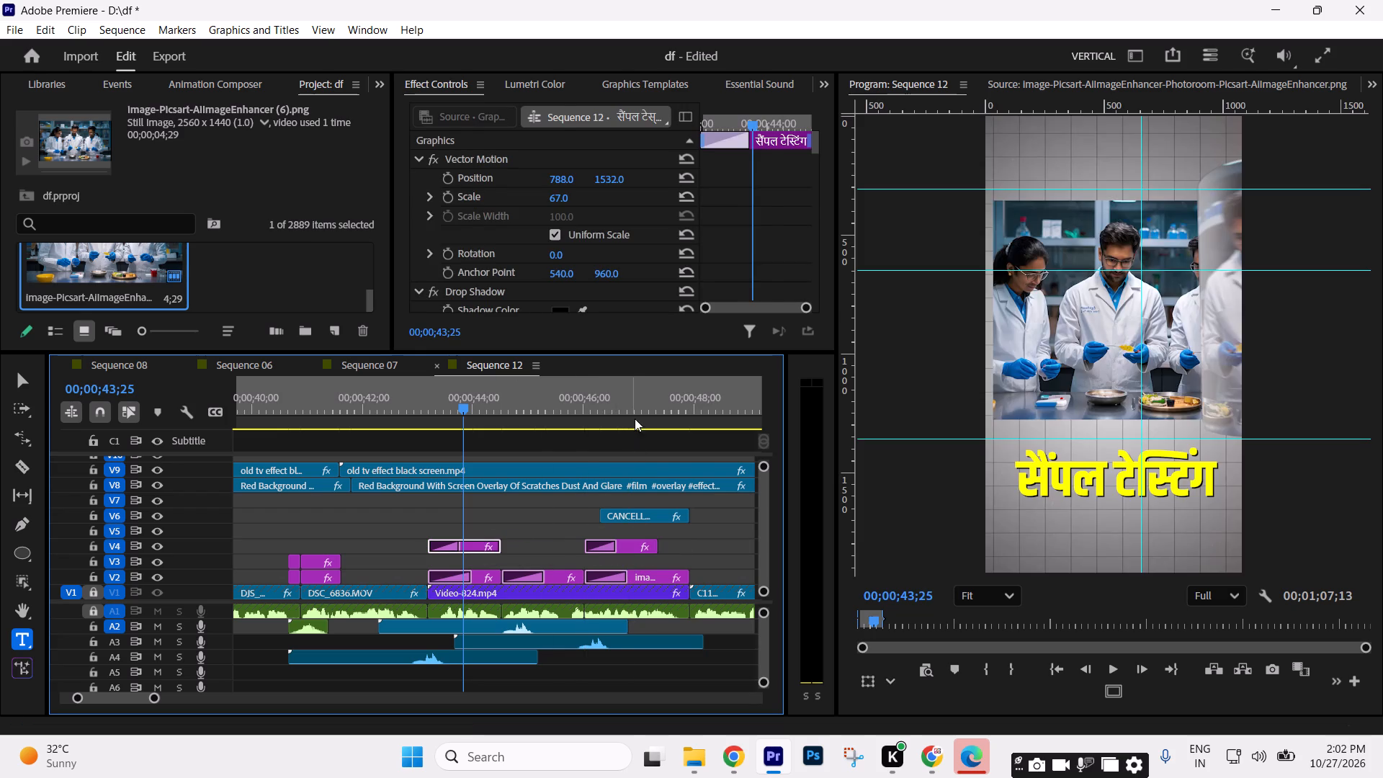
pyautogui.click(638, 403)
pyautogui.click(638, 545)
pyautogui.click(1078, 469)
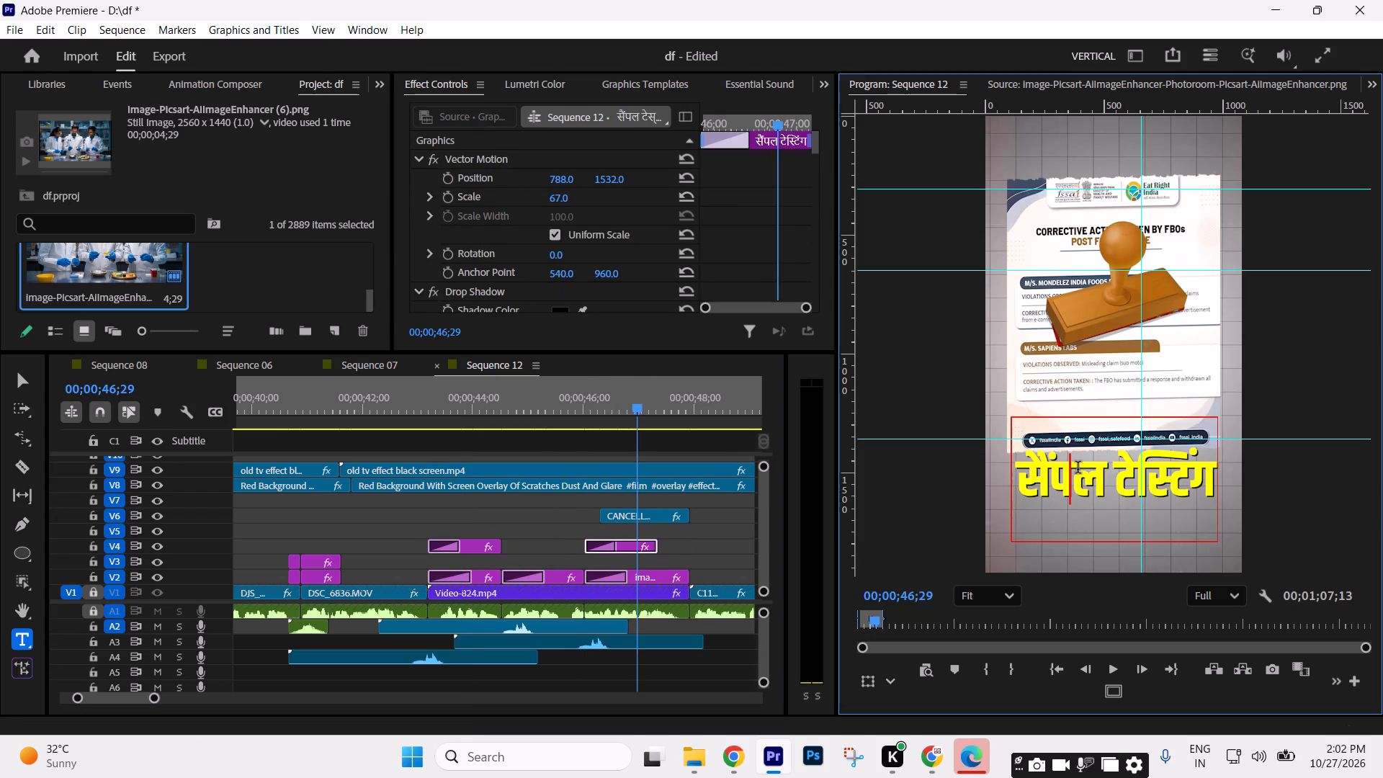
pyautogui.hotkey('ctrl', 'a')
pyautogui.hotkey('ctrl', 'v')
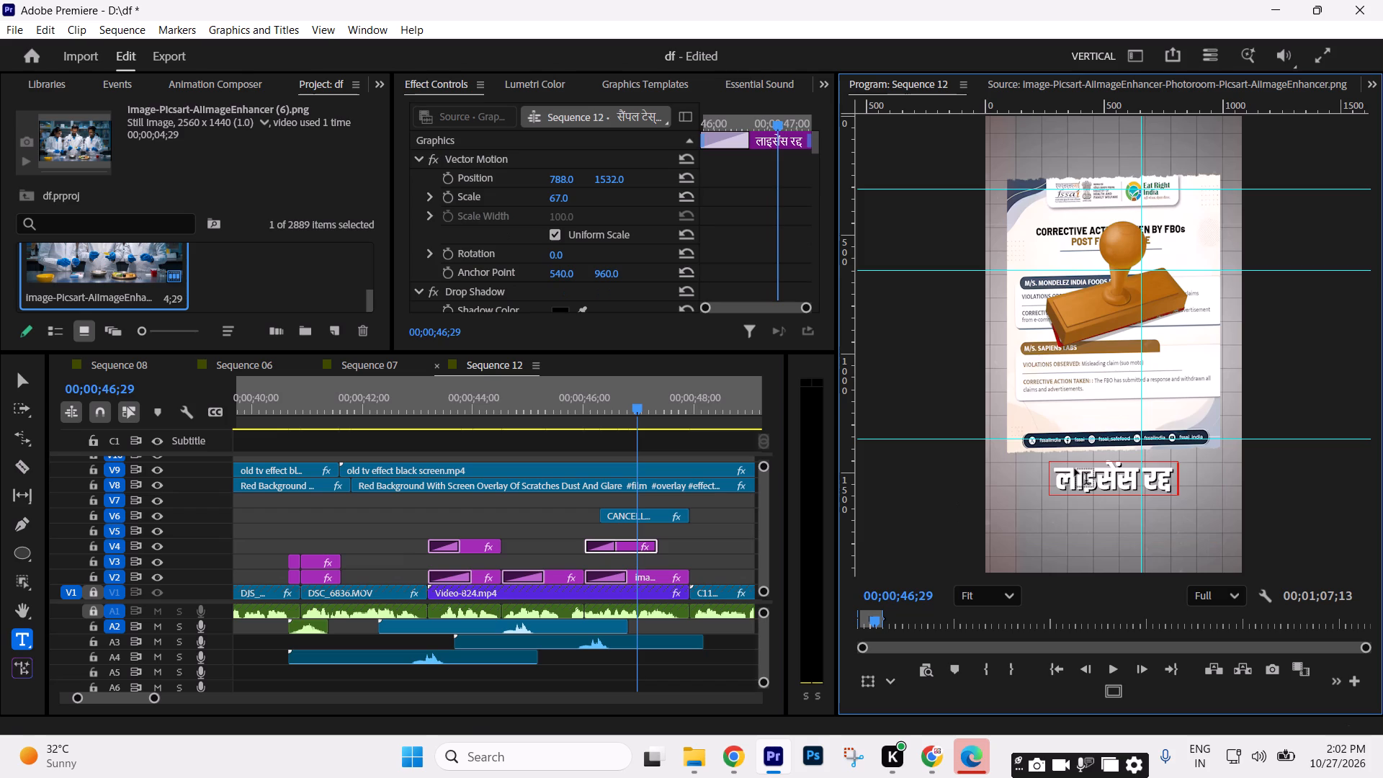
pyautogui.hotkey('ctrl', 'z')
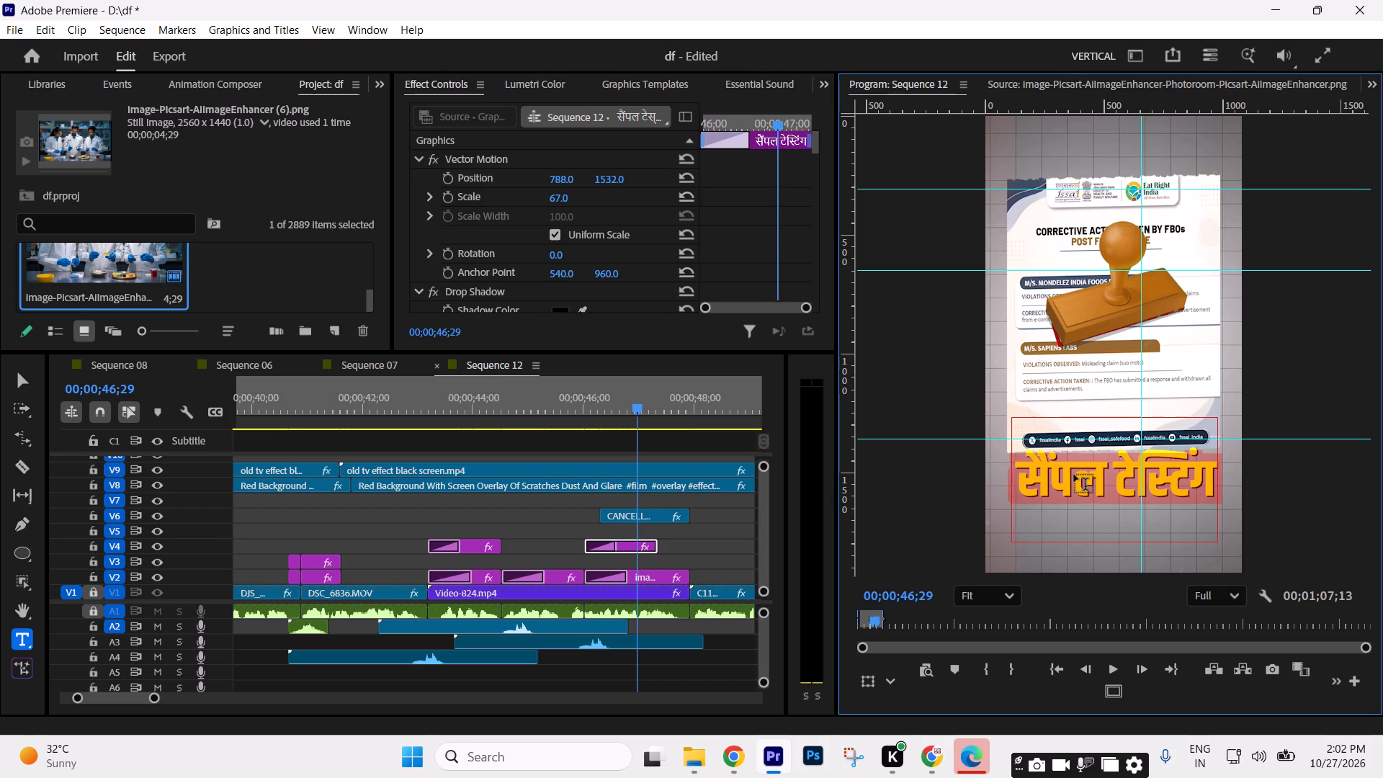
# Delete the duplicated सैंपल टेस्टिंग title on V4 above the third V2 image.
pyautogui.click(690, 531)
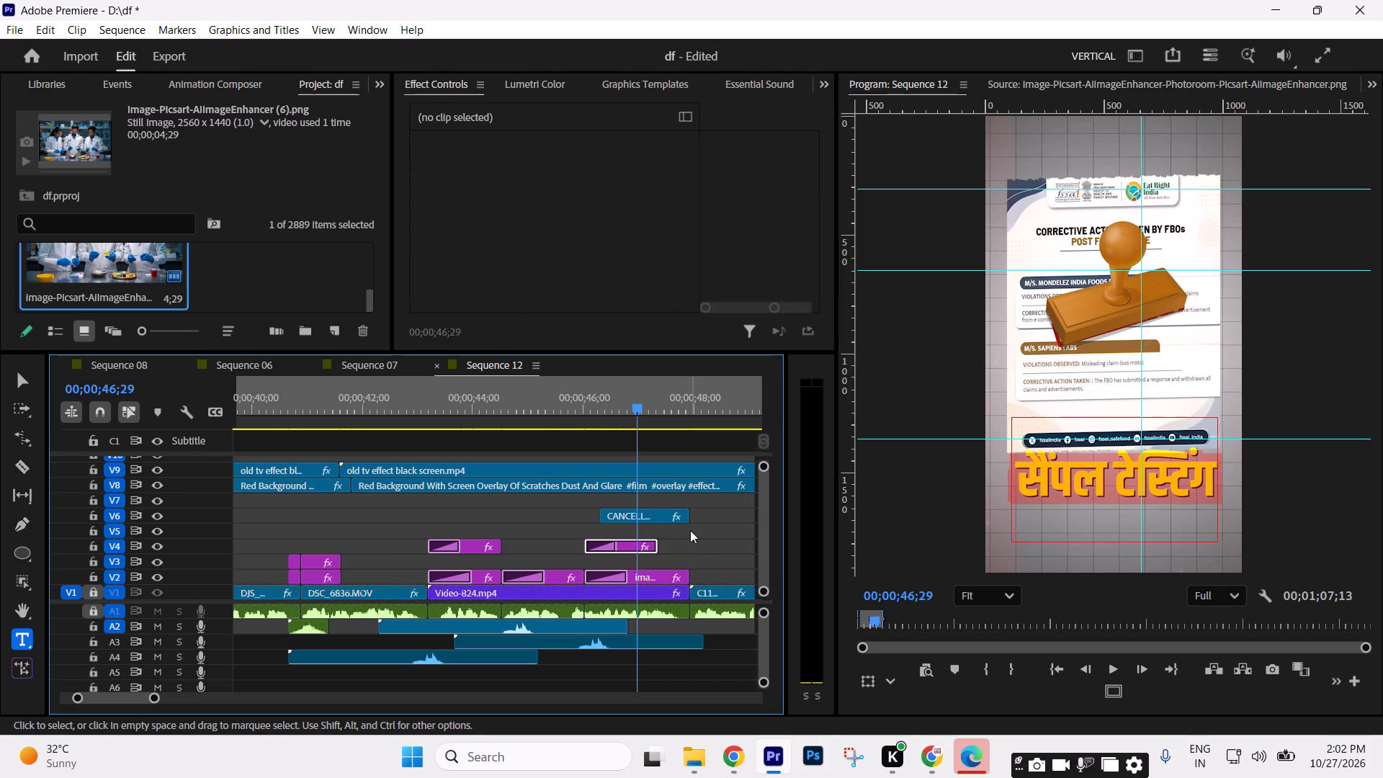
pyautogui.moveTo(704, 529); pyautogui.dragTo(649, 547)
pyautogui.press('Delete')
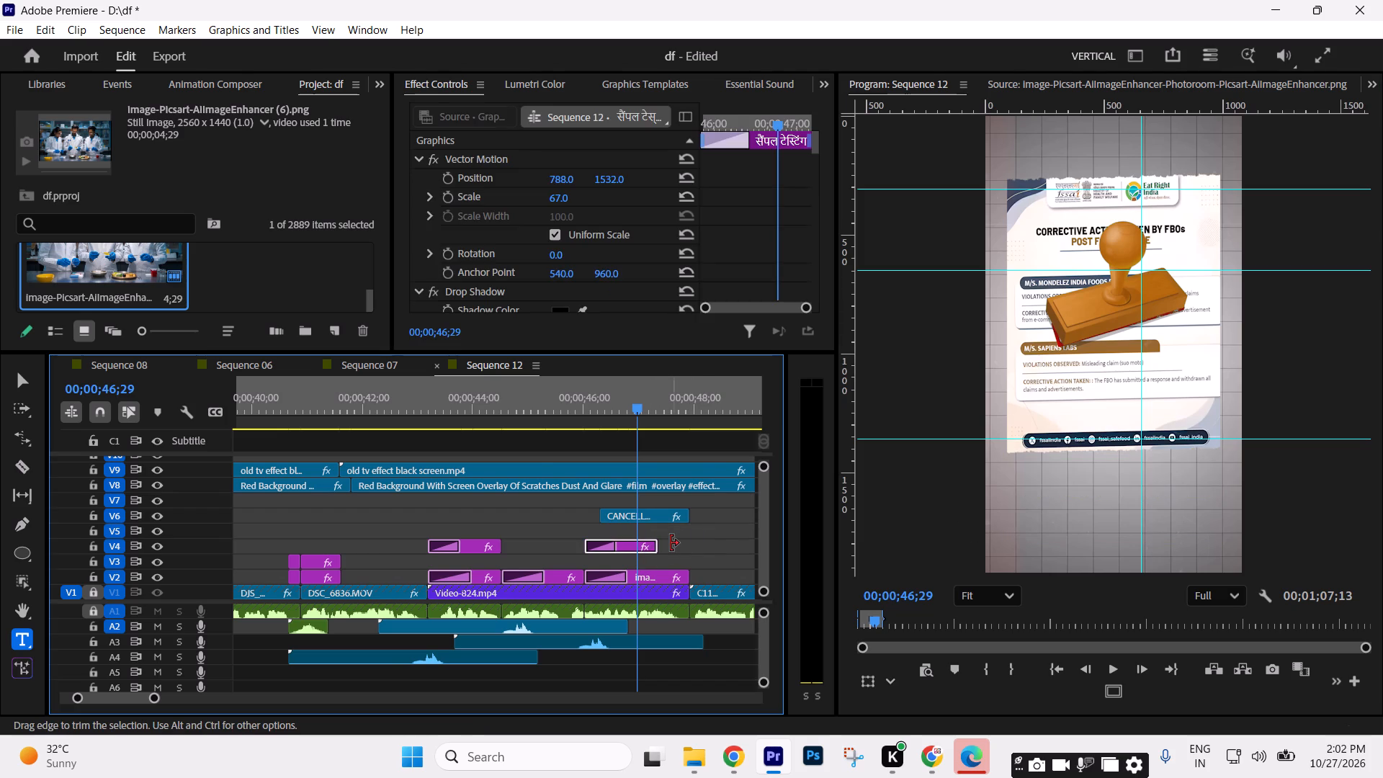
# Duplicate the two-line देखन में छोटन लगे title from V2 near the sequence's start onto V4, matching the third V2 image's start and end.
pyautogui.write('--')
pyautogui.press('-')
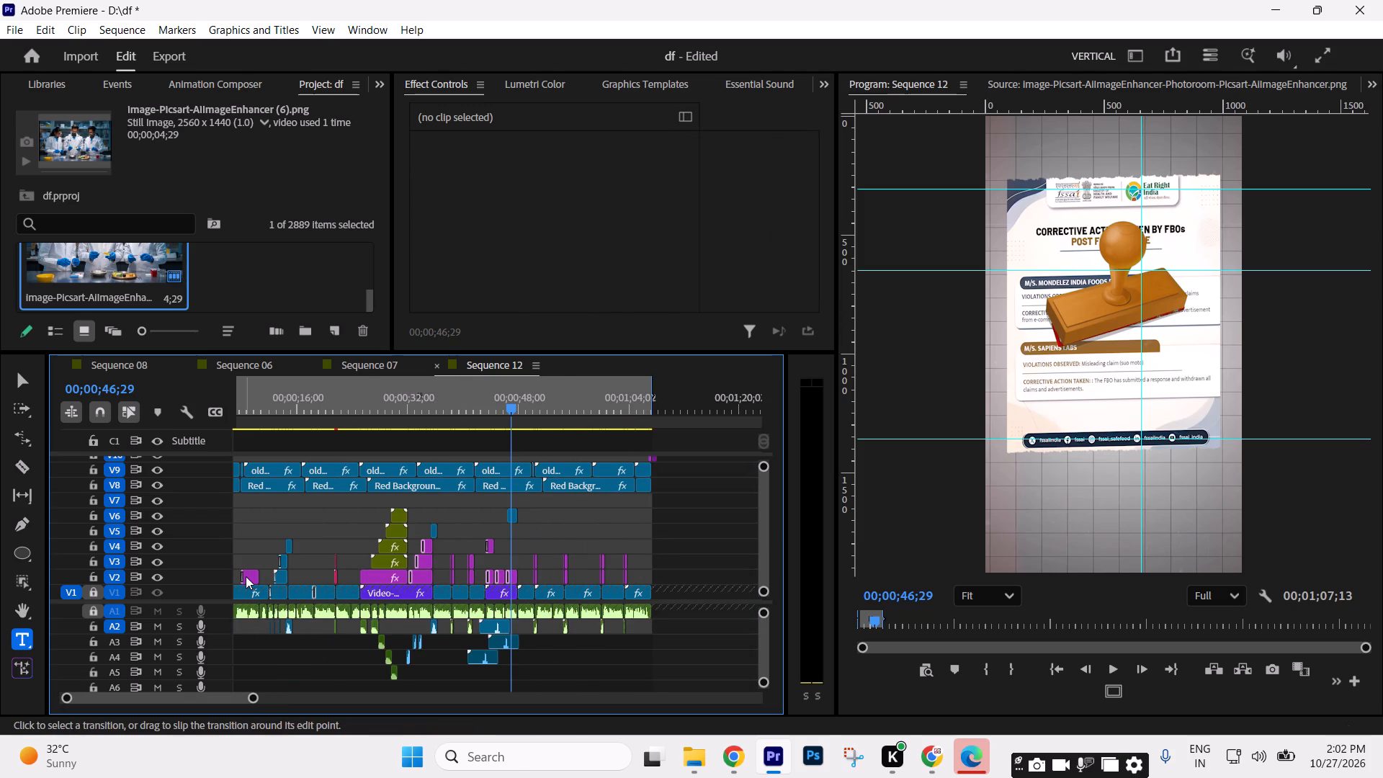
pyautogui.moveTo(247, 576); pyautogui.dragTo(509, 540)
pyautogui.press('=')
pyautogui.press('=')
pyautogui.press('=')
pyautogui.moveTo(509, 547); pyautogui.dragTo(546, 547)
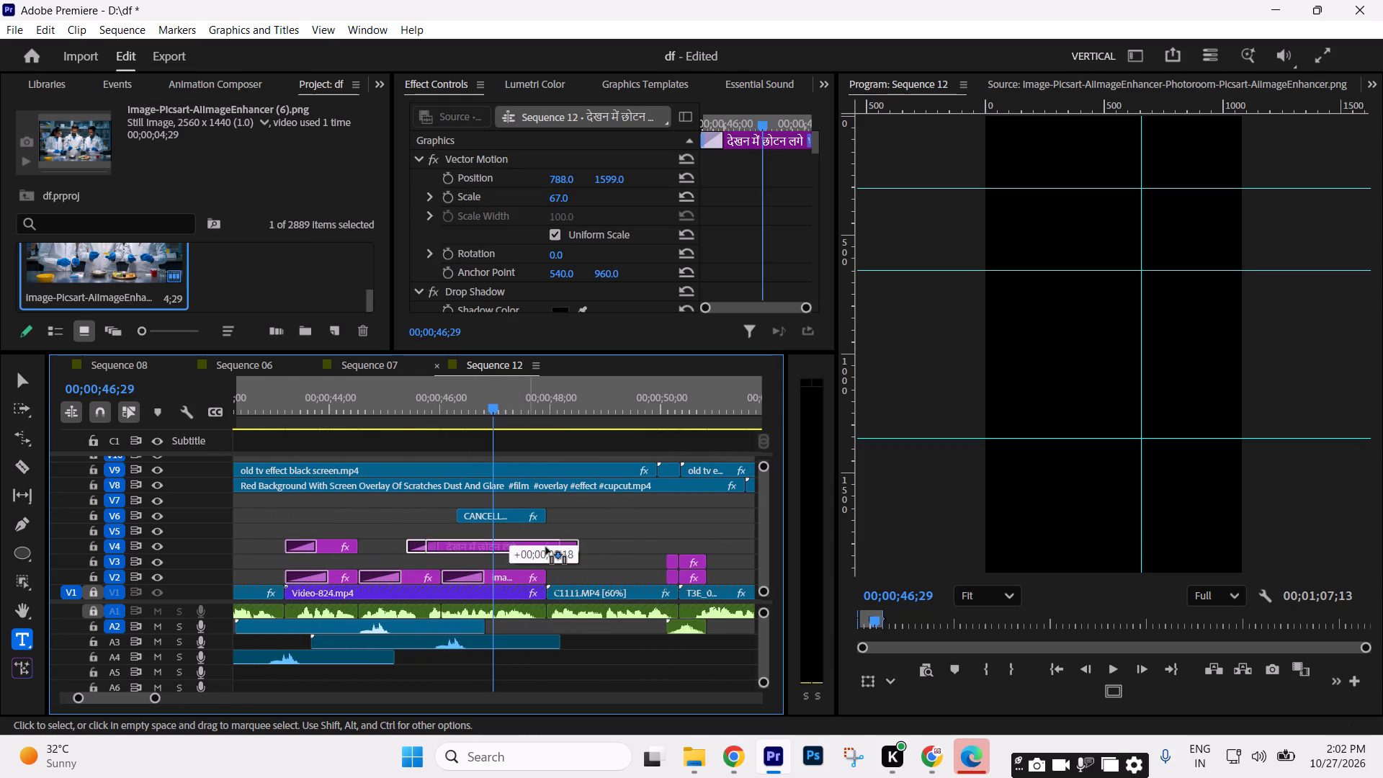
pyautogui.moveTo(546, 547); pyautogui.dragTo(551, 548)
pyautogui.moveTo(604, 545); pyautogui.dragTo(550, 545)
pyautogui.click(610, 540)
# Replace the duplicated V4 title's yellow second line with लाइसेंस रद्द and remove its white first line.
pyautogui.click(513, 545)
pyautogui.click(1040, 493)
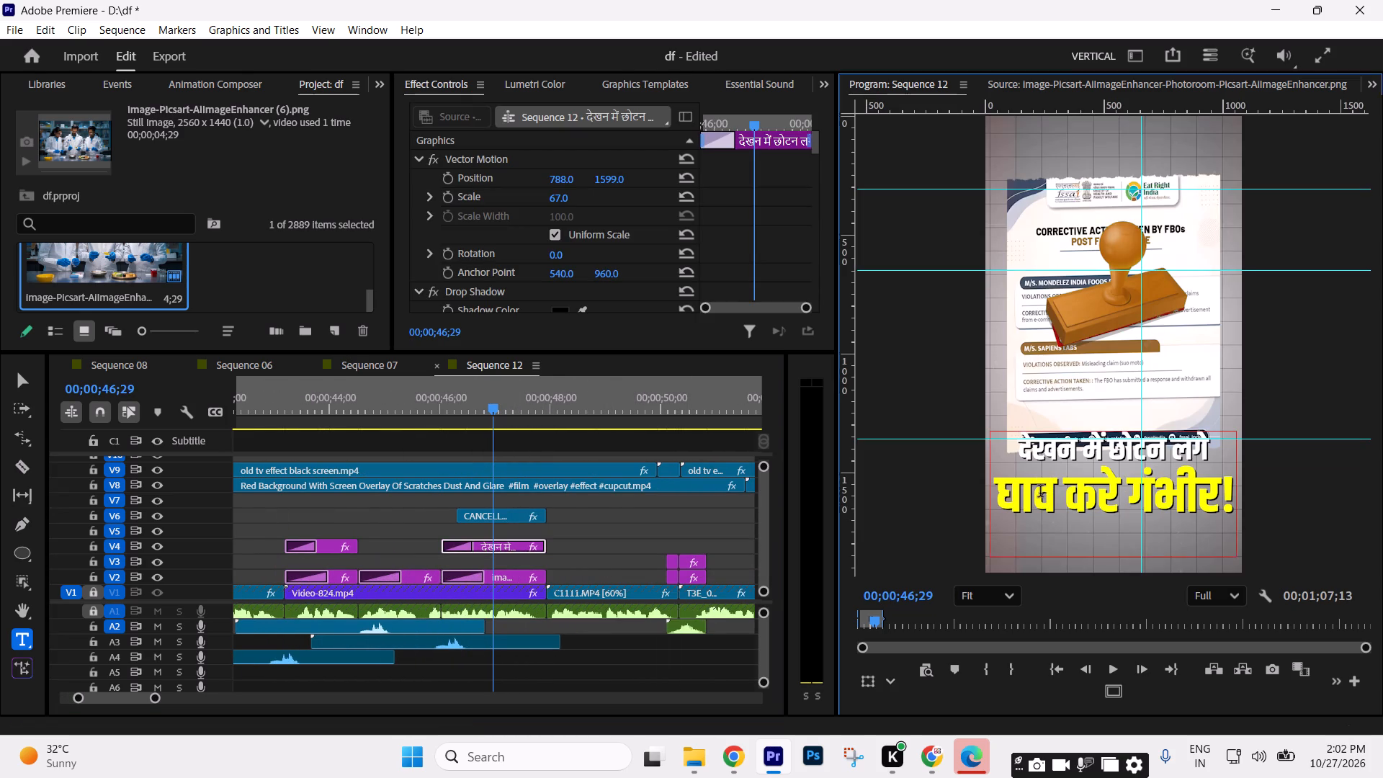
pyautogui.moveTo(1000, 491); pyautogui.dragTo(1245, 491)
pyautogui.hotkey('ctrl', 'v')
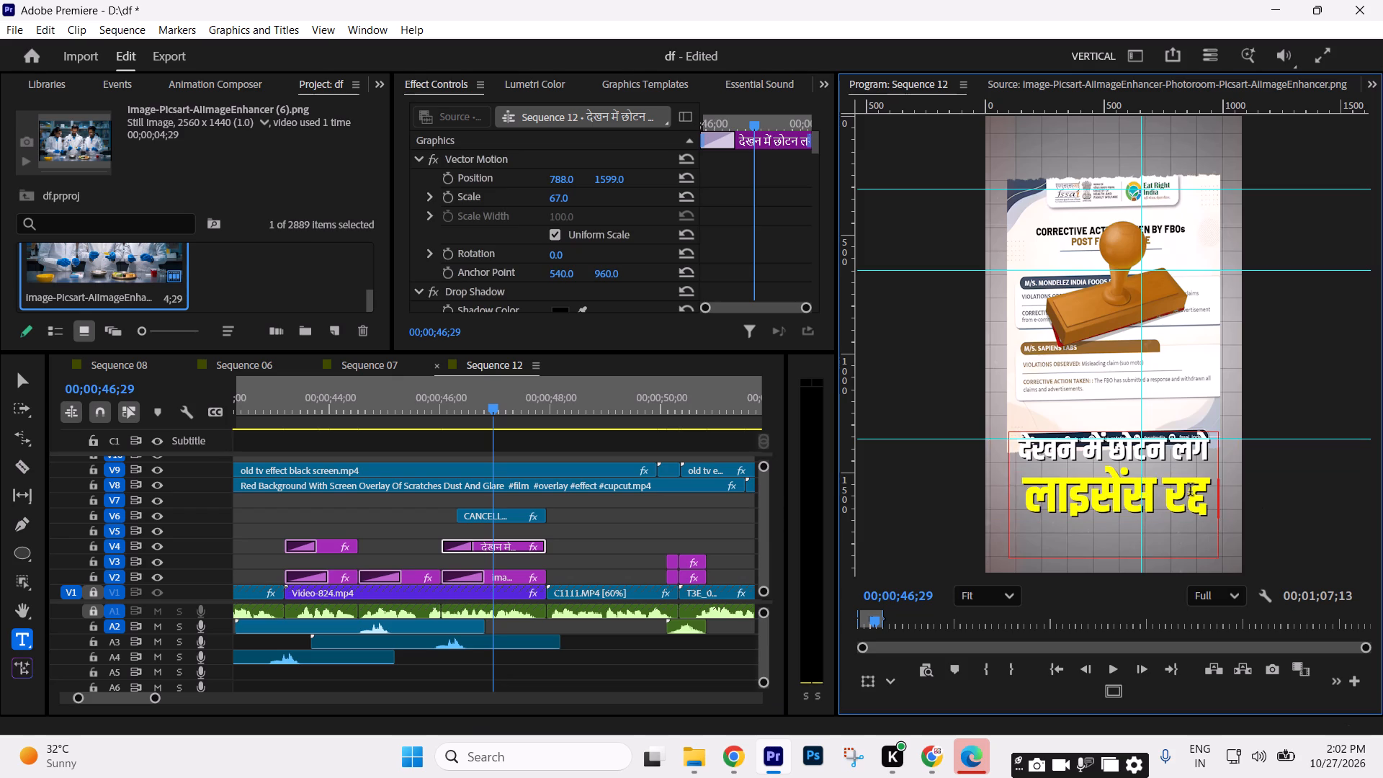
pyautogui.moveTo(1023, 455); pyautogui.dragTo(1224, 456)
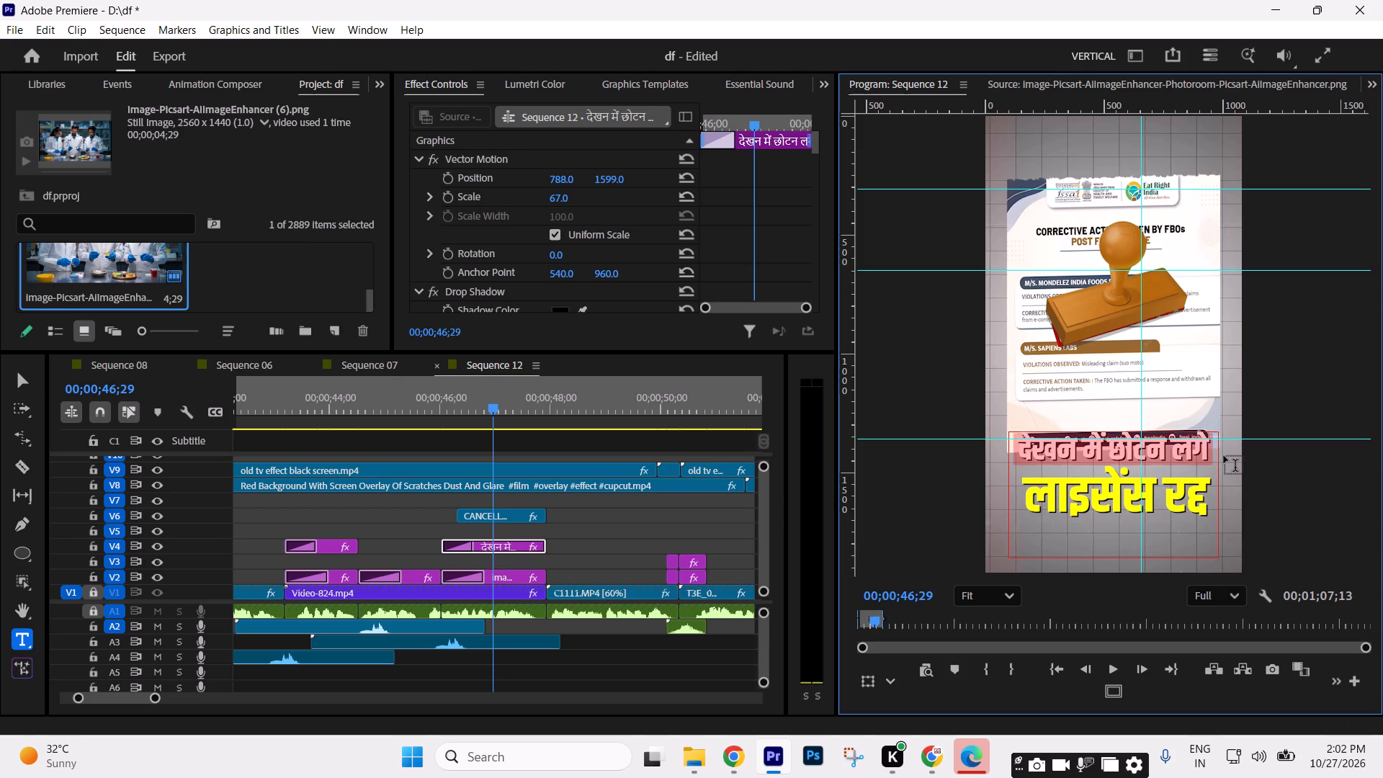
pyautogui.press('BackSpace')
pyautogui.click(18, 377)
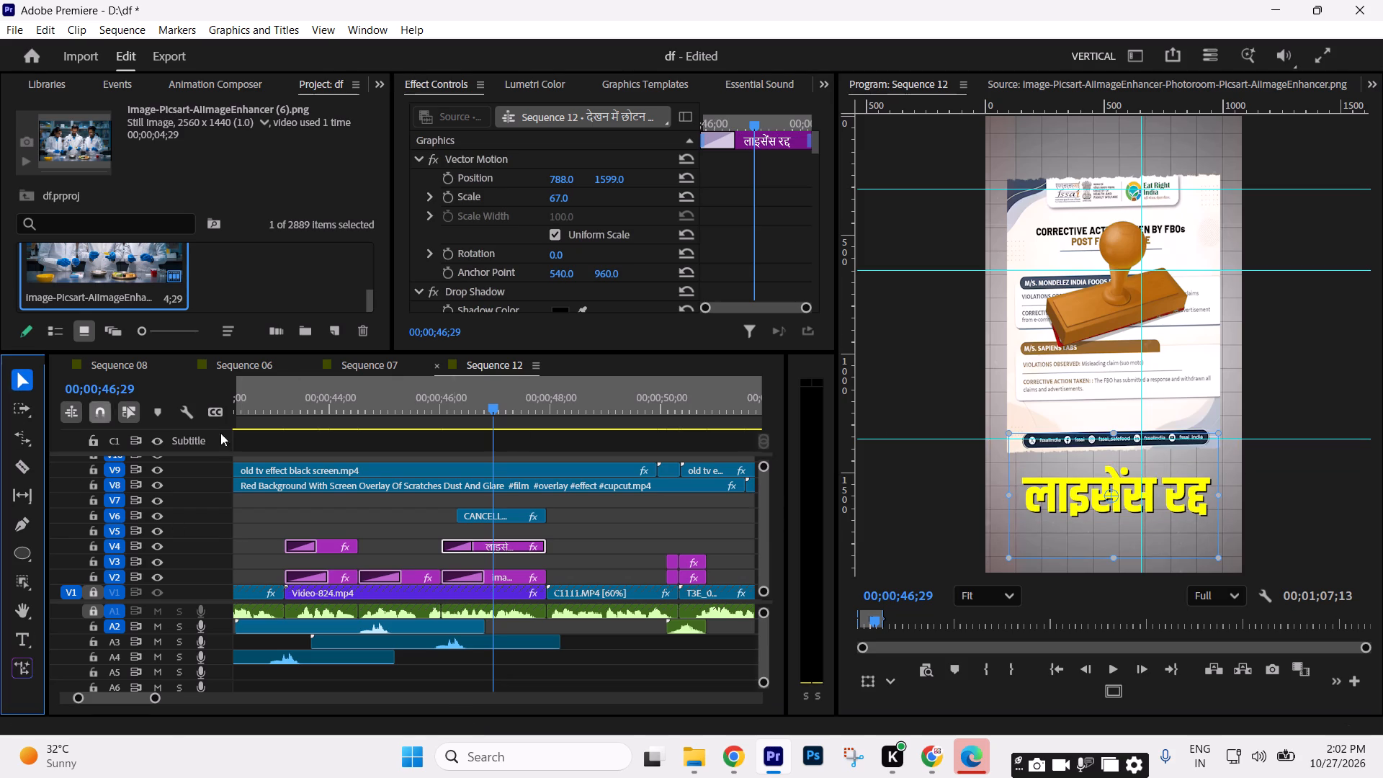
# Duplicate the original two-line देखन में छोटन लगे title from V2 onto V5, starting with the second V2 document image.
pyautogui.moveTo(153, 698); pyautogui.dragTo(175, 698)
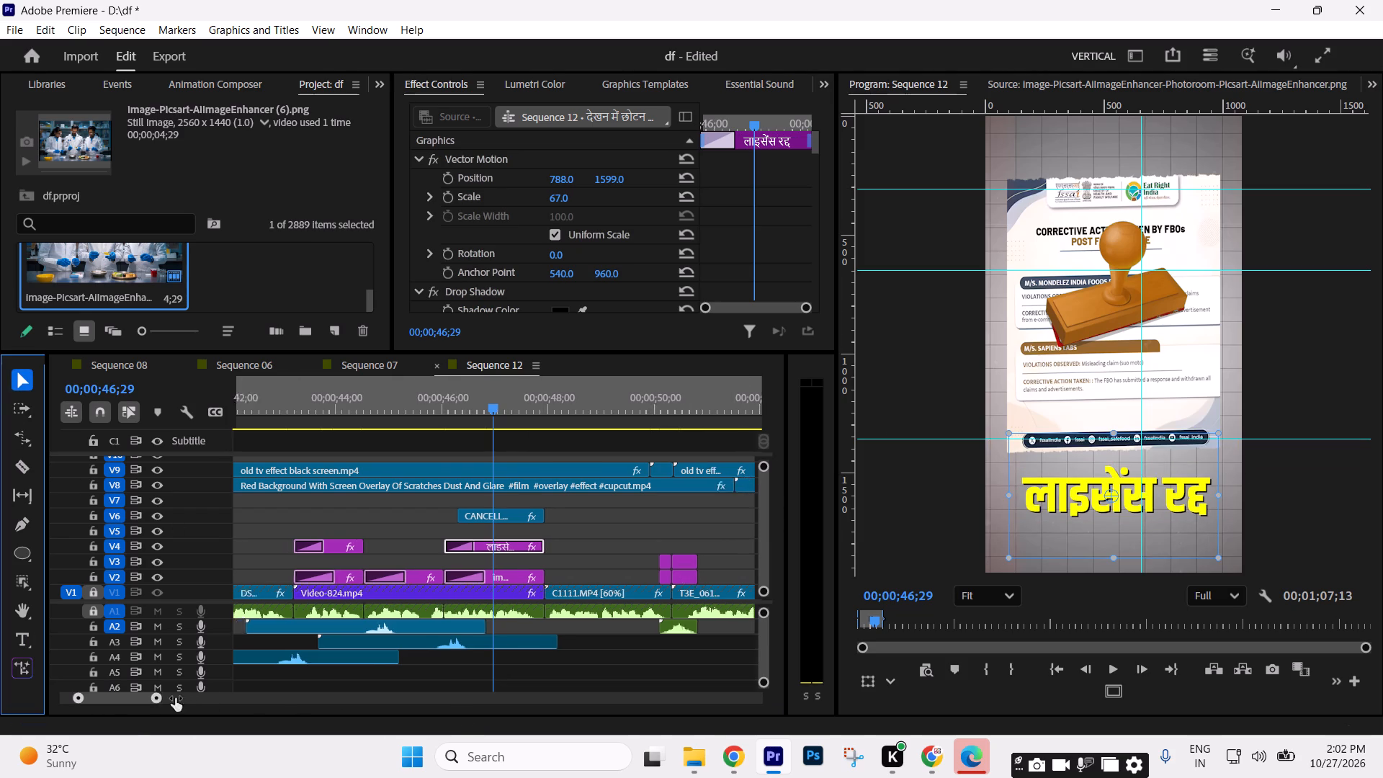
pyautogui.moveTo(175, 698); pyautogui.dragTo(272, 699)
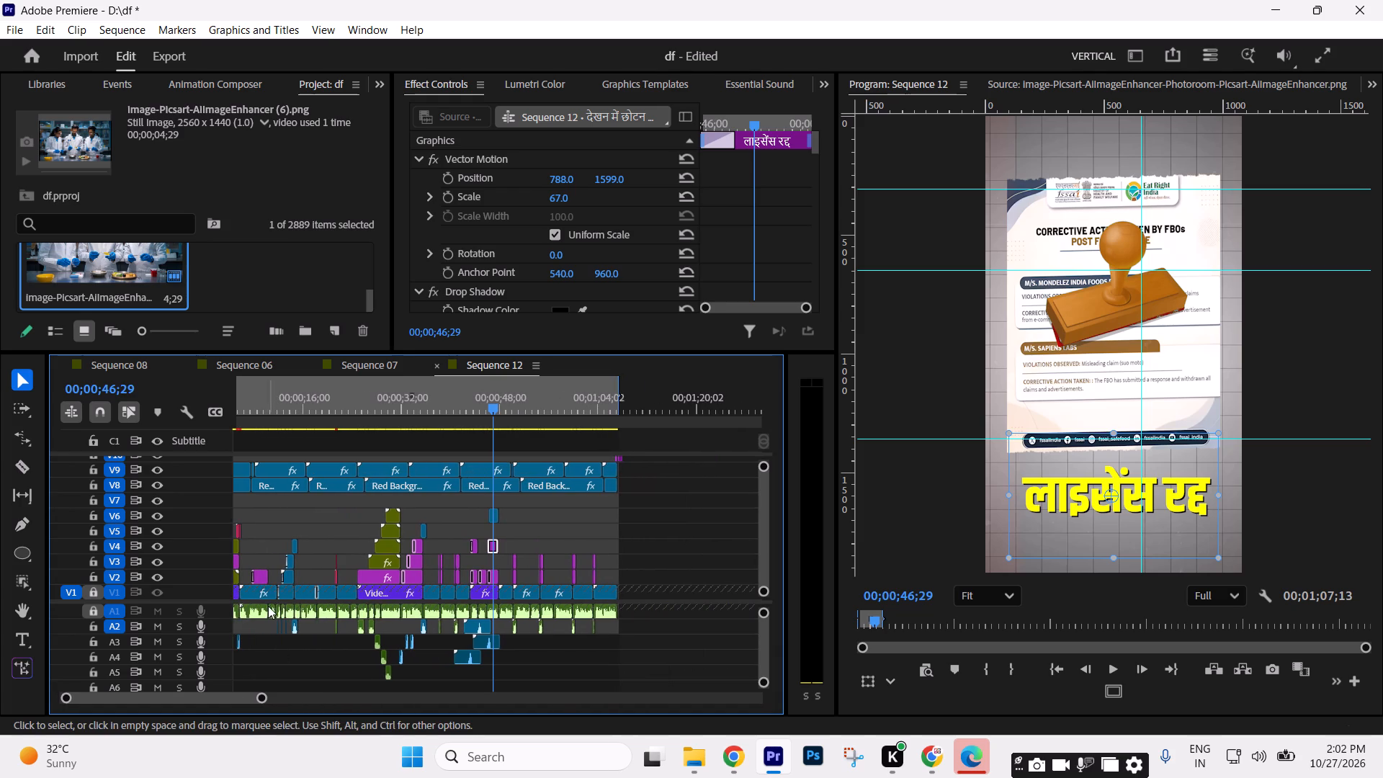
pyautogui.moveTo(261, 577); pyautogui.dragTo(523, 528)
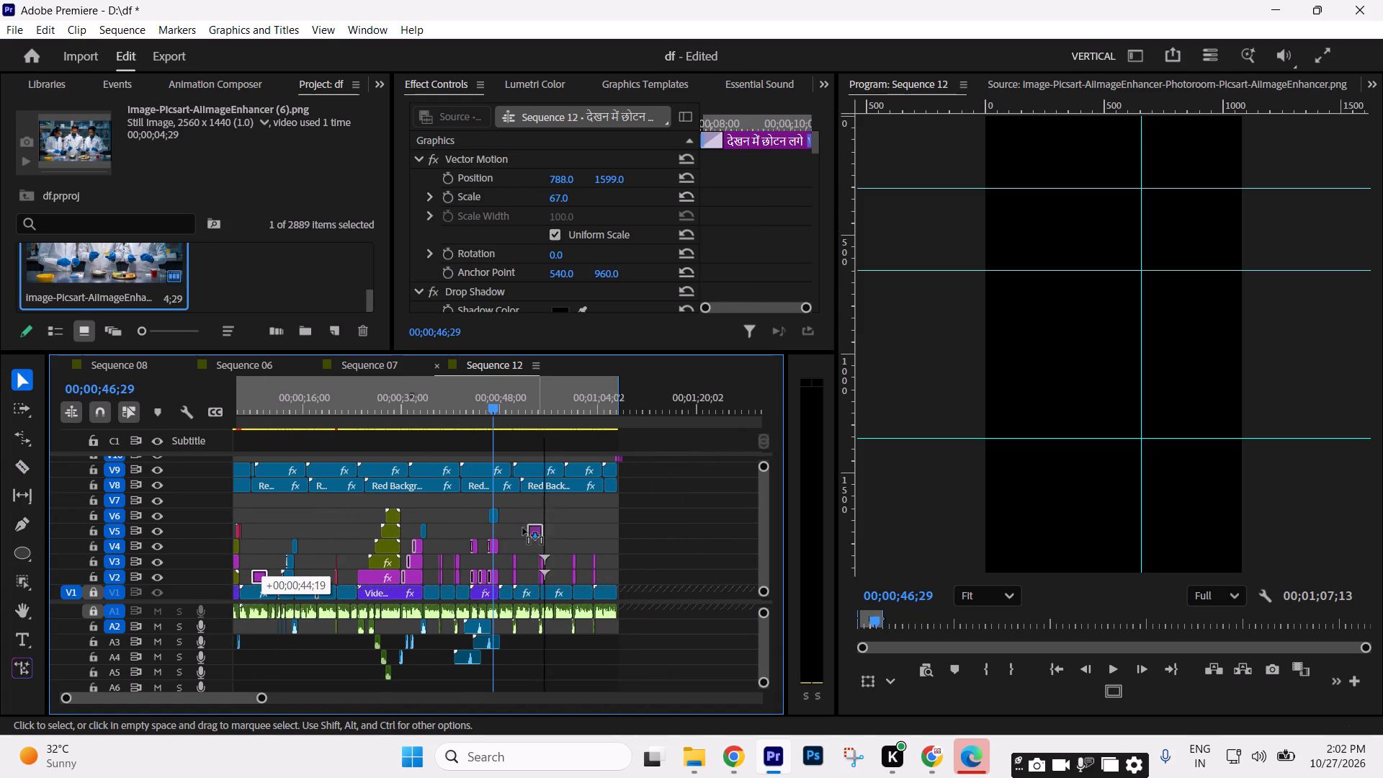
pyautogui.moveTo(523, 528); pyautogui.dragTo(488, 529)
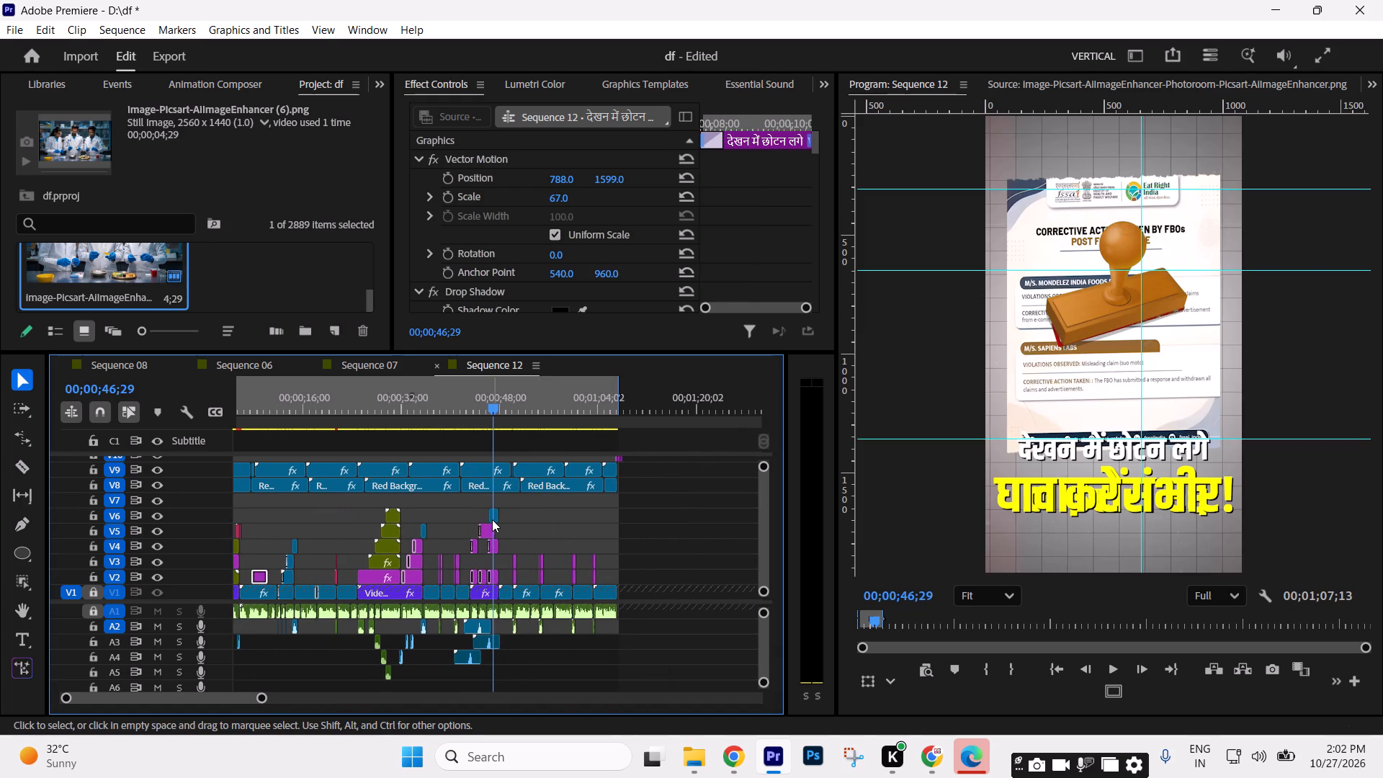
pyautogui.press('=')
pyautogui.press('=')
pyautogui.press('=')
pyautogui.click(447, 530)
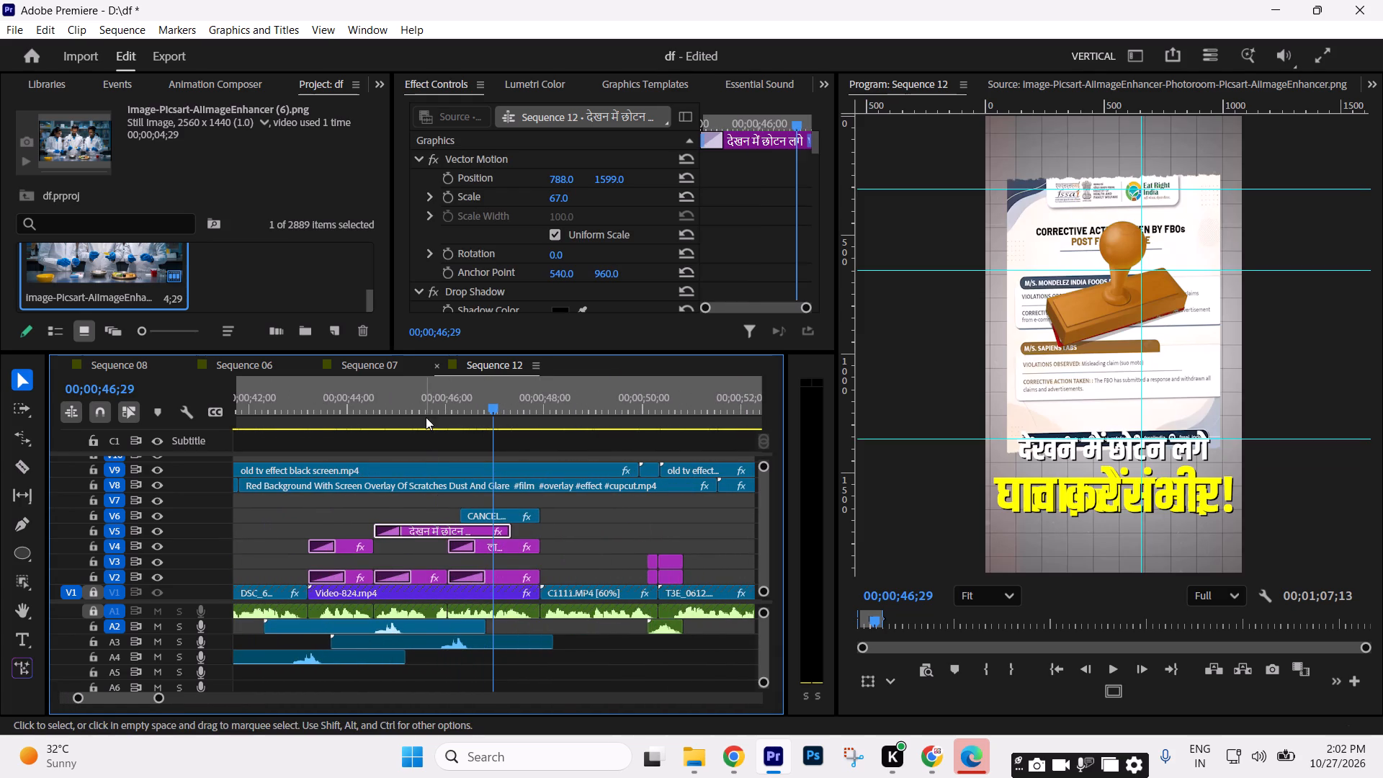
pyautogui.click(426, 413)
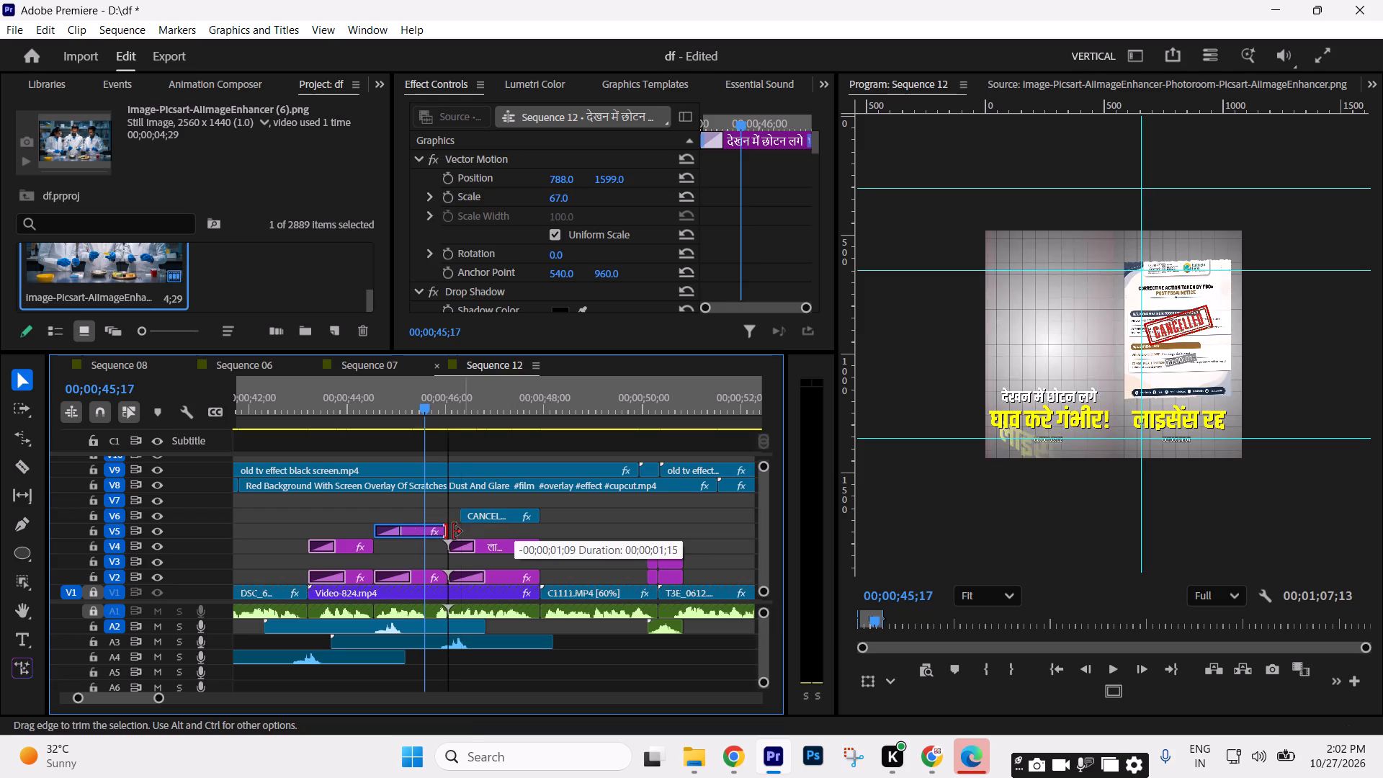
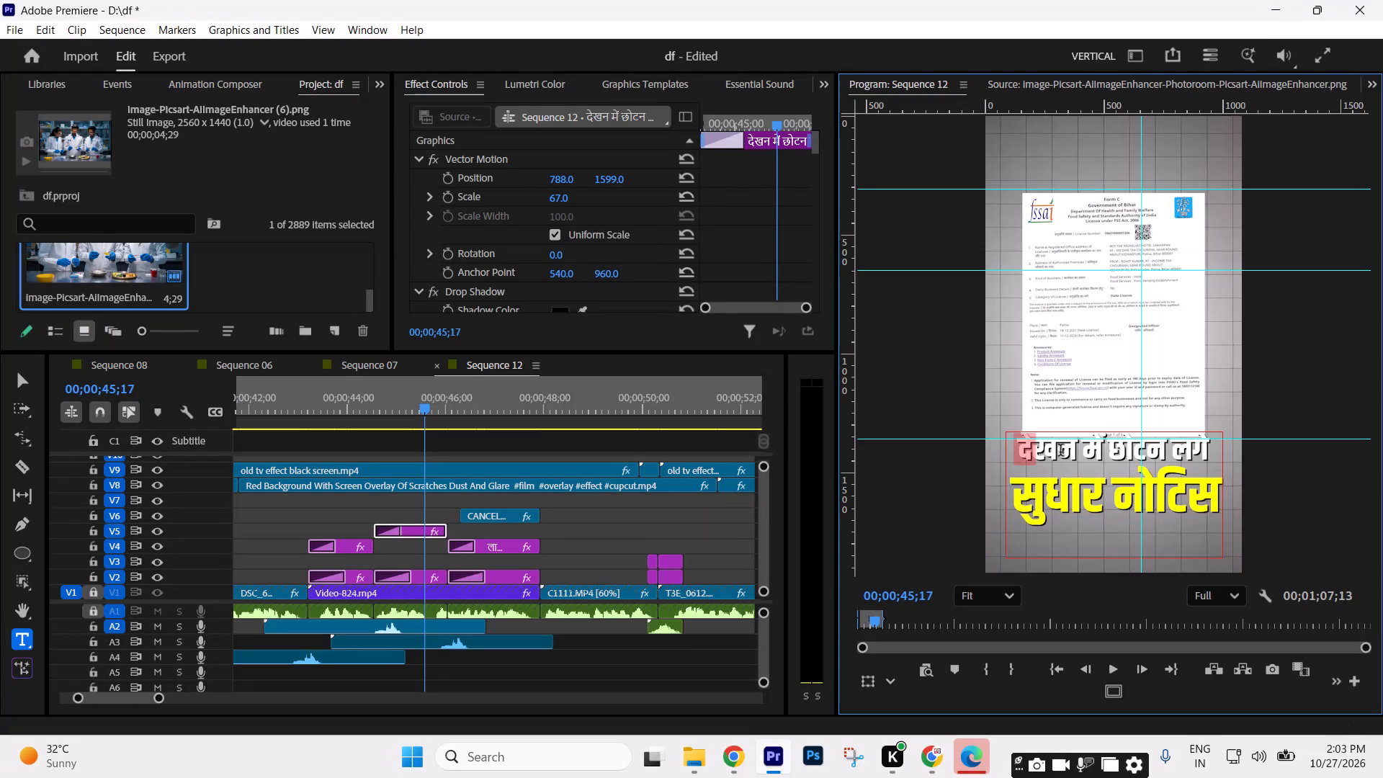
# Remove the white first line from the V5 title over the second V2 document image, keeping only सुधार नोटिस.
pyautogui.moveTo(1060, 452); pyautogui.dragTo(1236, 452)
pyautogui.press('BackSpace')
pyautogui.click(627, 532)
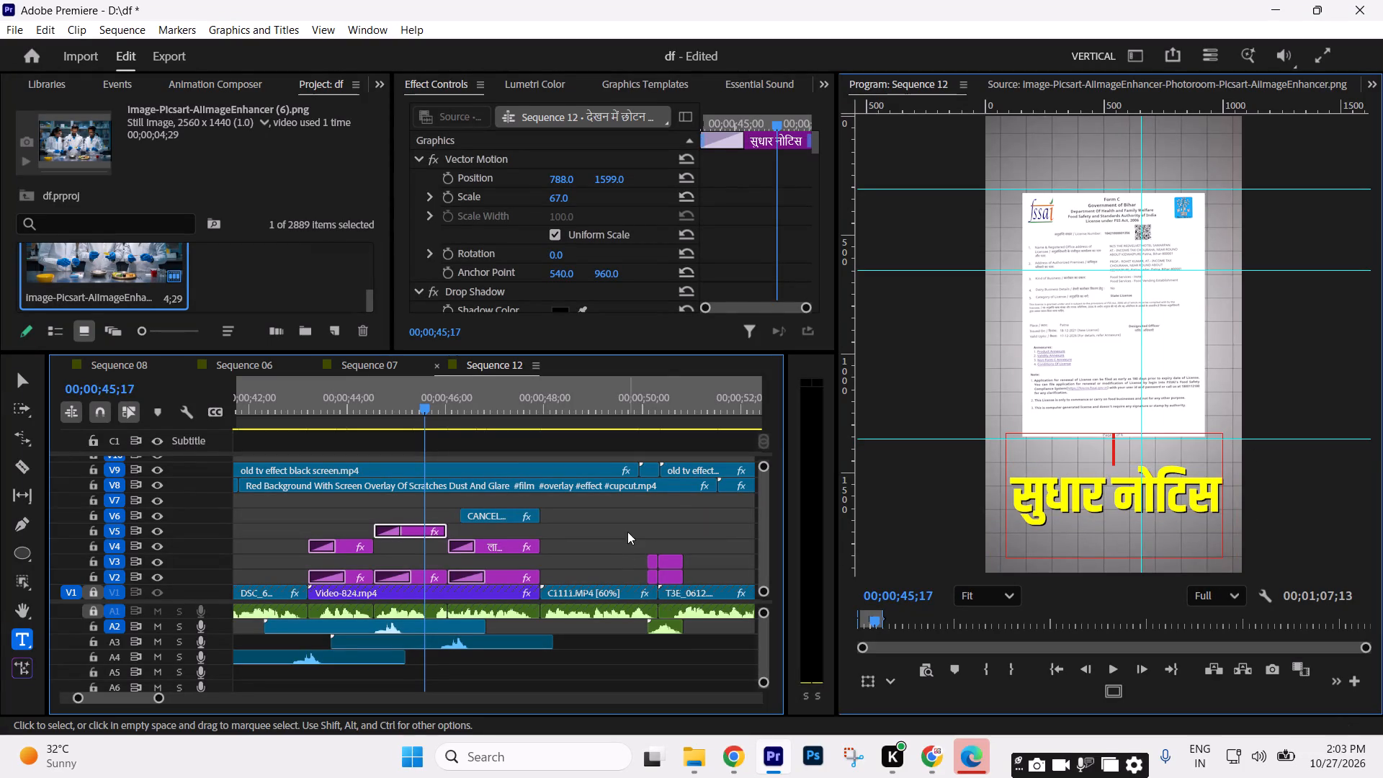
pyautogui.press('space')
pyautogui.press('space')
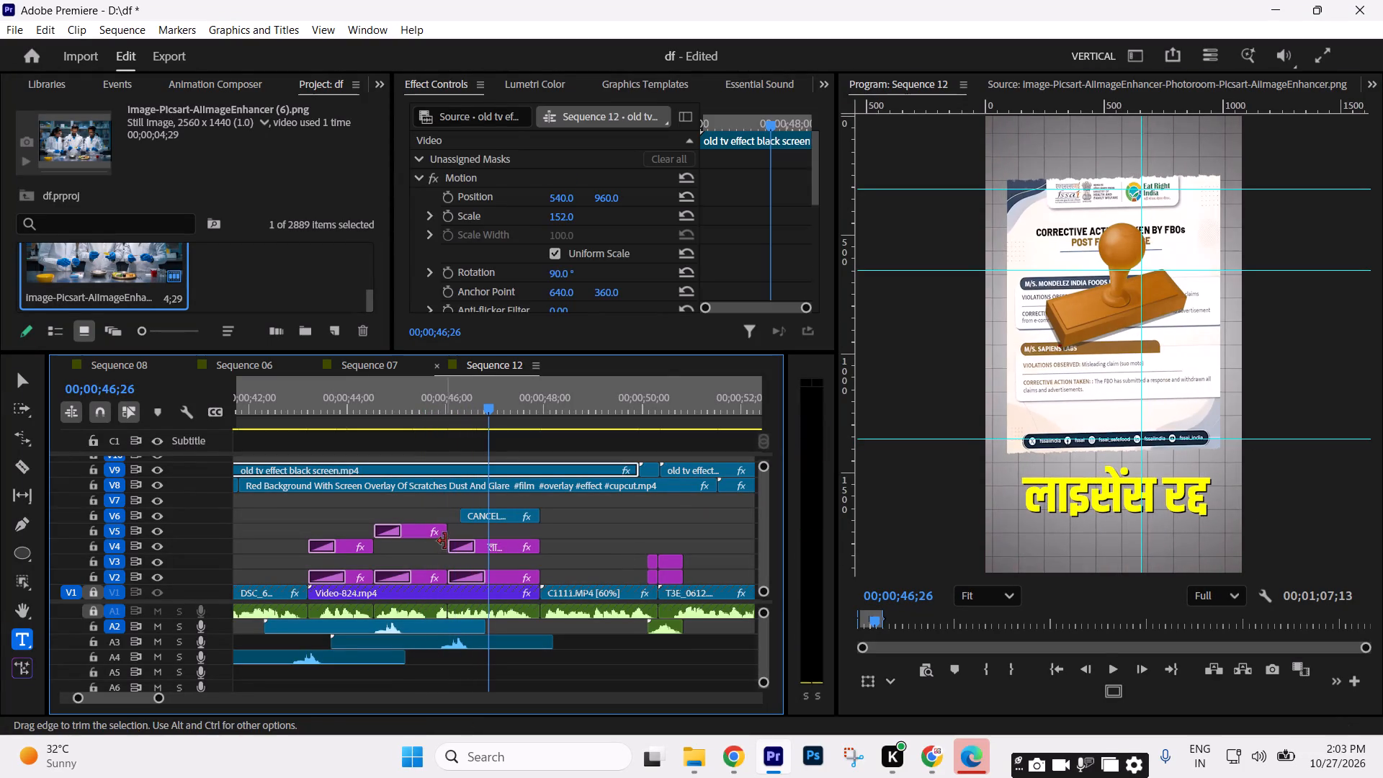
# Move the सुधार नोटिस title from V5 down to V4, between the two existing V4 titles, keeping its timing.
pyautogui.moveTo(422, 535); pyautogui.dragTo(421, 547)
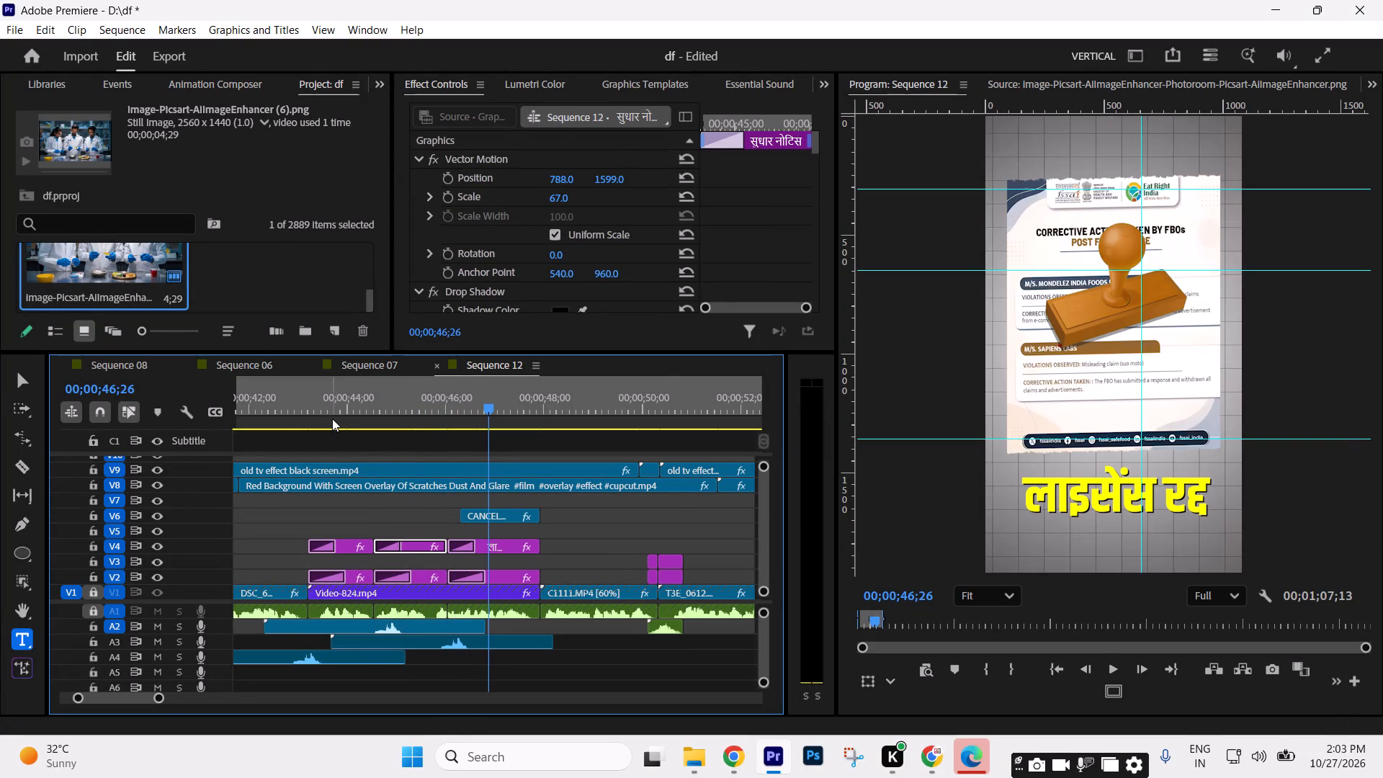
# Play back the sequence from the first V4 title over the lab and document images into the following footage to review the titles.
pyautogui.click(331, 414)
pyautogui.press('space')
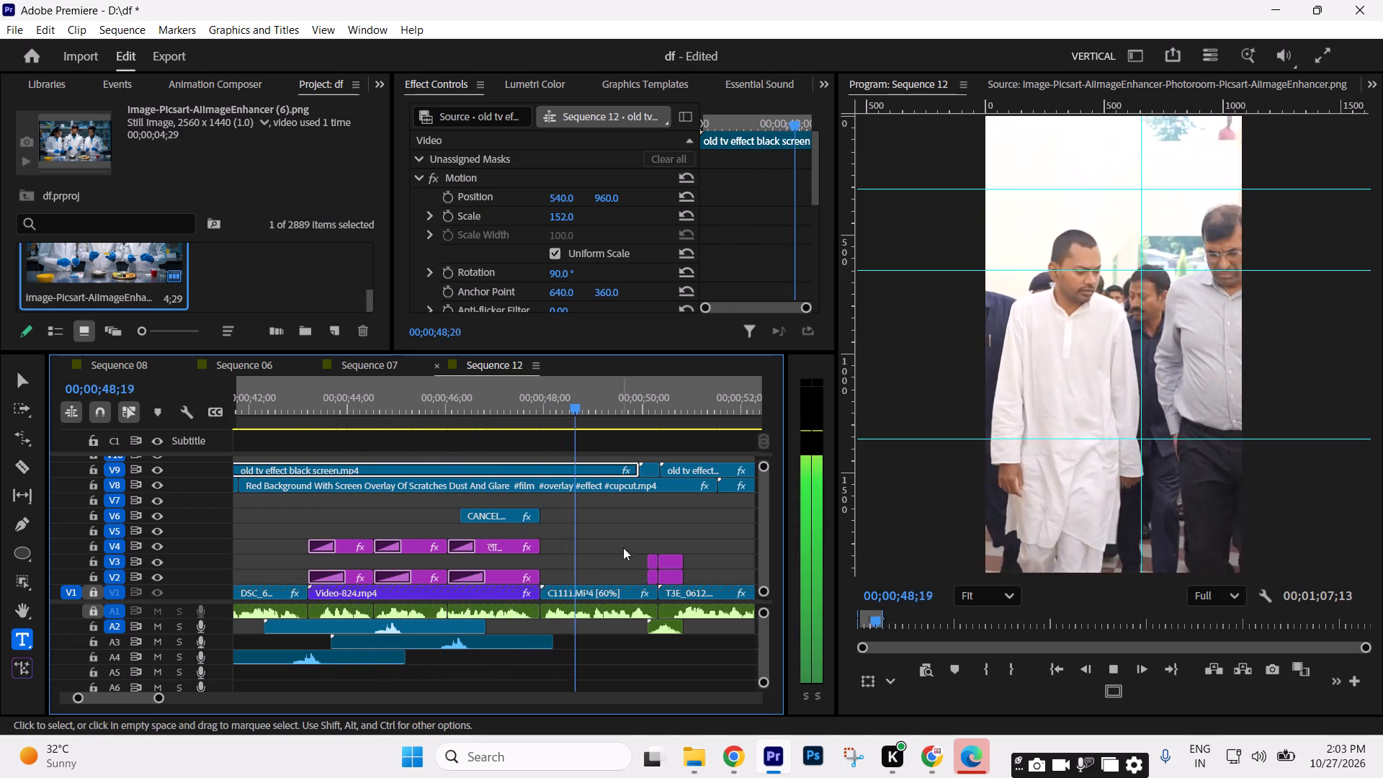
pyautogui.click(637, 522)
pyautogui.write('---=')
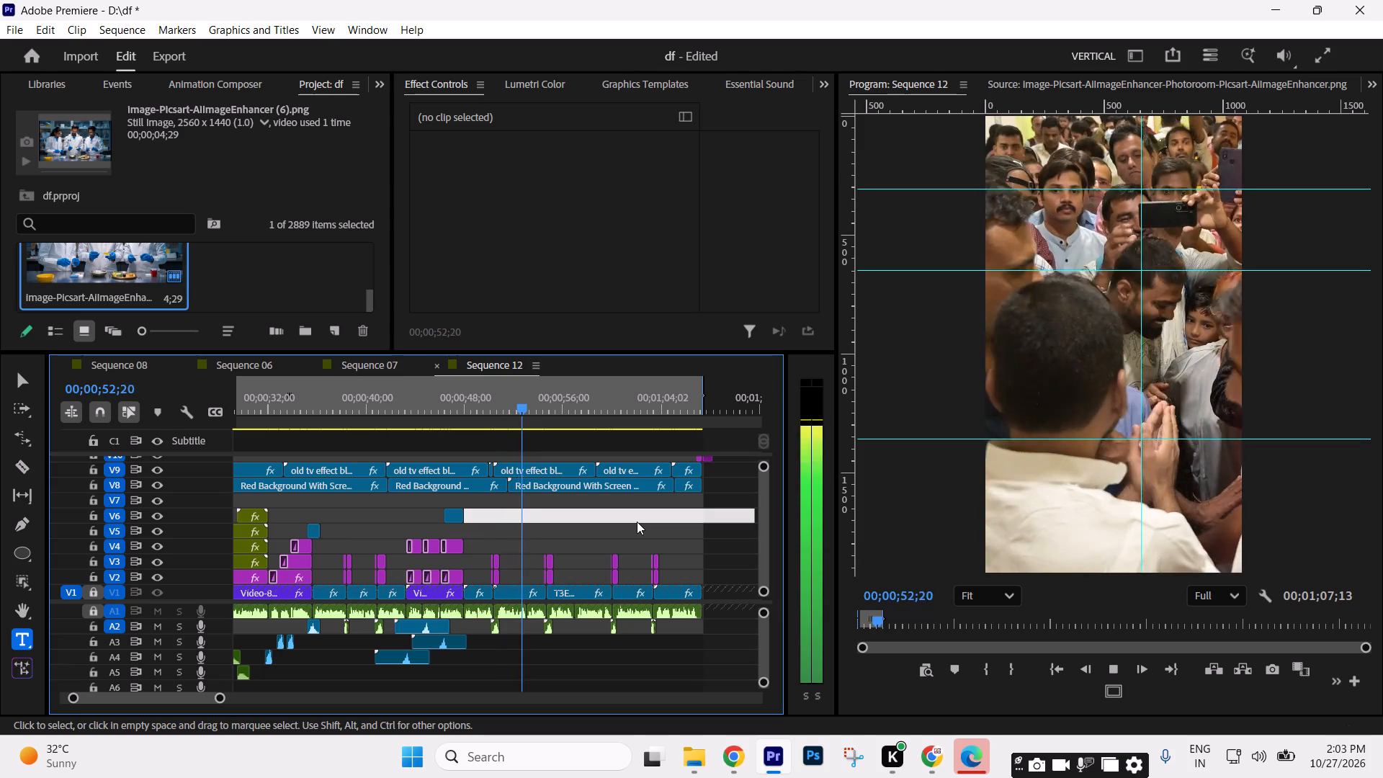
pyautogui.write('==--=-=-=-')
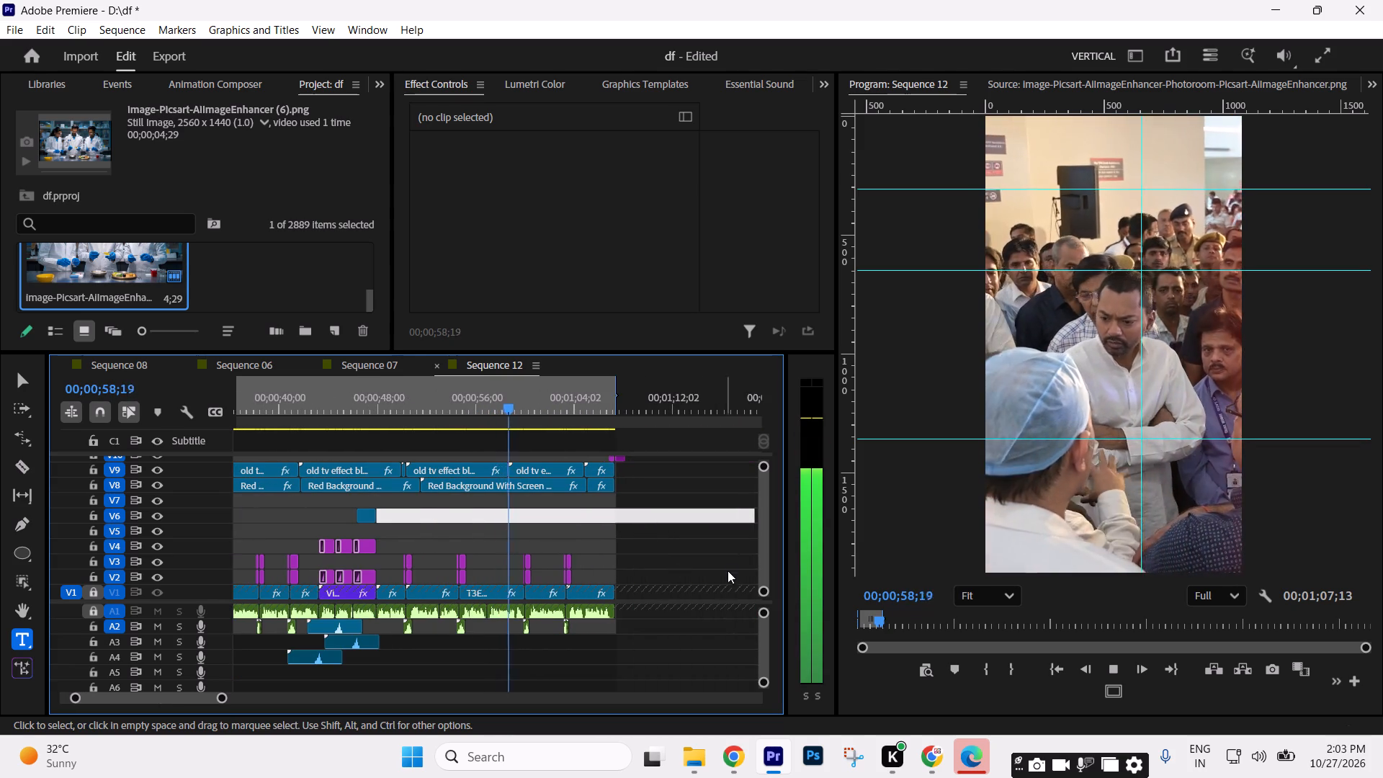
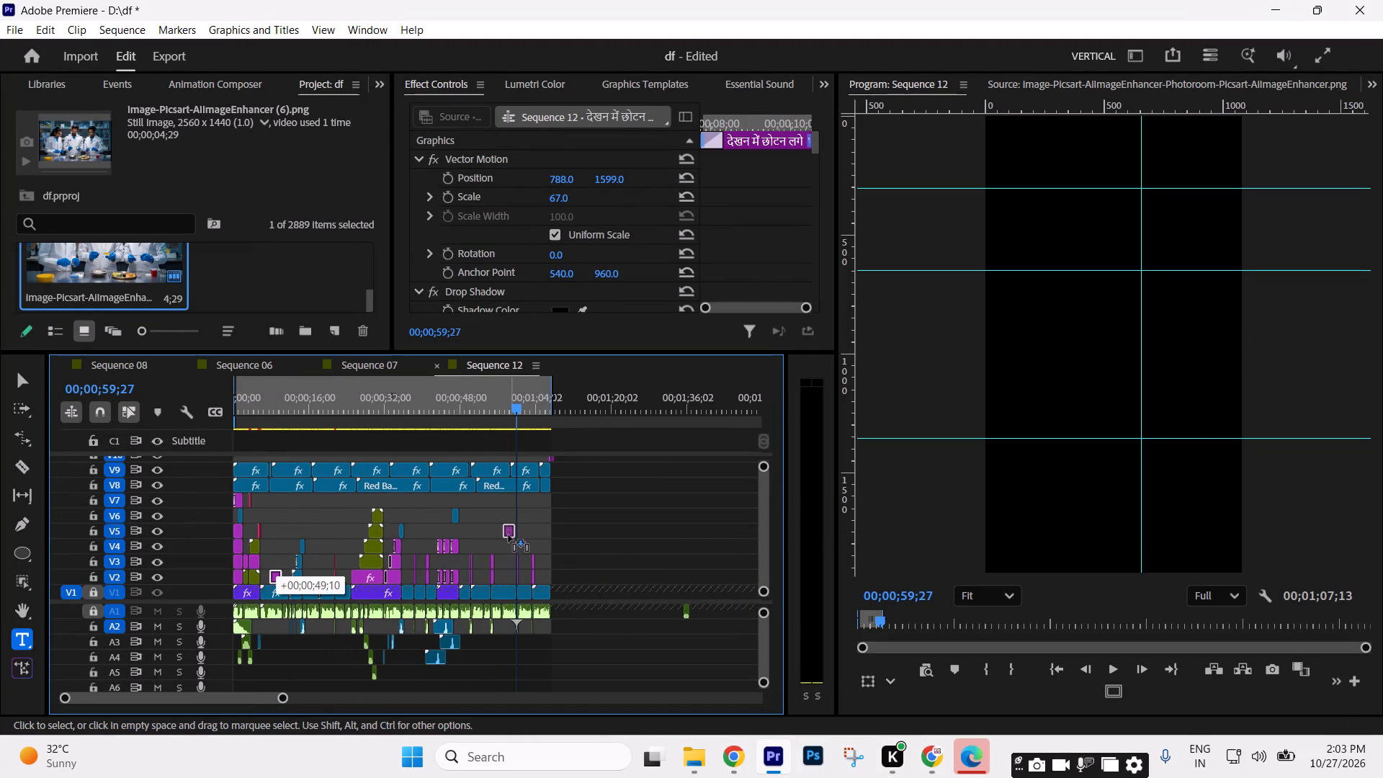
# Place the देखन में छोटन लगे title from the early V2 section onto V4, near the end of the sequence.
pyautogui.moveTo(509, 535); pyautogui.dragTo(503, 547)
# Shift the देखन में छोटन लगे title earlier on V4 over T3E_0860.MOV, checking playback and starting it at about 00;00;55;08.
pyautogui.click(506, 408)
pyautogui.write('===')
pyautogui.press('space')
pyautogui.press('space')
pyautogui.moveTo(518, 546); pyautogui.dragTo(473, 544)
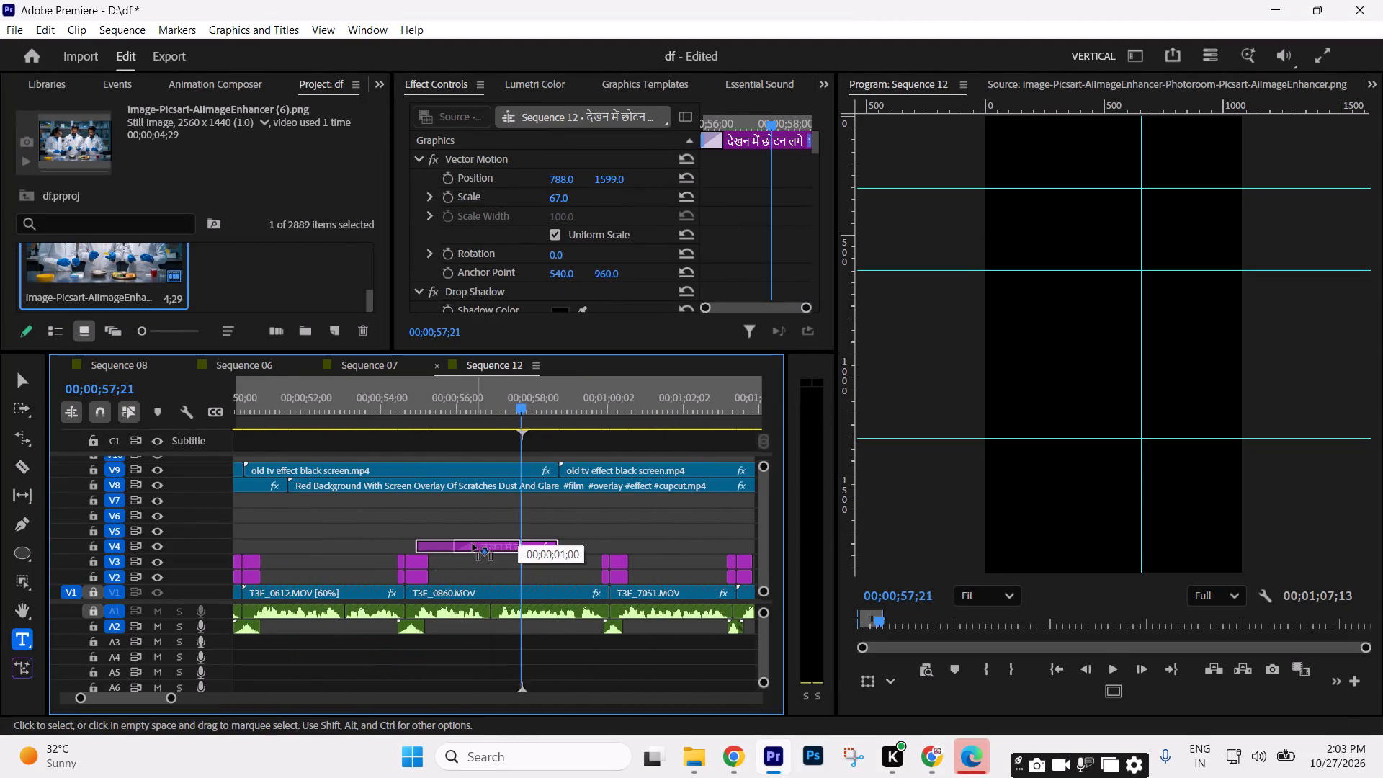
pyautogui.moveTo(473, 544); pyautogui.dragTo(470, 544)
pyautogui.click(411, 403)
pyautogui.press('space')
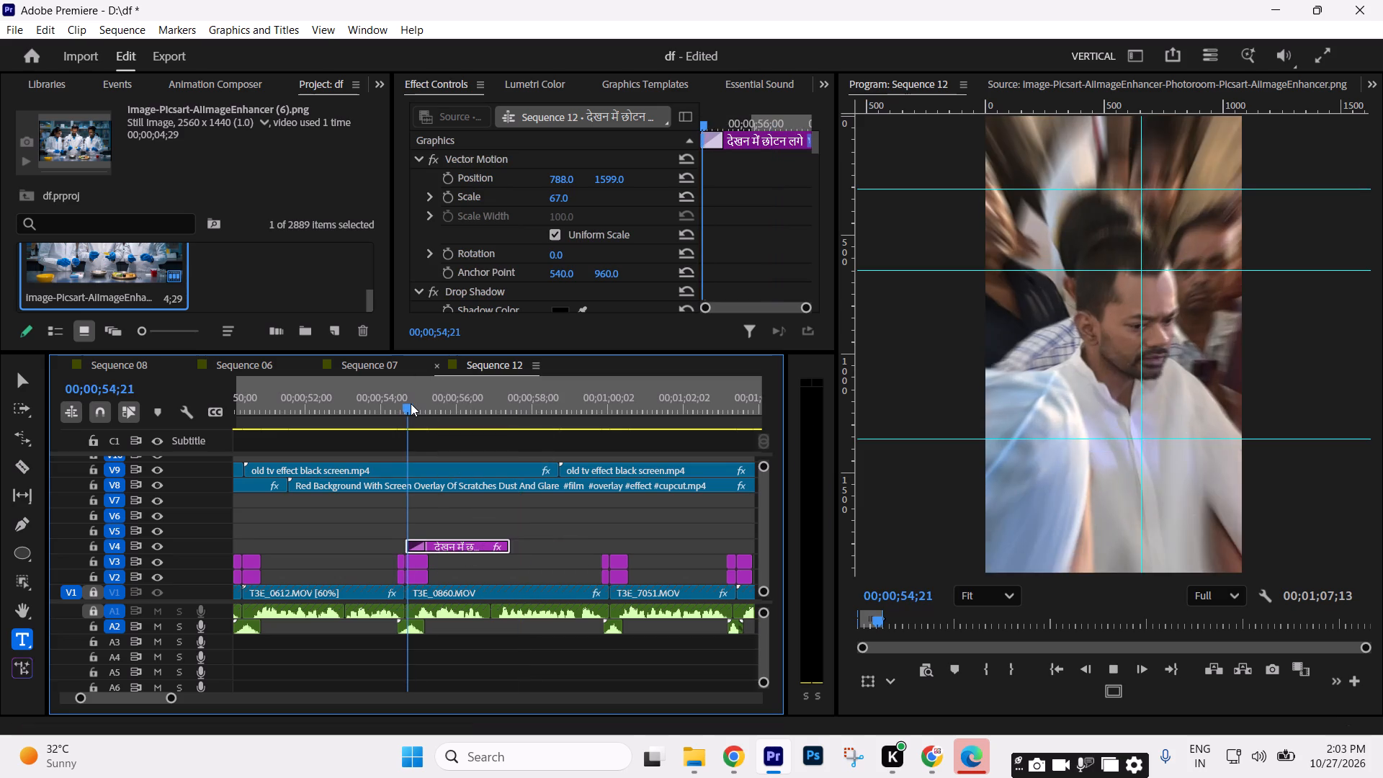
pyautogui.press('space')
pyautogui.moveTo(442, 549); pyautogui.dragTo(455, 545)
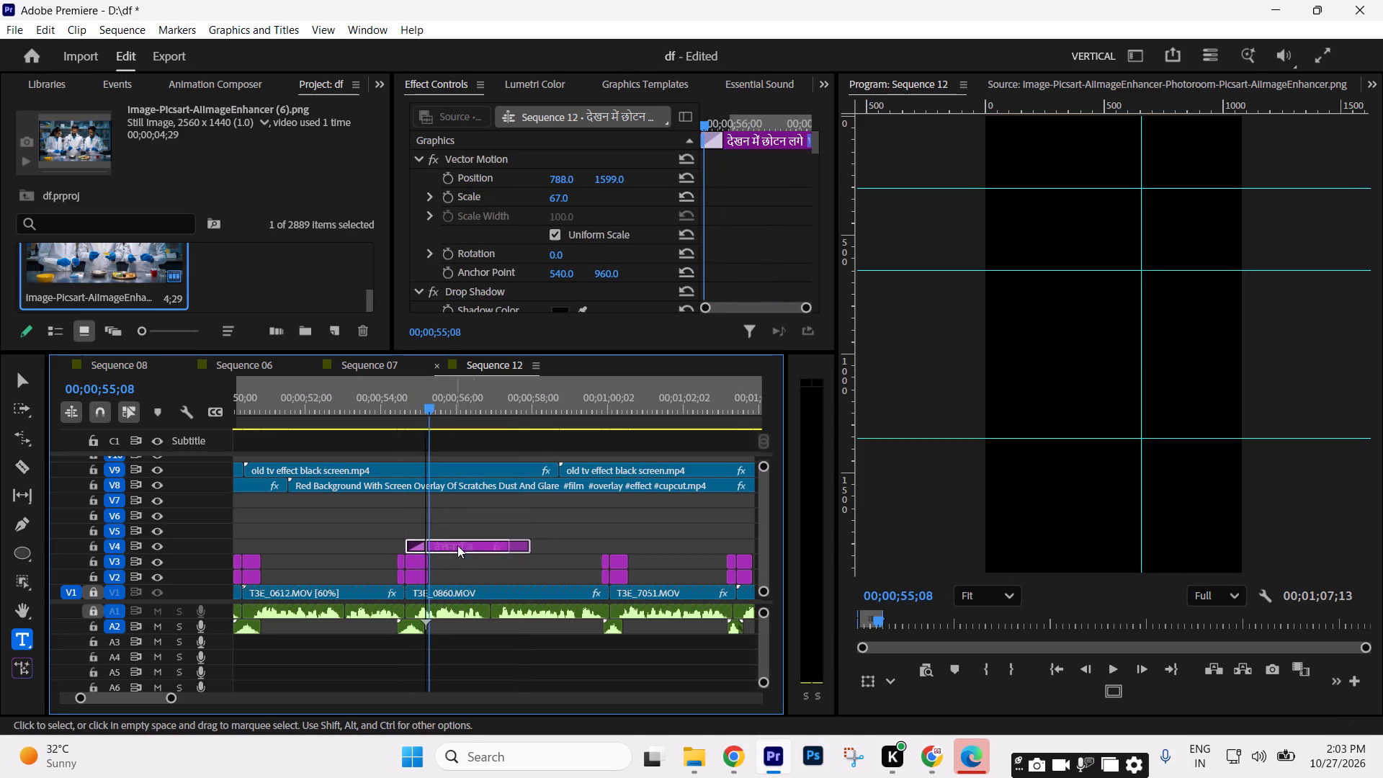
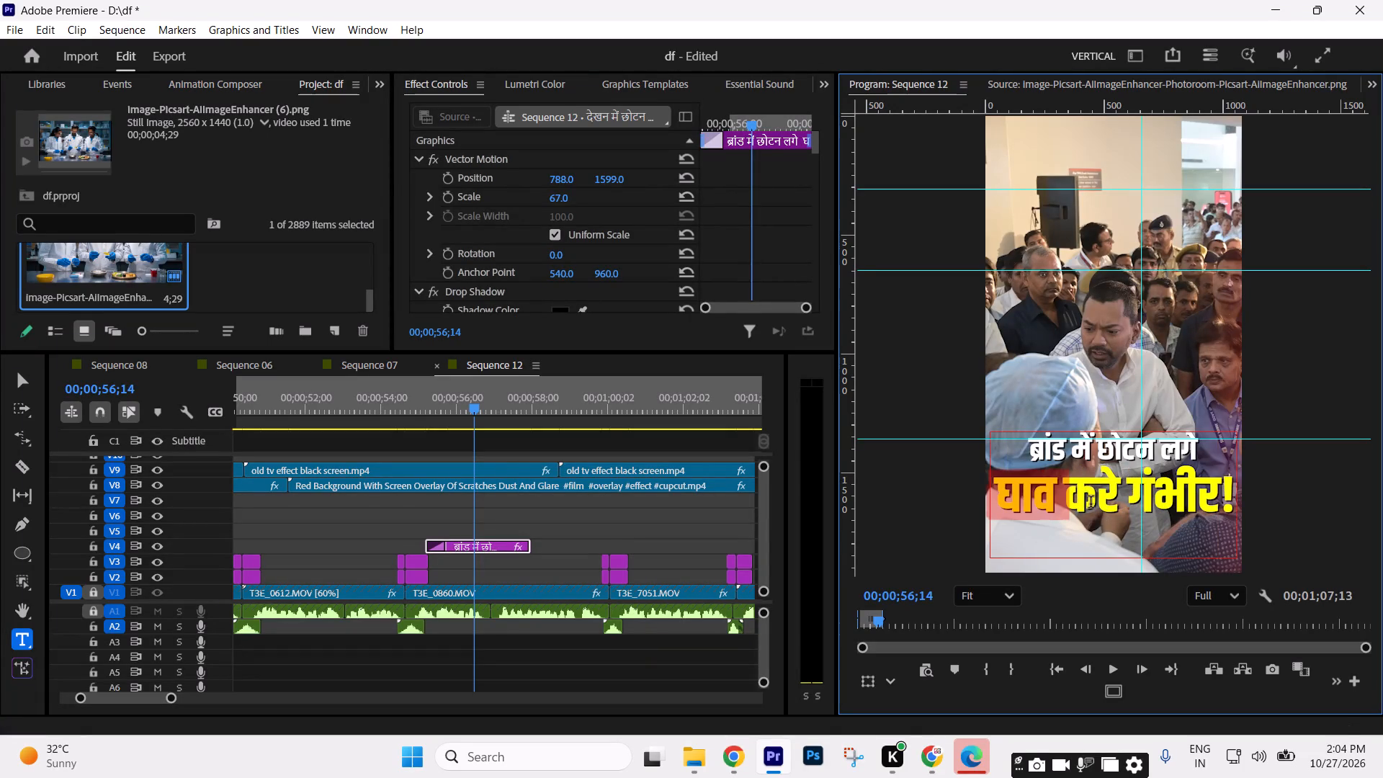
# Select the word घाव at the start of the second line of the V4 title over T3E_0860.MOV.
pyautogui.moveTo(1059, 492); pyautogui.dragTo(968, 493)
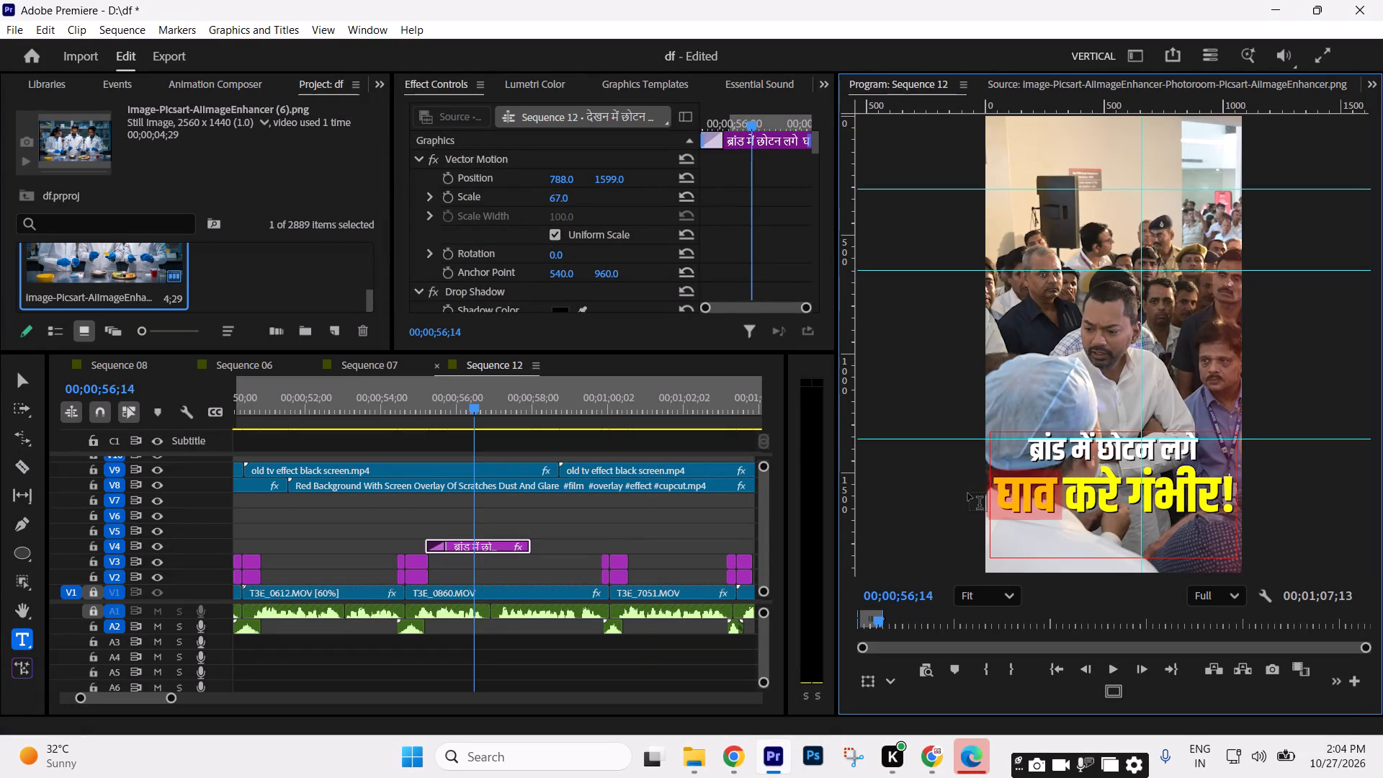
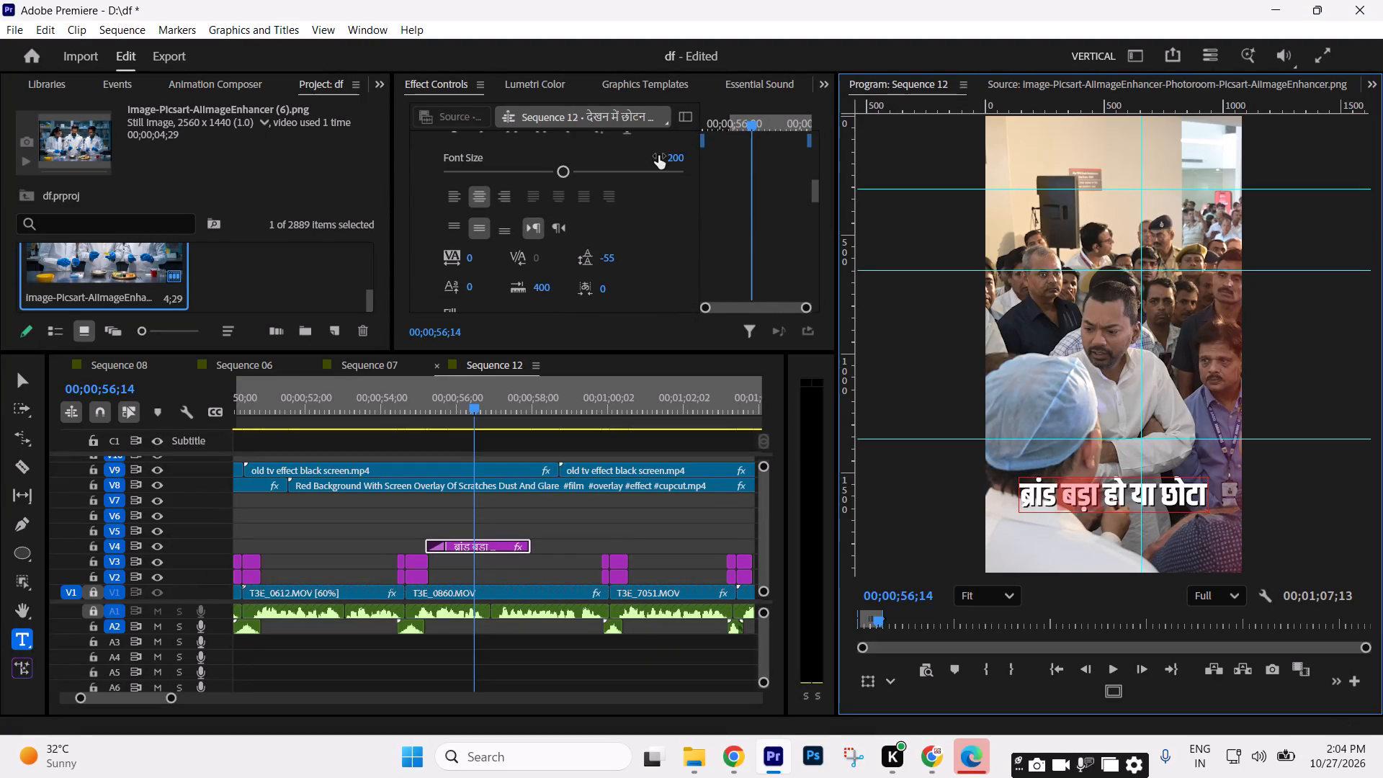
# Style the word बड़ा in the title over T3E_0860.MOV with font size 250 and a yellow fill.
pyautogui.moveTo(680, 156); pyautogui.dragTo(724, 156)
pyautogui.click(679, 158)
pyautogui.write('250')
pyautogui.press('Return')
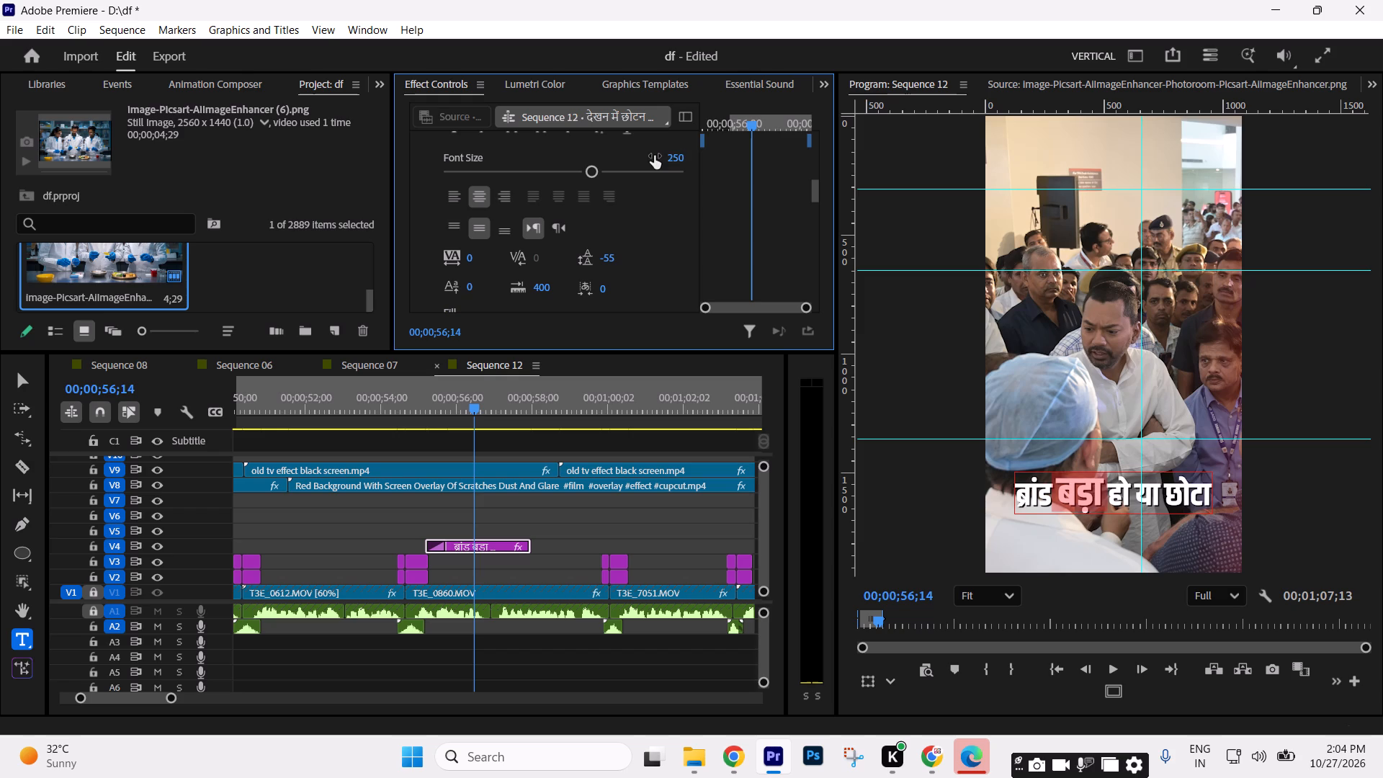
pyautogui.scroll(-11, 691, 229)
pyautogui.click(470, 151)
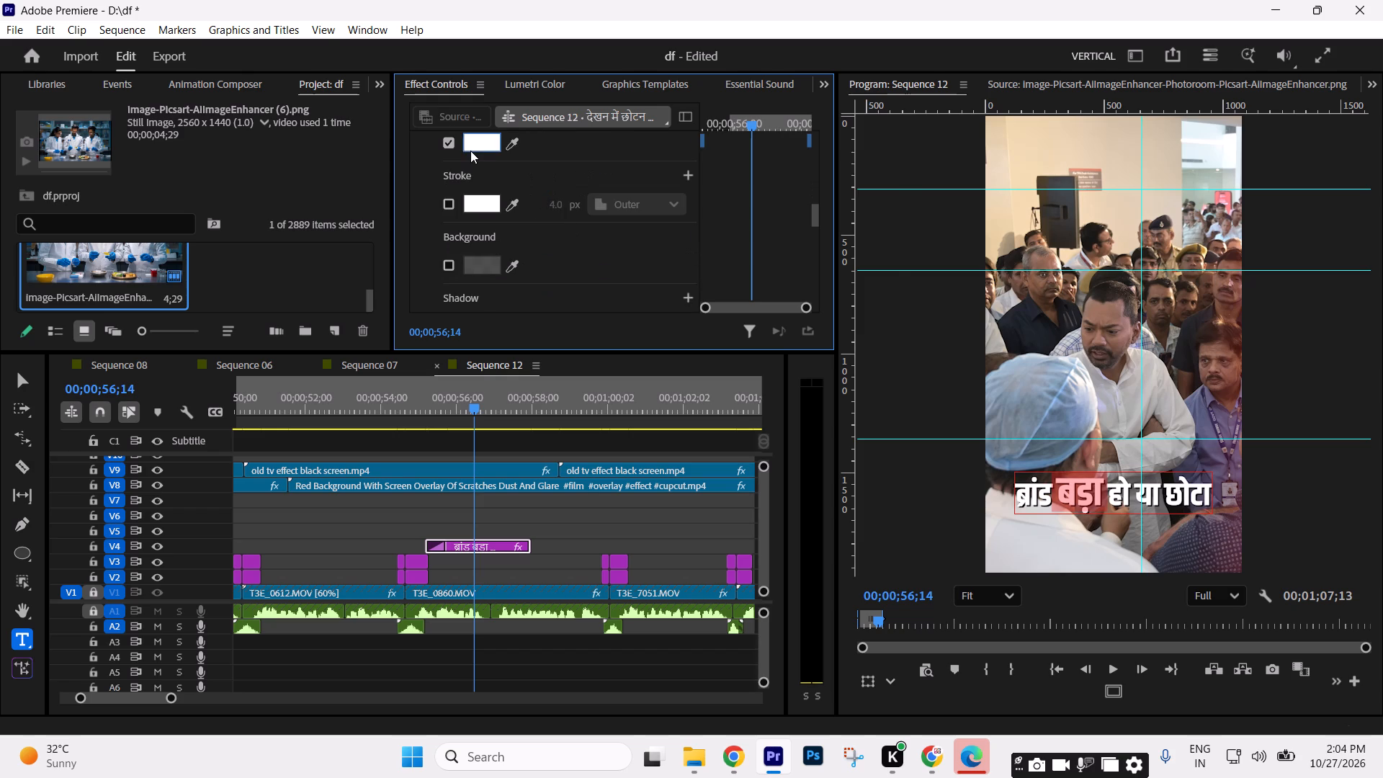
pyautogui.moveTo(805, 483); pyautogui.dragTo(936, 474)
pyautogui.write('00')
pyautogui.press('Return')
# Give the last word छोटा of the same title font size 250 and a yellow fill.
pyautogui.moveTo(1165, 493); pyautogui.dragTo(1227, 496)
pyautogui.scroll(10, 761, 225)
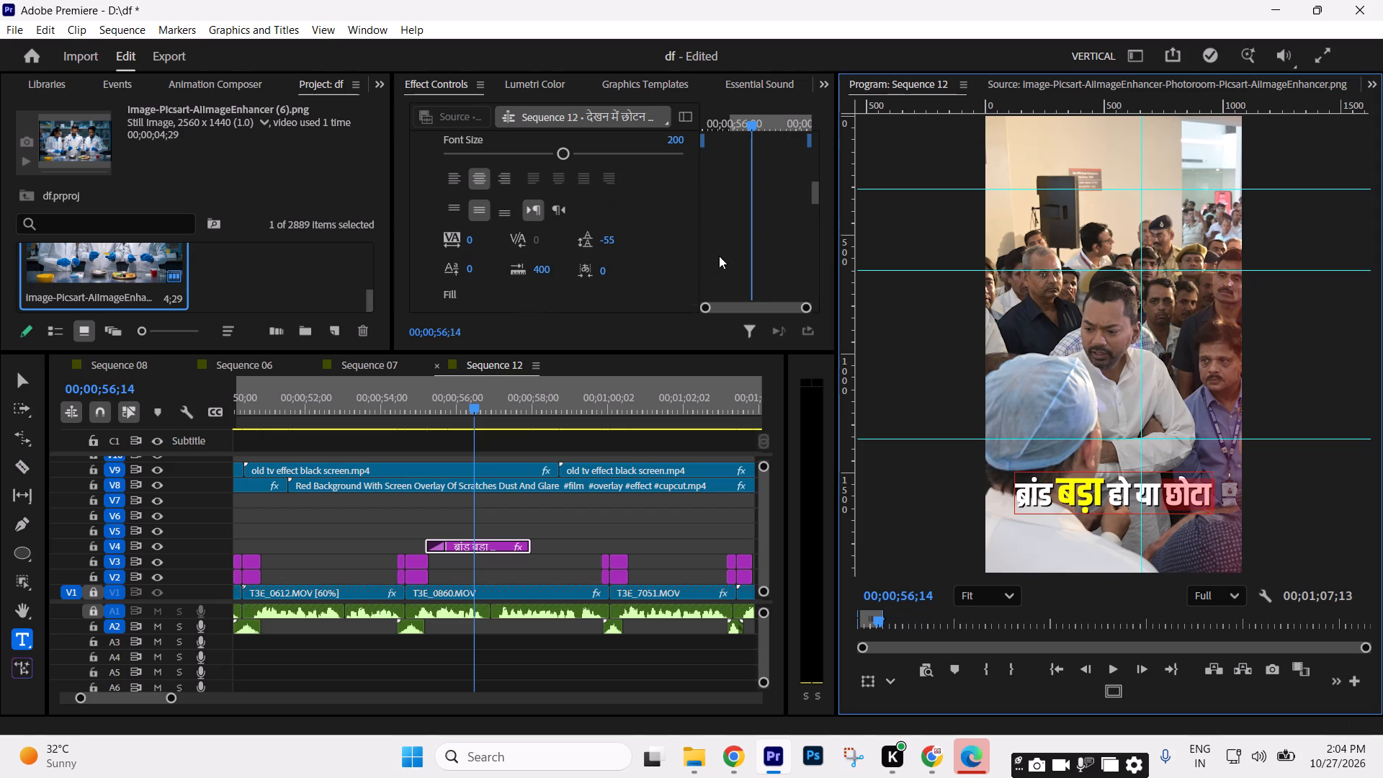
pyautogui.moveTo(673, 139); pyautogui.dragTo(708, 138)
pyautogui.click(666, 132)
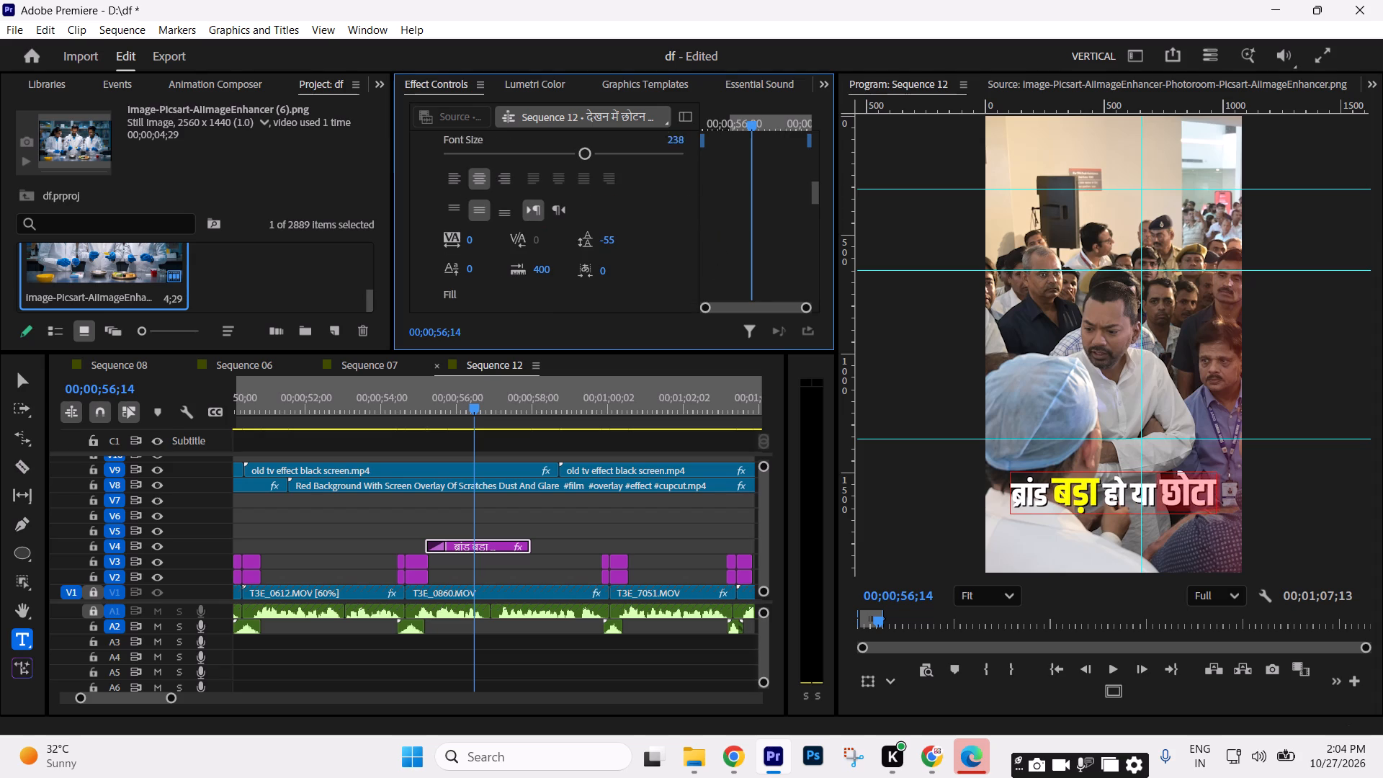
pyautogui.write('250')
pyautogui.press('Return')
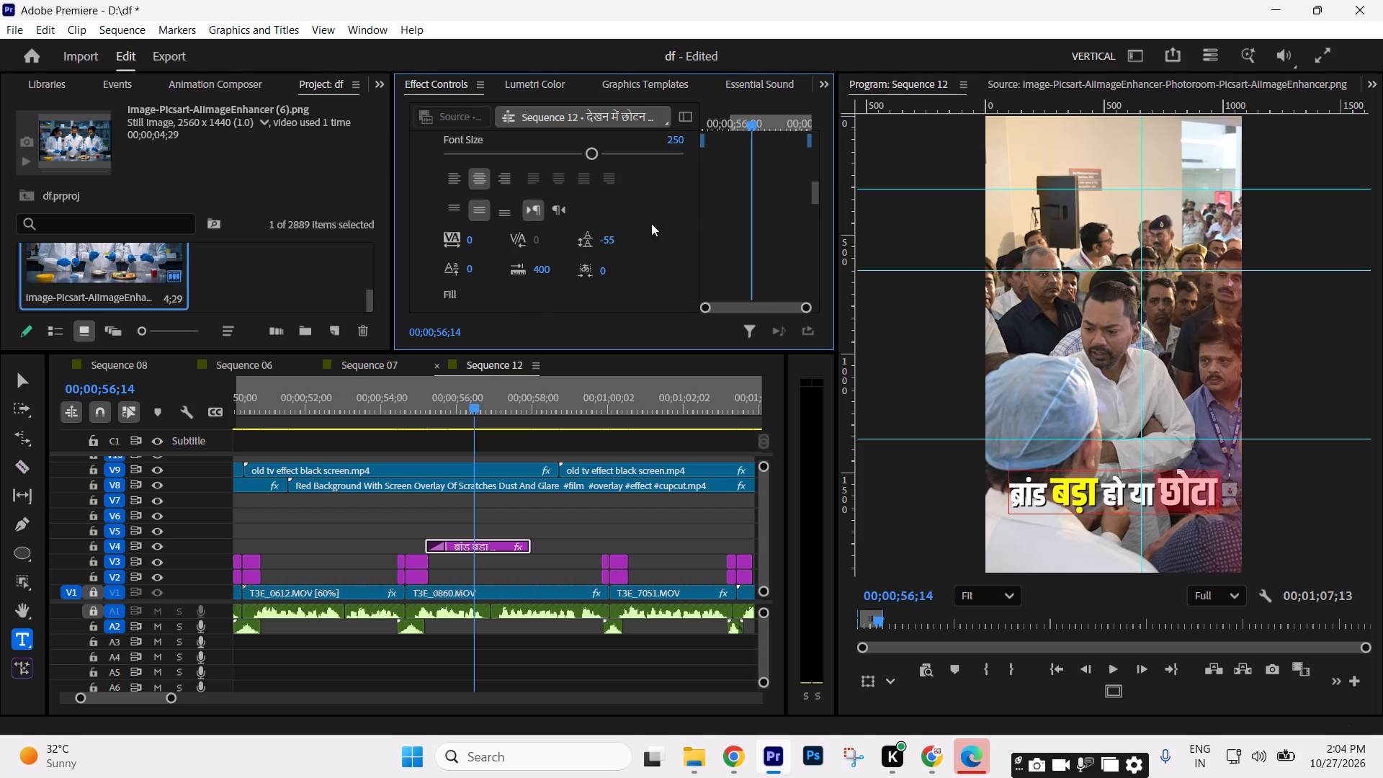
pyautogui.scroll(-12, 799, 183)
pyautogui.scroll(4, 757, 235)
pyautogui.click(480, 174)
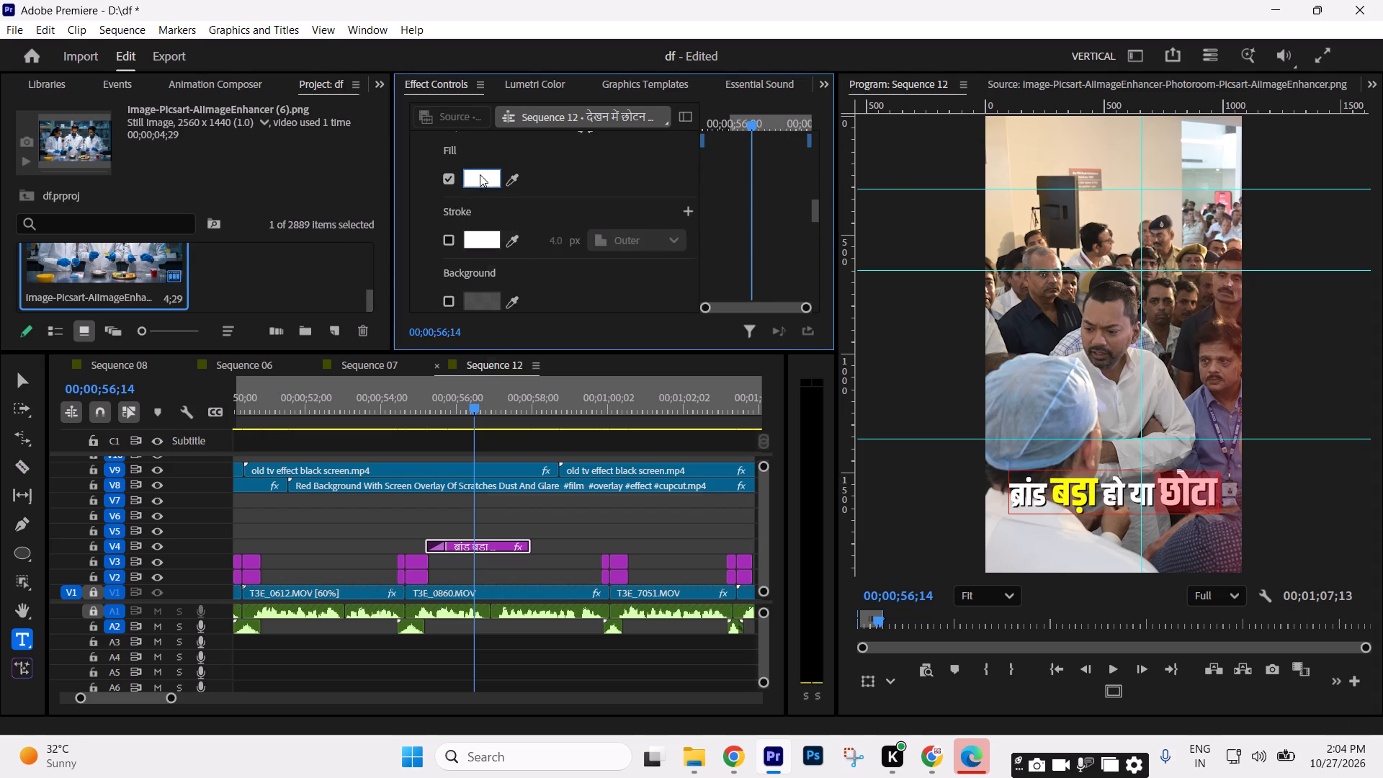
pyautogui.moveTo(802, 480); pyautogui.dragTo(903, 480)
pyautogui.write('00')
pyautogui.press('Return')
# Scale the title's Vector Motion to 76 and shift its horizontal position to 819 to centre it in the frame.
pyautogui.scroll(6, 763, 251)
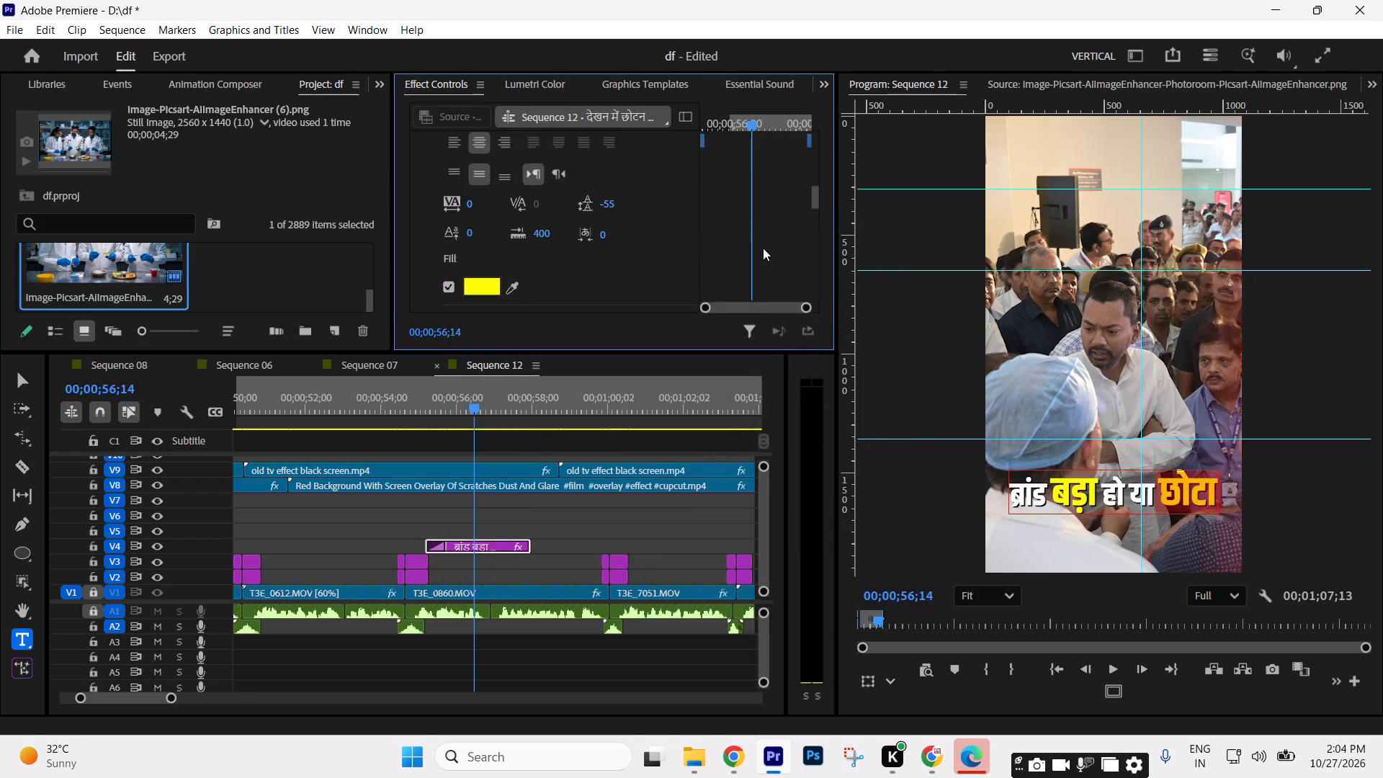
pyautogui.scroll(20, 763, 248)
pyautogui.scroll(4, 763, 248)
pyautogui.click(561, 184)
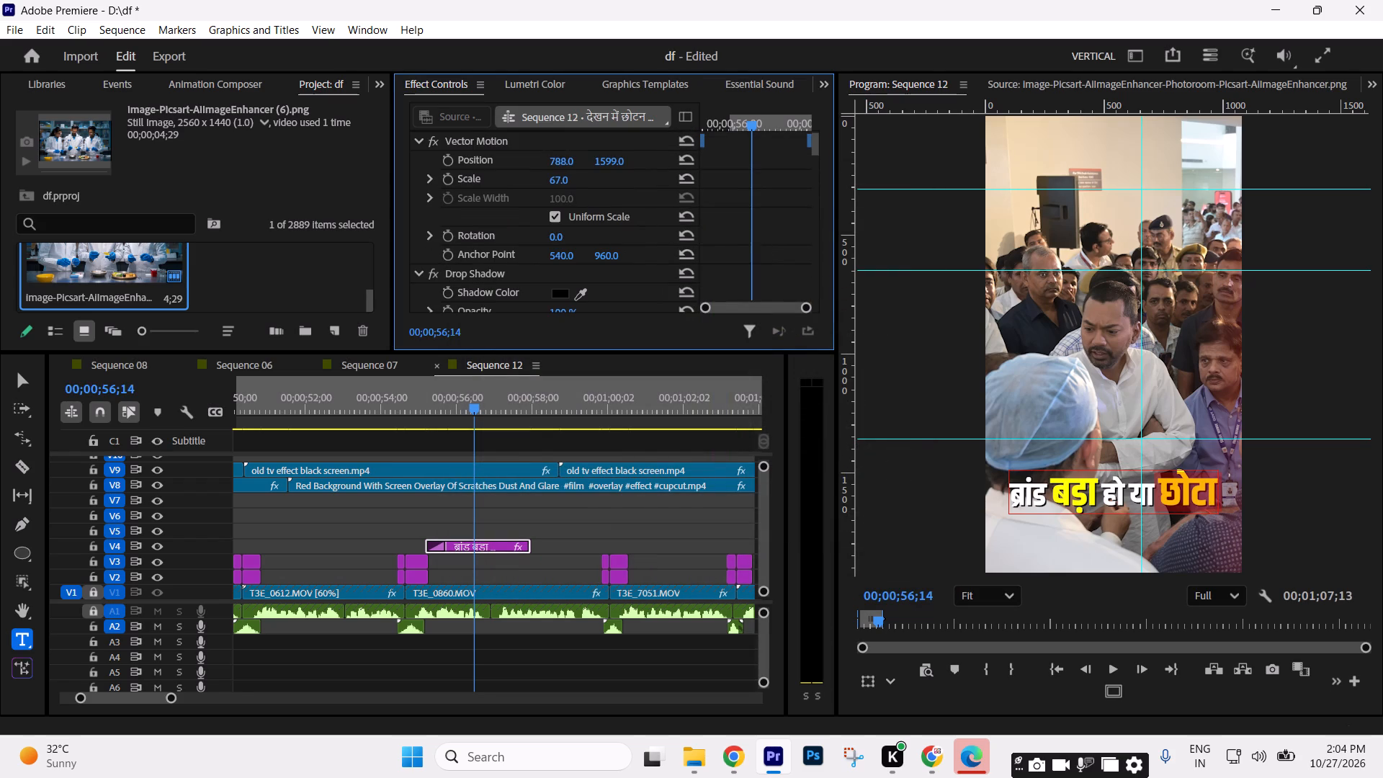
pyautogui.moveTo(559, 162); pyautogui.dragTo(575, 162)
pyautogui.click(563, 174)
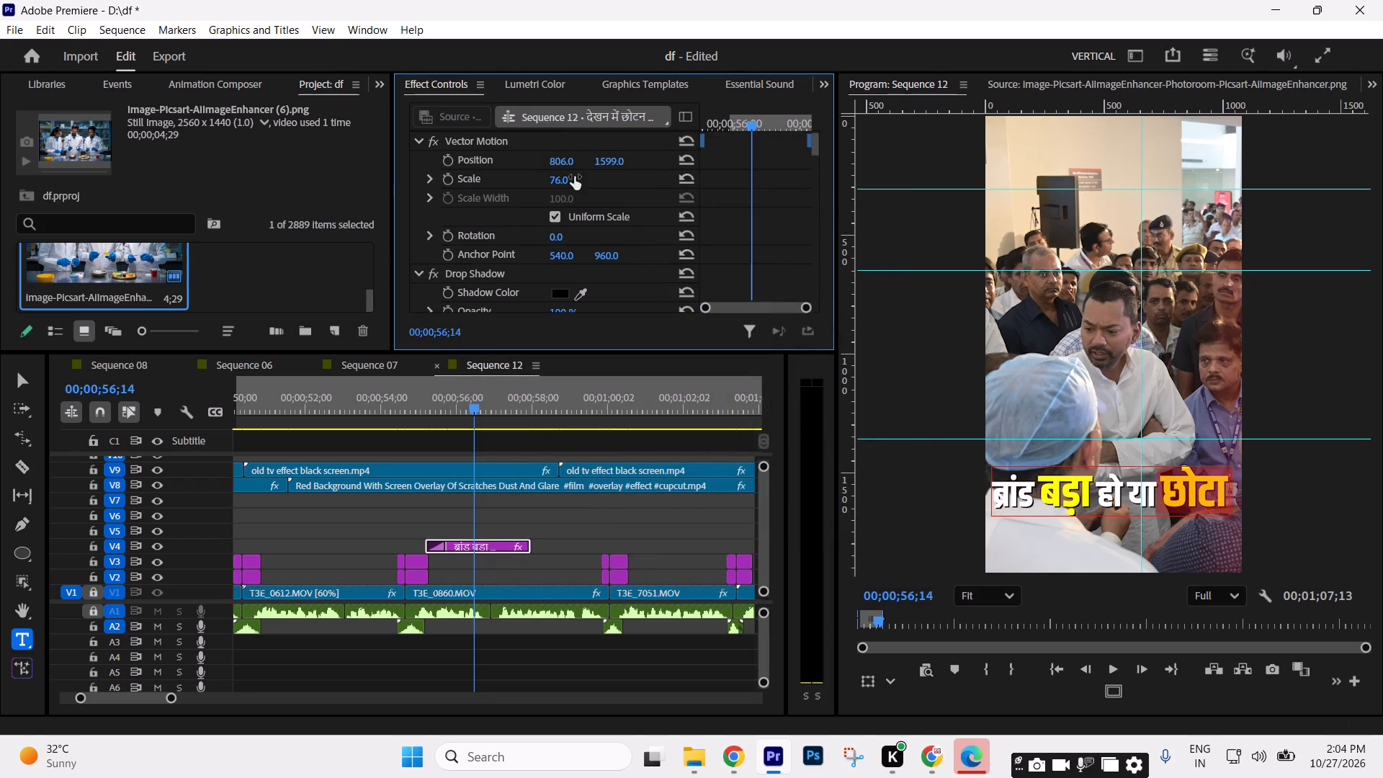
pyautogui.moveTo(565, 160); pyautogui.dragTo(577, 163)
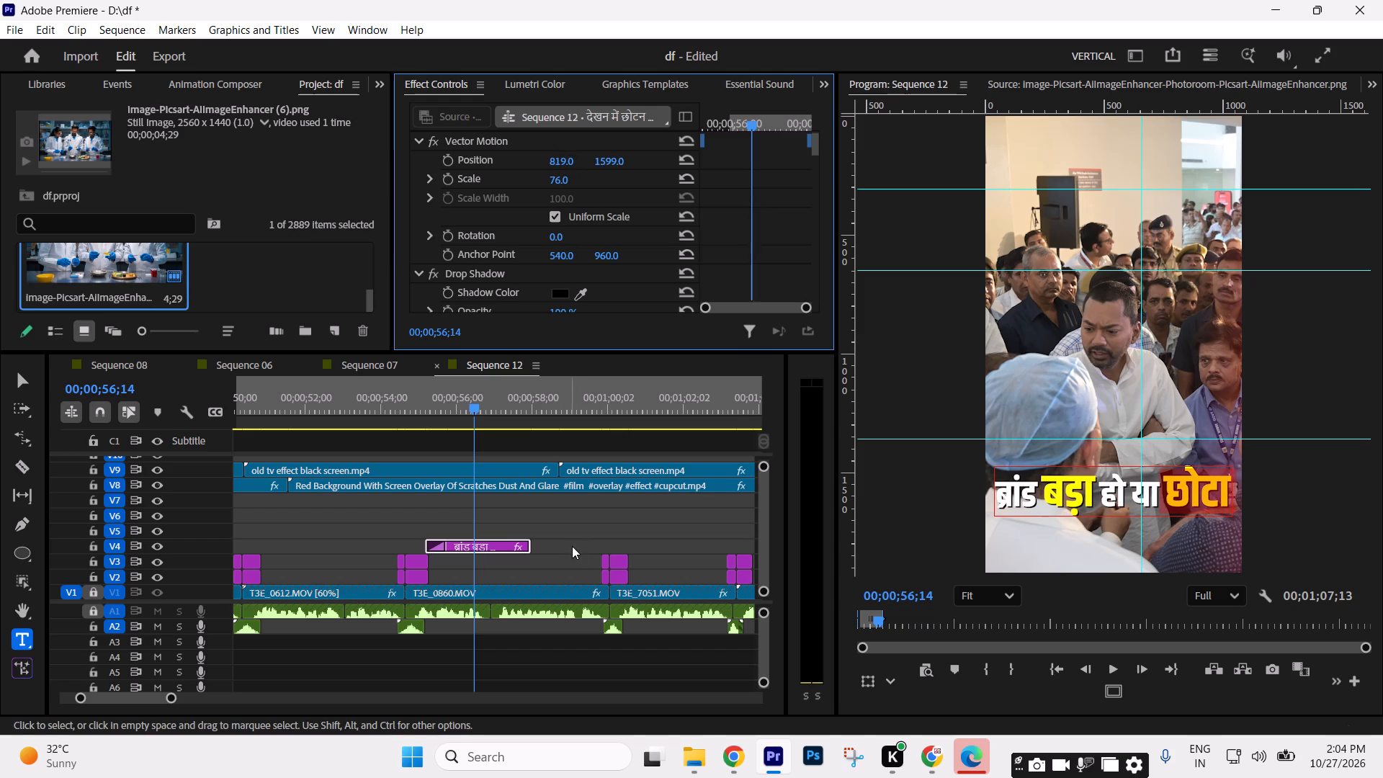
# Play on to find where the phrase ends and trim the V4 title's end to 00;00;57;01.
pyautogui.click(573, 545)
pyautogui.press('space')
pyautogui.press('space')
pyautogui.moveTo(534, 547); pyautogui.dragTo(498, 546)
# Duplicate the trimmed title on V4, butt the copy against the original's end, and play it back.
pyautogui.moveTo(462, 547); pyautogui.dragTo(552, 545)
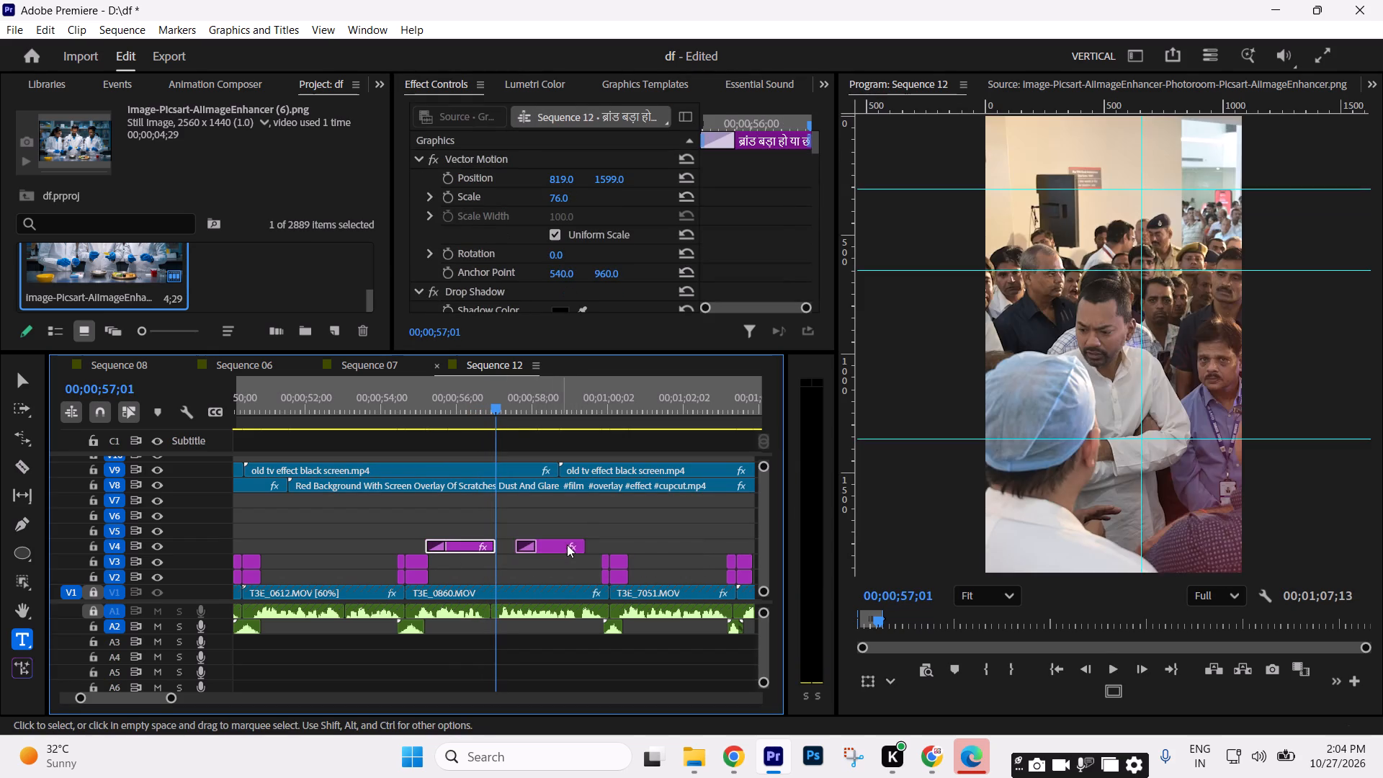
pyautogui.moveTo(564, 545); pyautogui.dragTo(552, 545)
pyautogui.press('space')
pyautogui.click(582, 523)
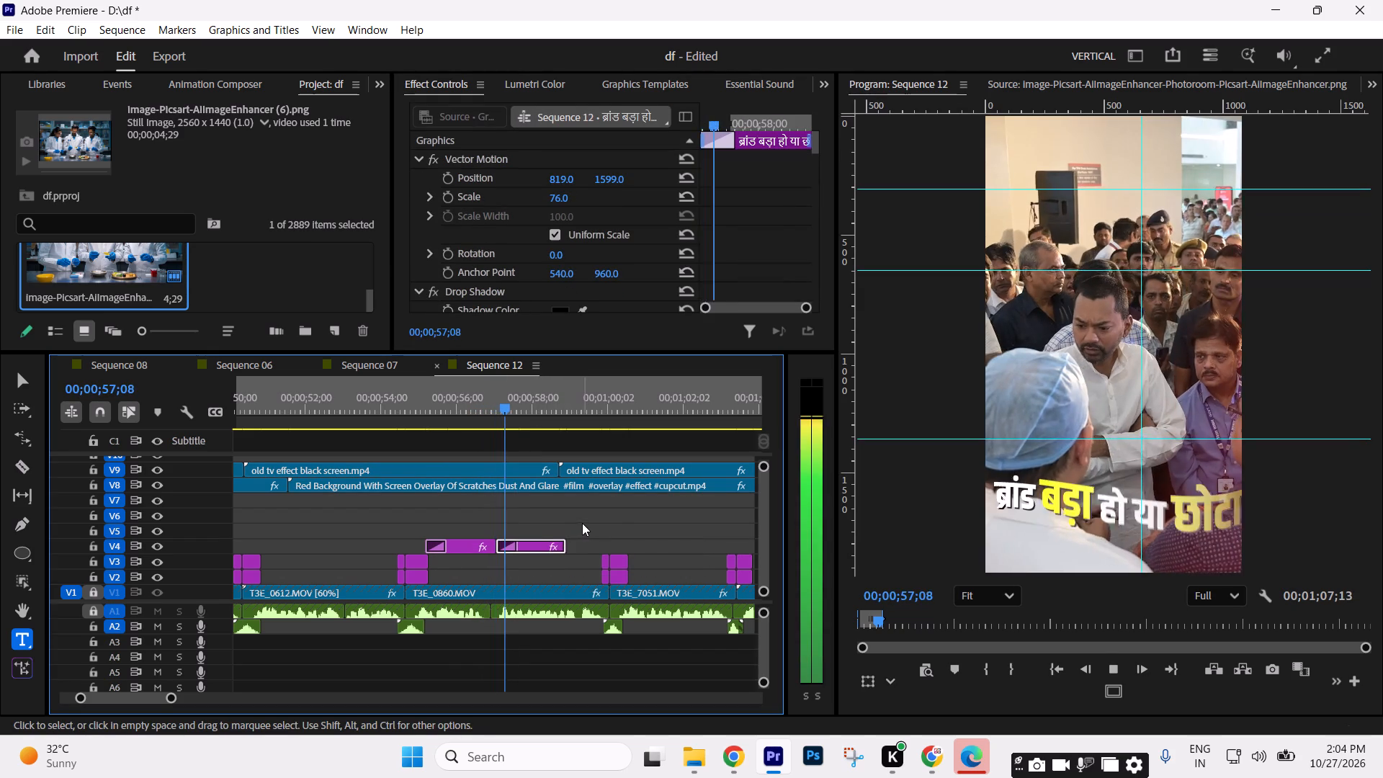
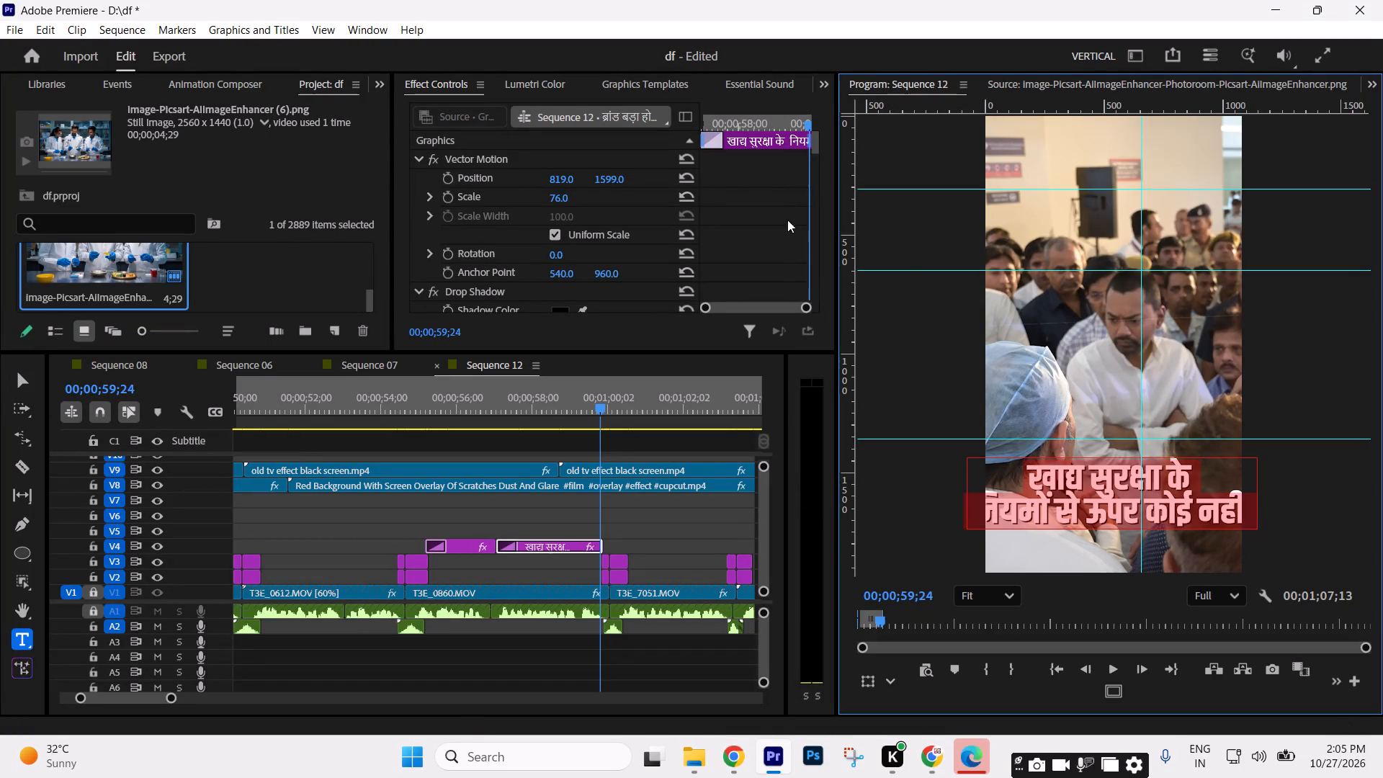
# Set the leading of the second V4 title to -27 and break कोई नहीं! onto a third line.
pyautogui.scroll(-20, 776, 225)
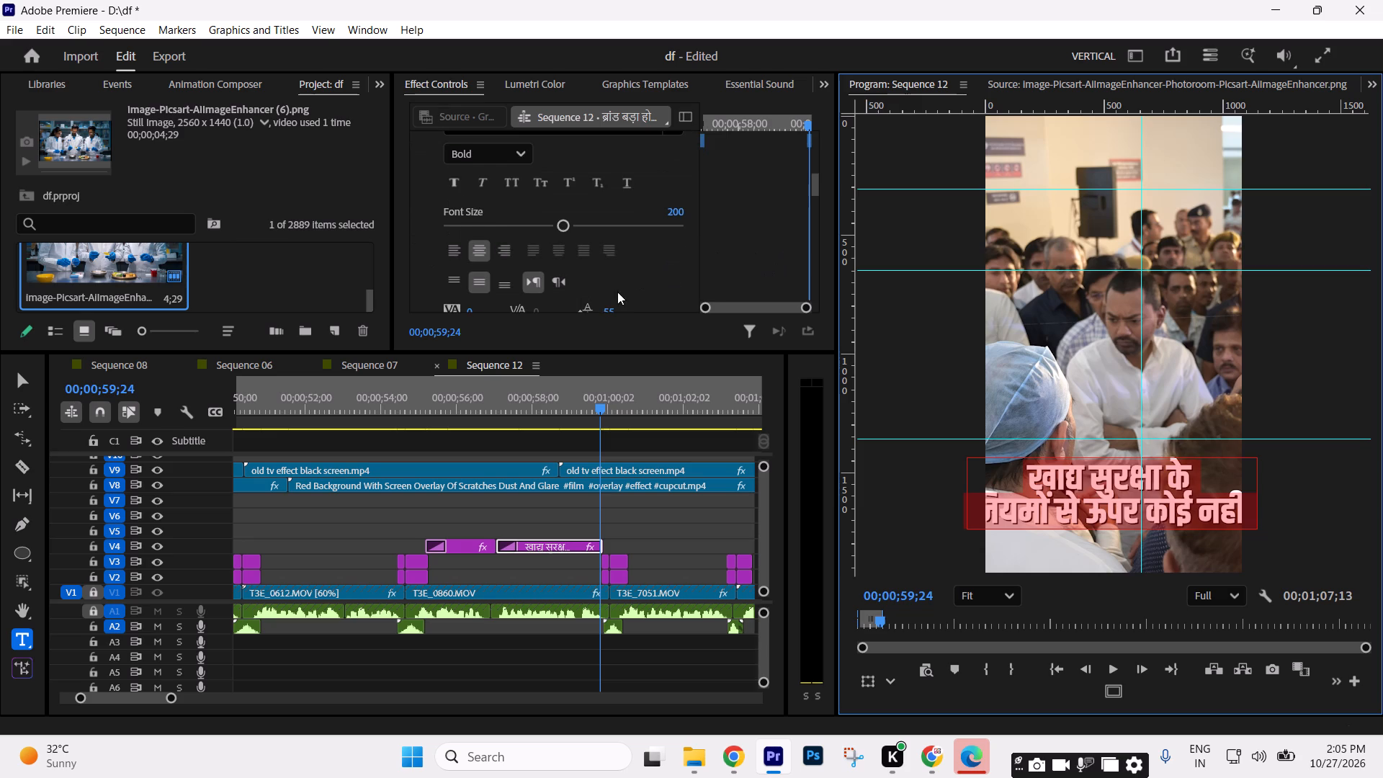
pyautogui.moveTo(612, 292); pyautogui.dragTo(636, 284)
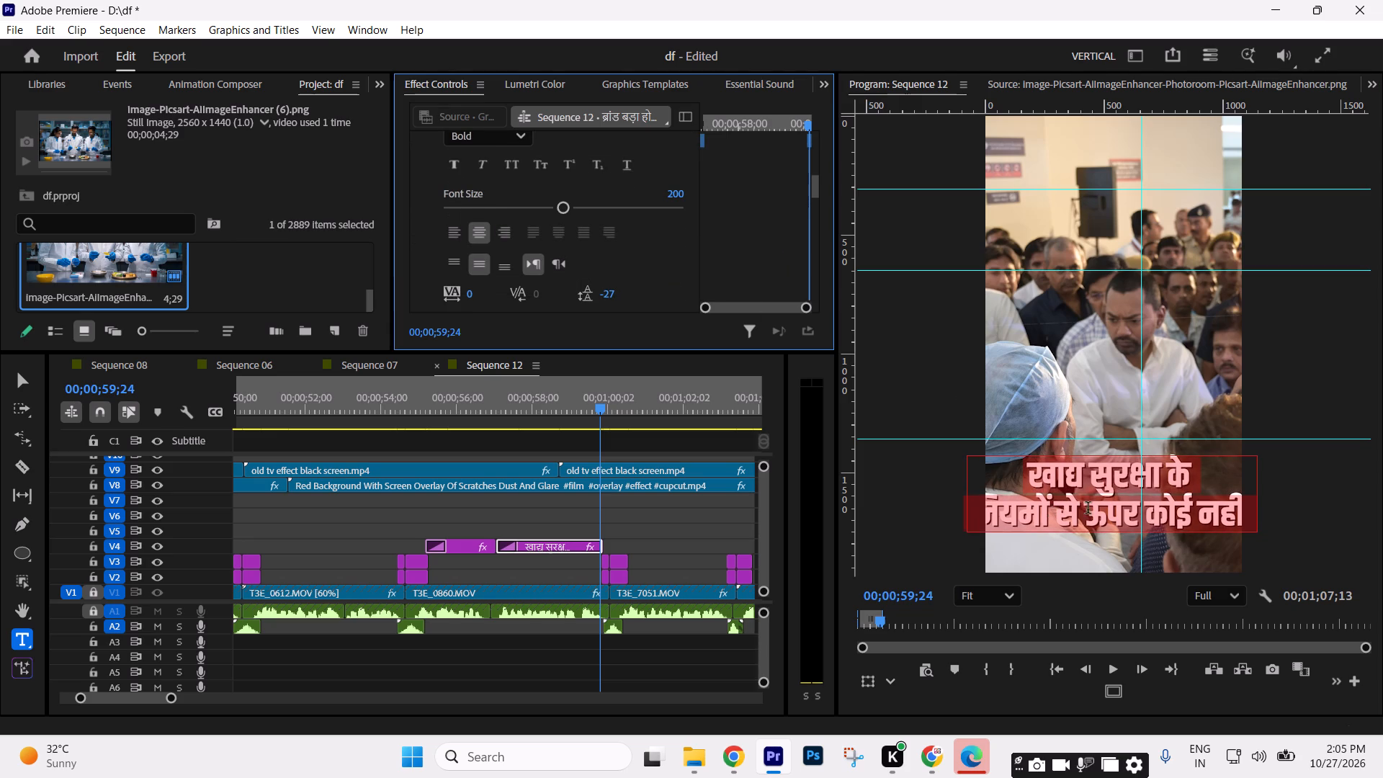
pyautogui.click(1146, 512)
pyautogui.press('Return')
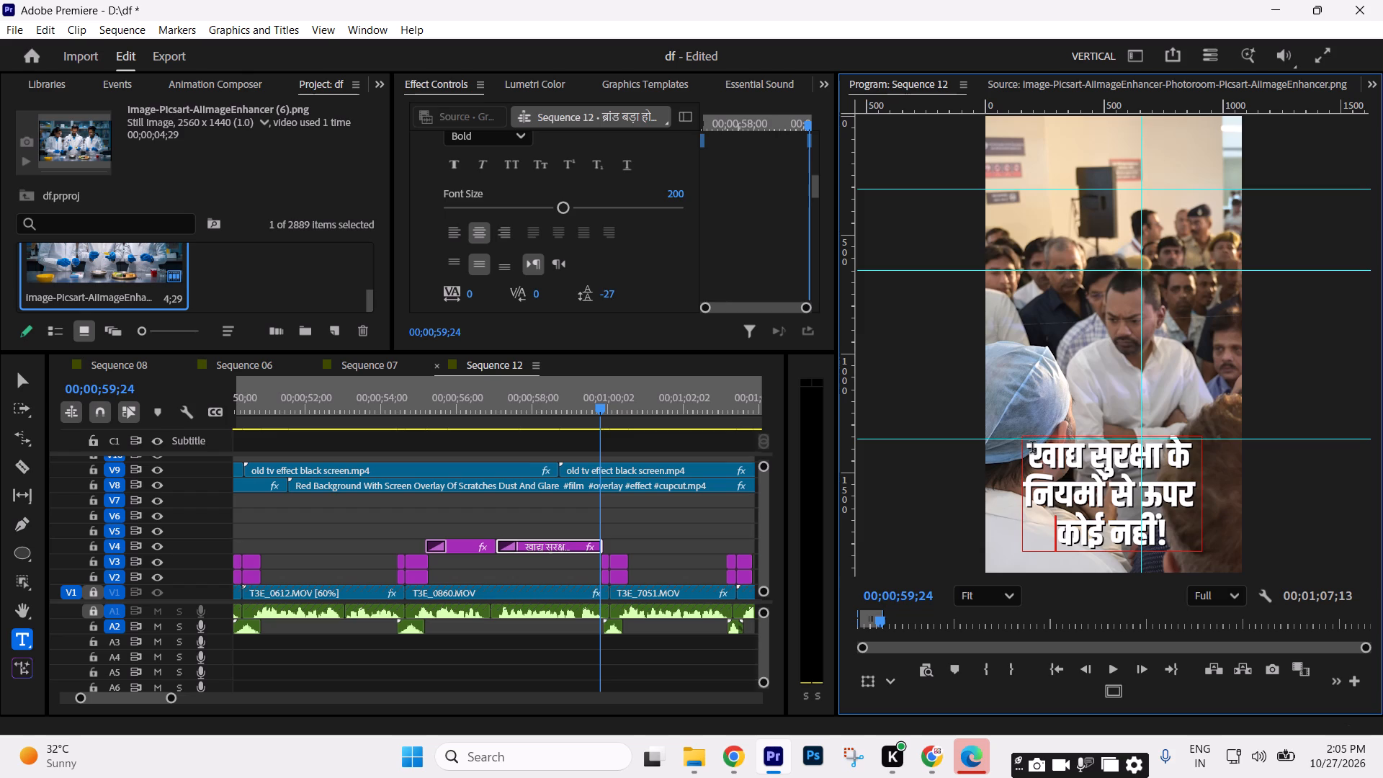
# Give the words खाद्य सुरक्षा in this title a yellow FFFF00 fill and font size 250.
pyautogui.moveTo(1107, 501); pyautogui.dragTo(1005, 493)
pyautogui.moveTo(1160, 452); pyautogui.dragTo(1016, 454)
pyautogui.scroll(-5, 756, 229)
pyautogui.scroll(10, 756, 229)
pyautogui.scroll(-11, 756, 229)
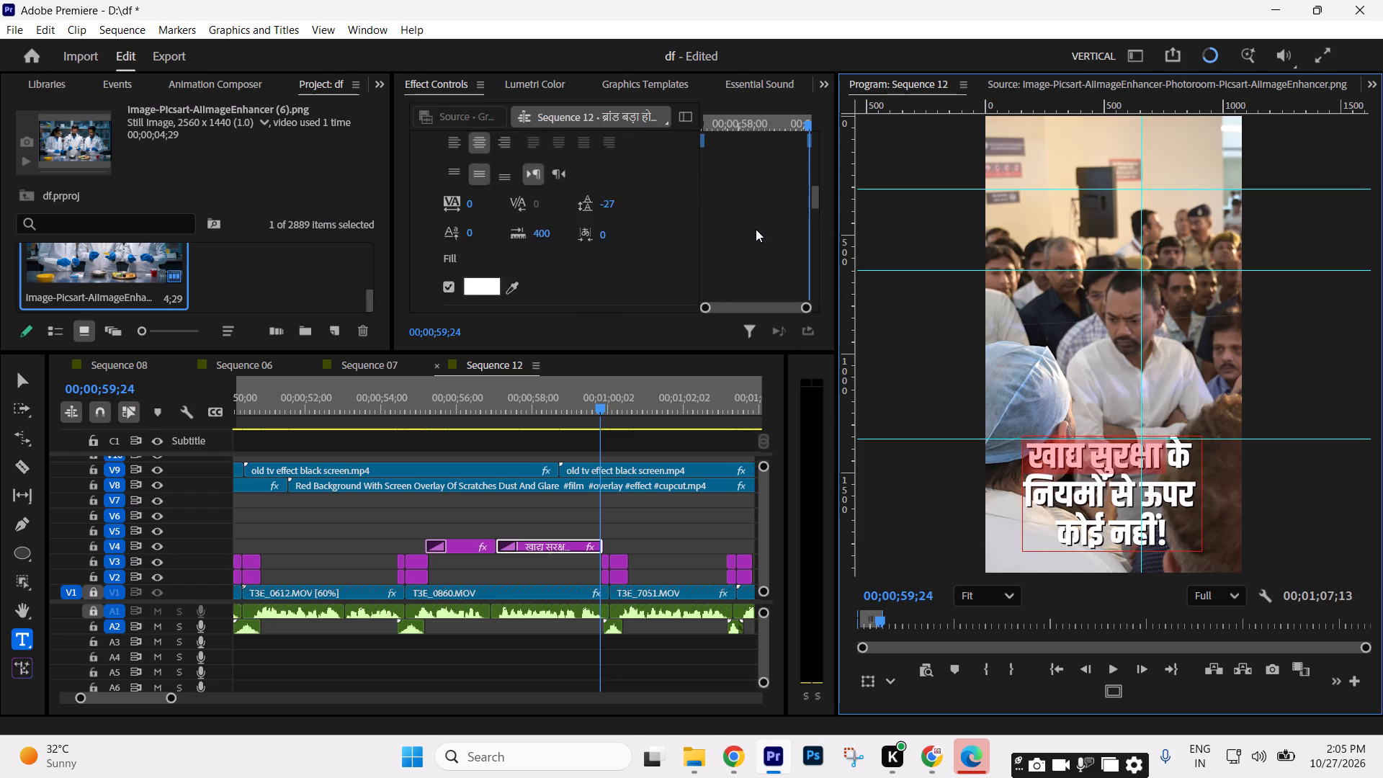
pyautogui.scroll(-7, 756, 229)
pyautogui.scroll(4, 753, 230)
pyautogui.click(471, 211)
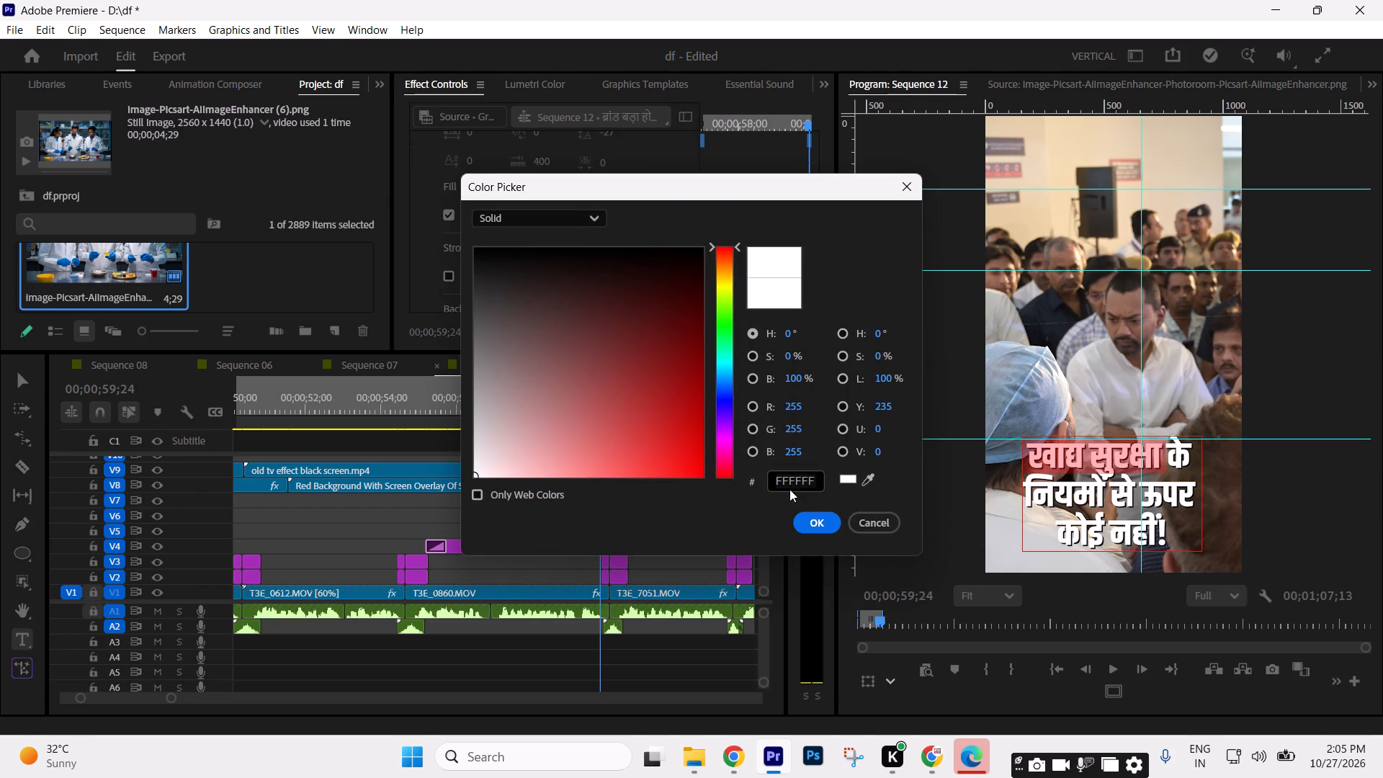
pyautogui.moveTo(802, 483); pyautogui.dragTo(880, 488)
pyautogui.write('00')
pyautogui.press('Return')
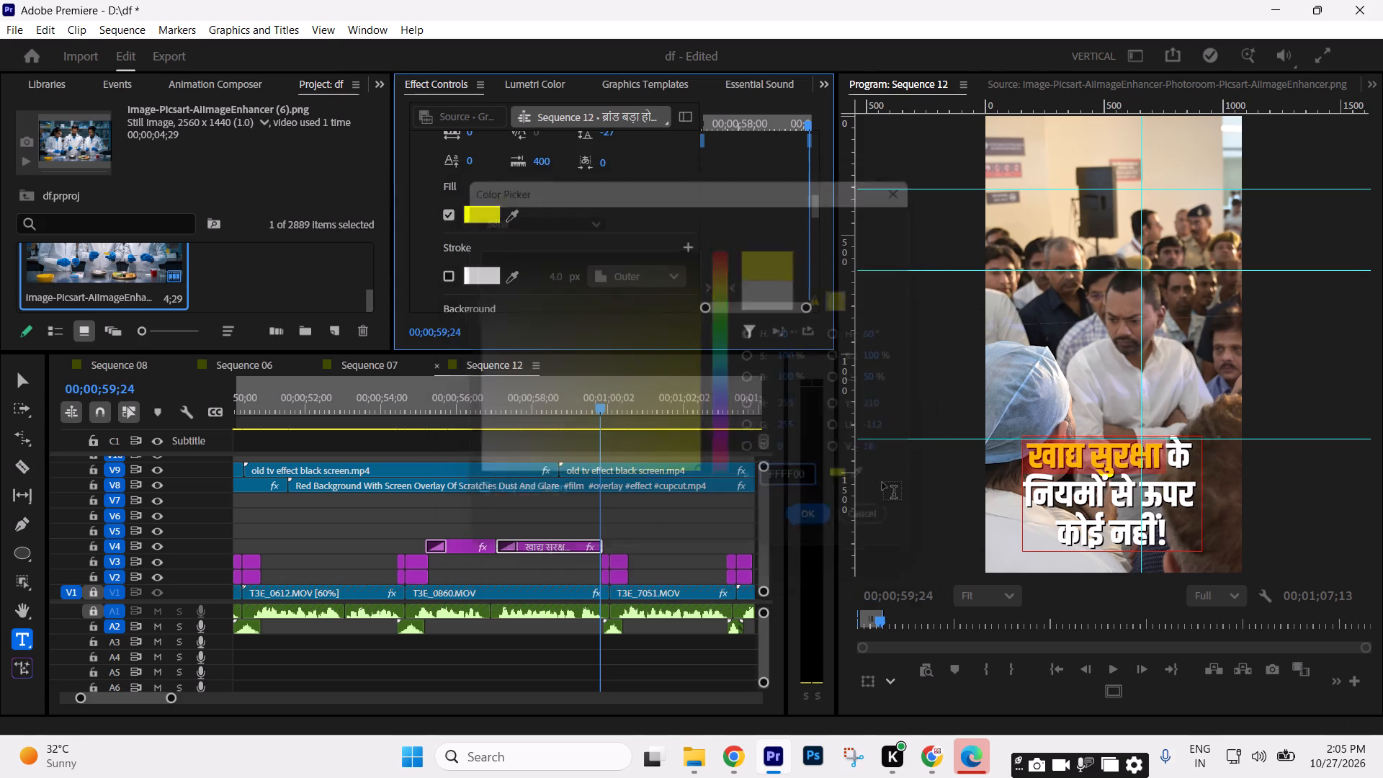
pyautogui.scroll(10, 779, 207)
pyautogui.click(676, 212)
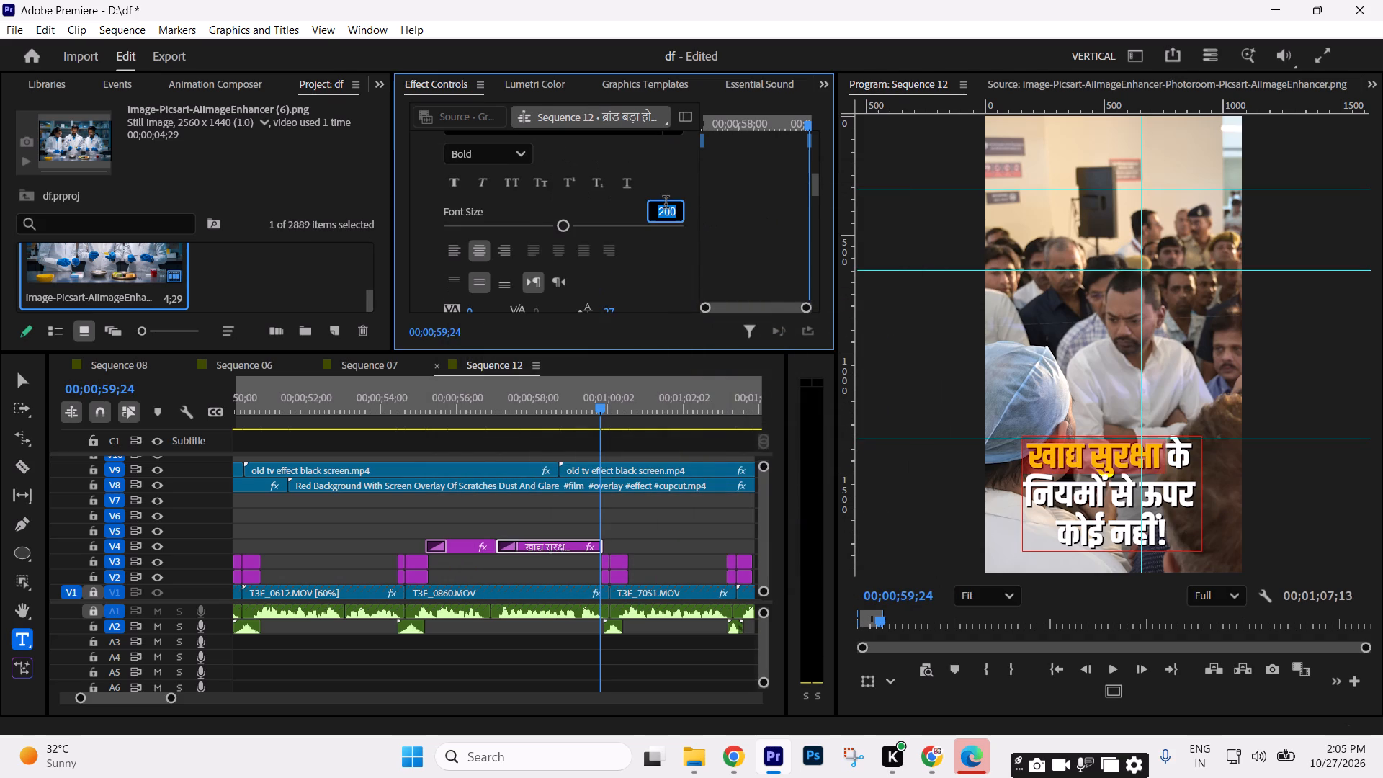
pyautogui.write('250')
pyautogui.press('Return')
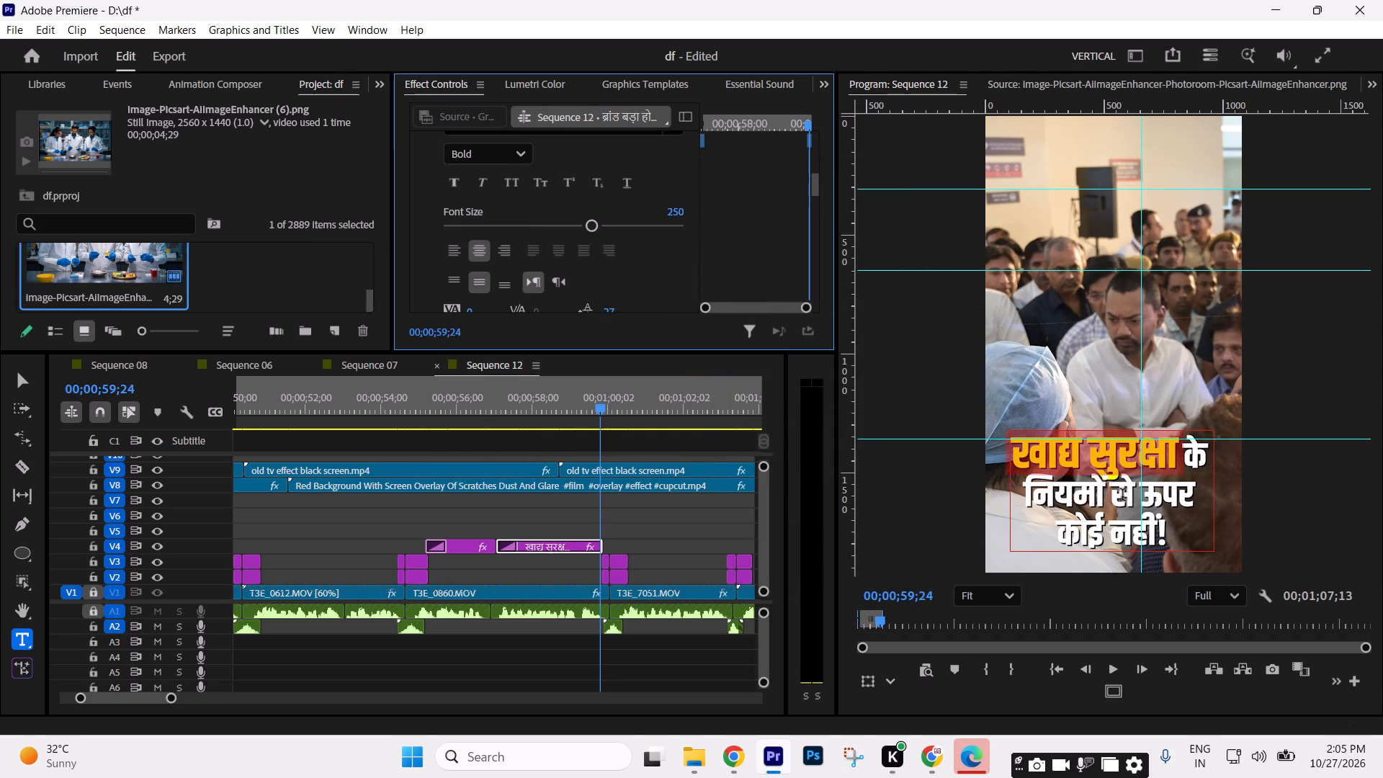
# Give the word नियमों on the second line font size 250 and a yellow FFFF00 fill.
pyautogui.moveTo(1104, 499); pyautogui.dragTo(1006, 498)
pyautogui.scroll(-4, 769, 254)
pyautogui.scroll(2, 722, 234)
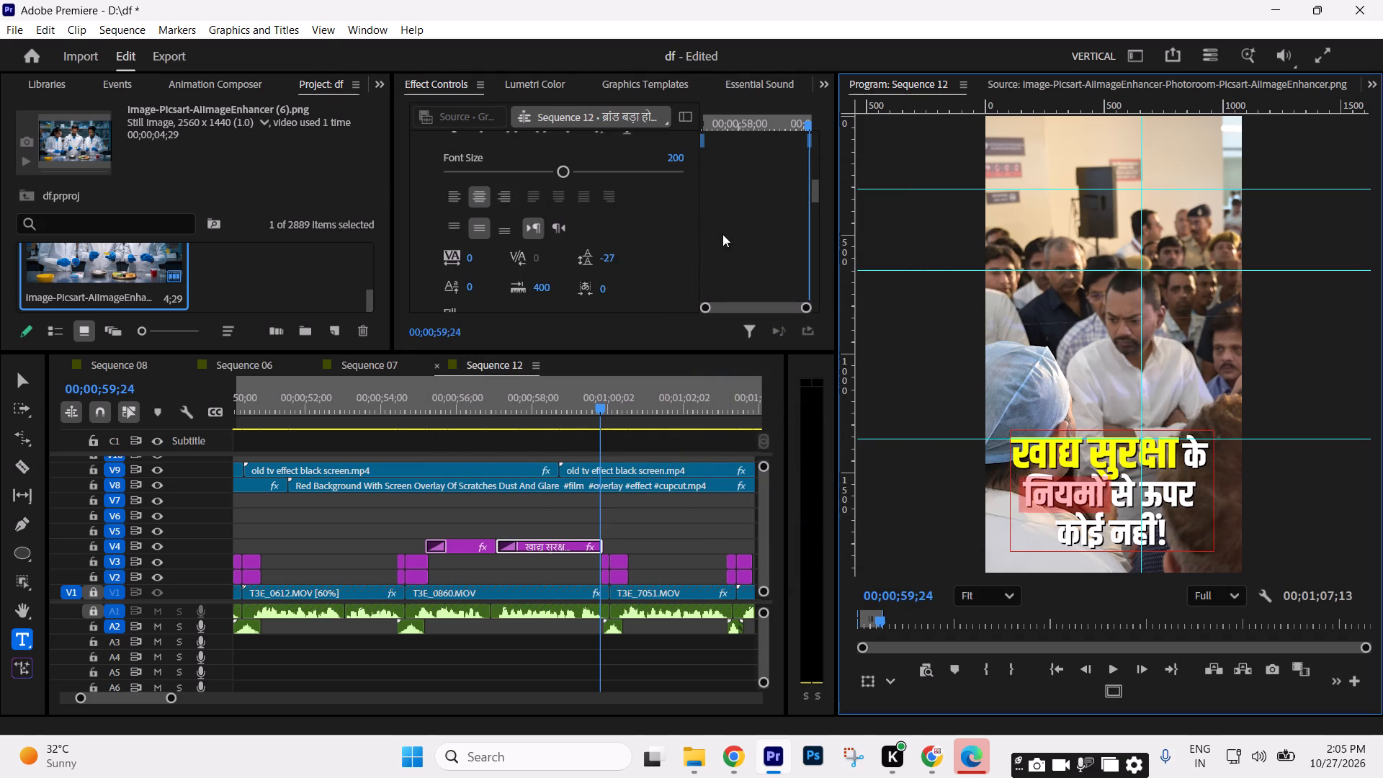
pyautogui.scroll(2, 722, 234)
pyautogui.click(671, 212)
pyautogui.write('250')
pyautogui.press('Return')
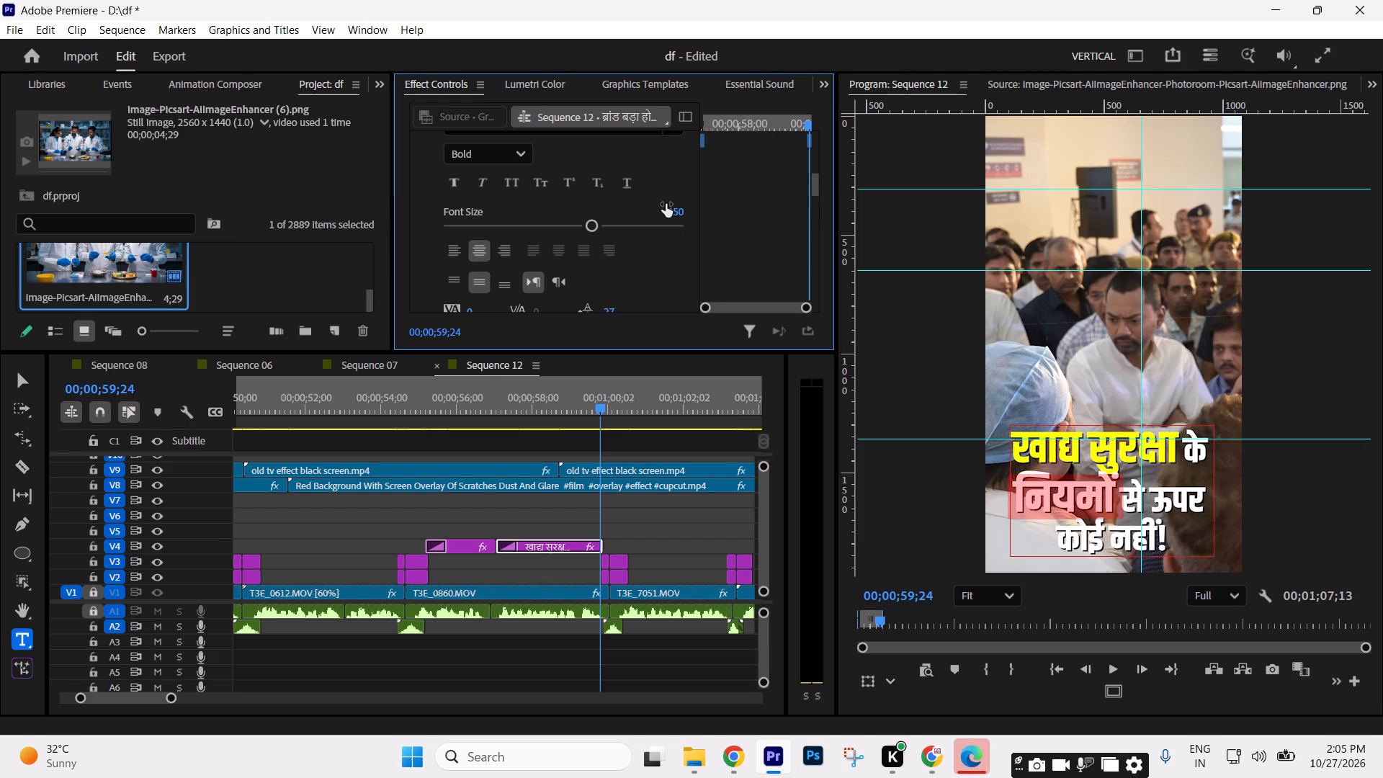
pyautogui.scroll(-7, 770, 272)
pyautogui.click(471, 272)
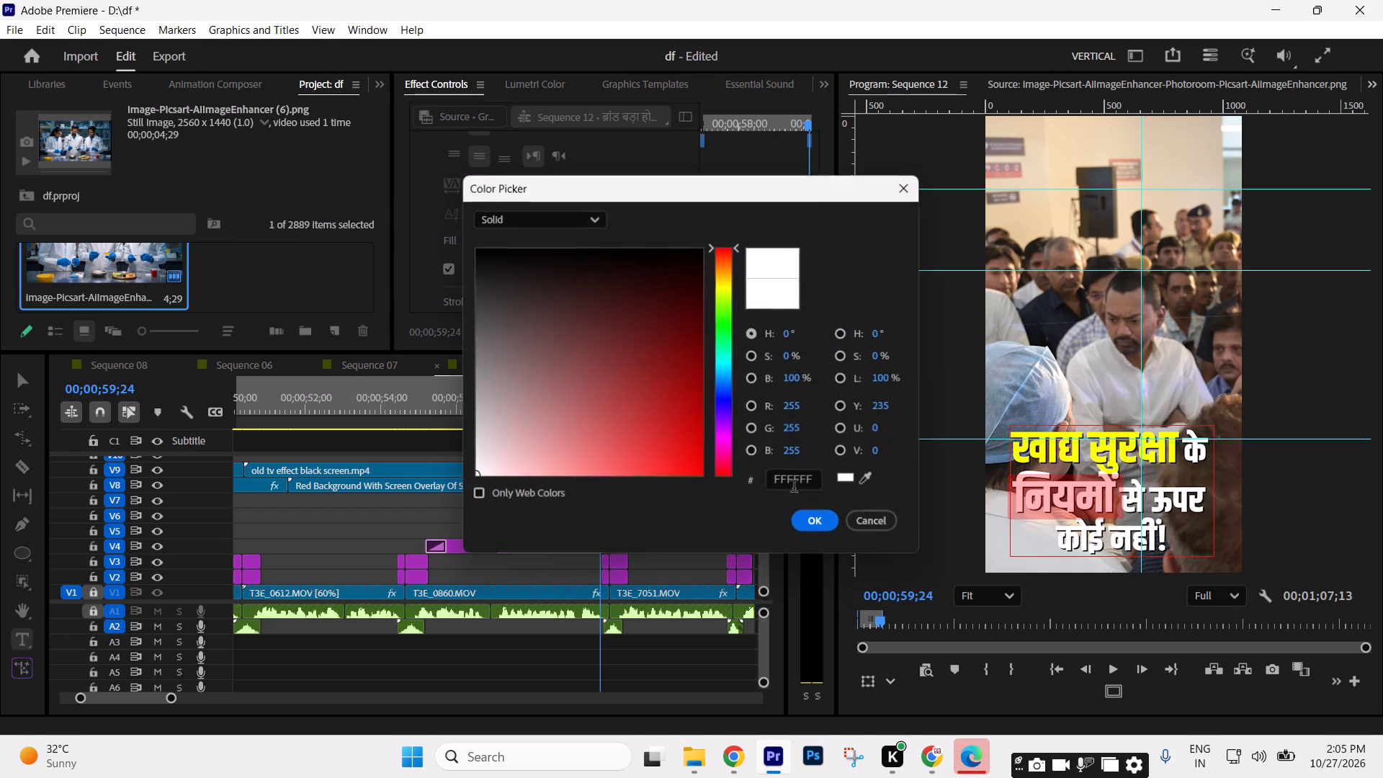
pyautogui.moveTo(803, 479); pyautogui.dragTo(912, 482)
pyautogui.write('00')
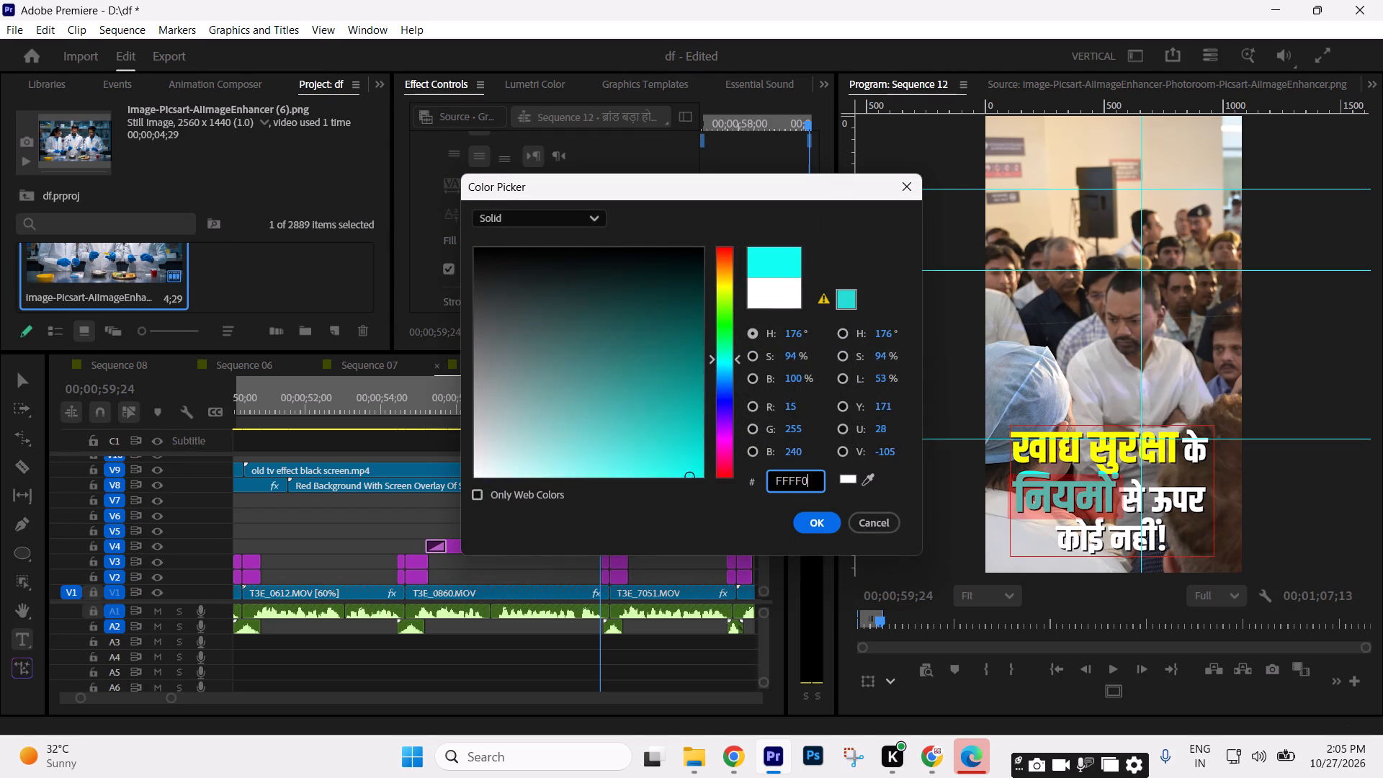
pyautogui.press('Return')
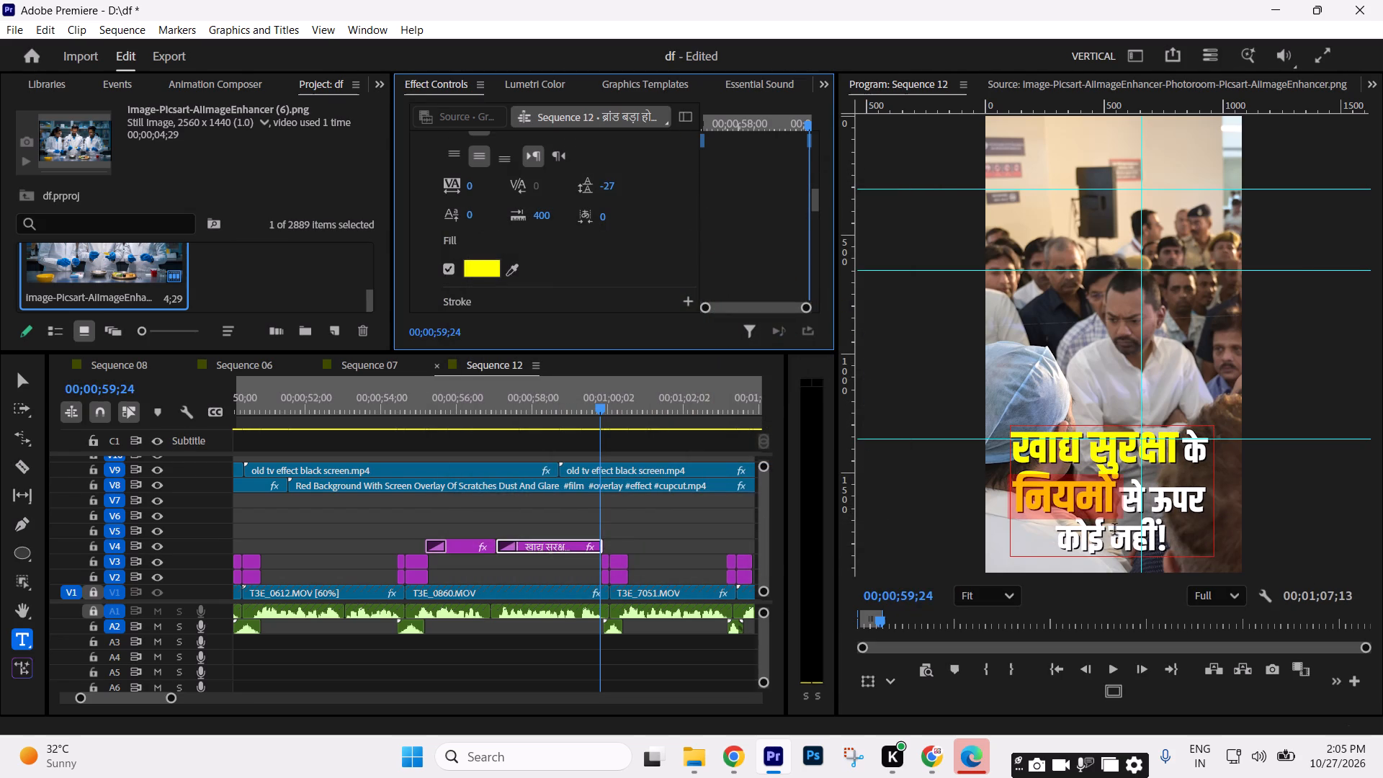
# Give the last line कोई नहीं! a yellow FFFF00 fill and font size 250.
pyautogui.moveTo(1061, 540); pyautogui.dragTo(1235, 540)
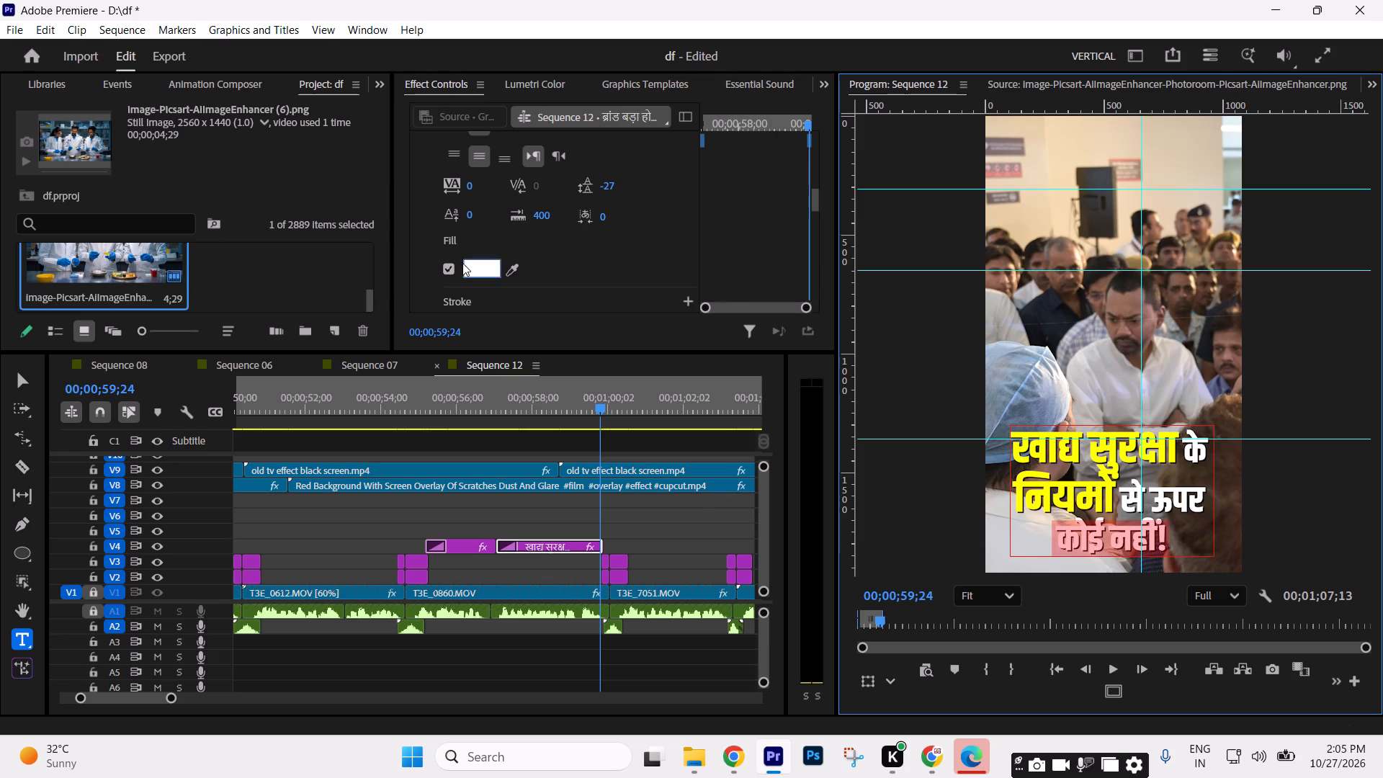
pyautogui.click(472, 272)
pyautogui.moveTo(803, 483); pyautogui.dragTo(838, 480)
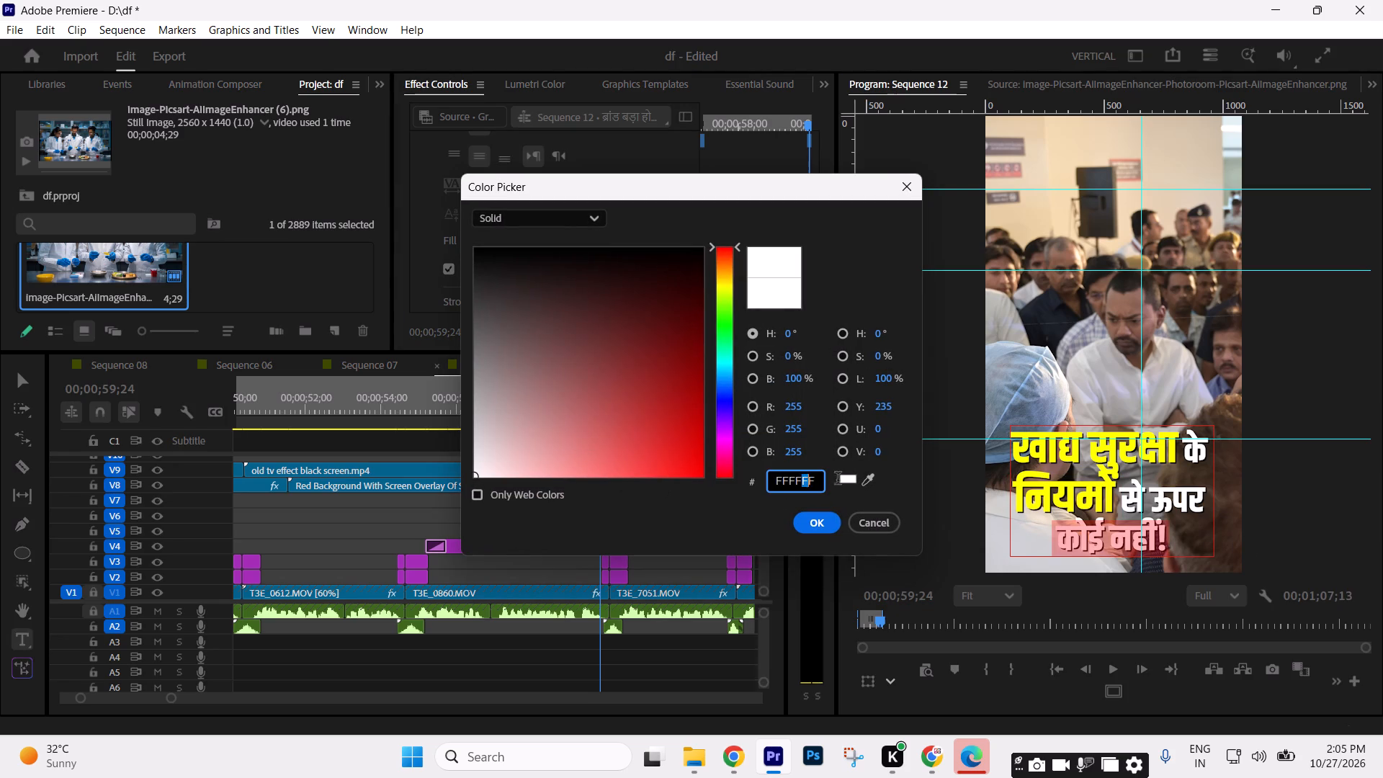
pyautogui.moveTo(838, 480); pyautogui.dragTo(1049, 478)
pyautogui.write('00')
pyautogui.press('Return')
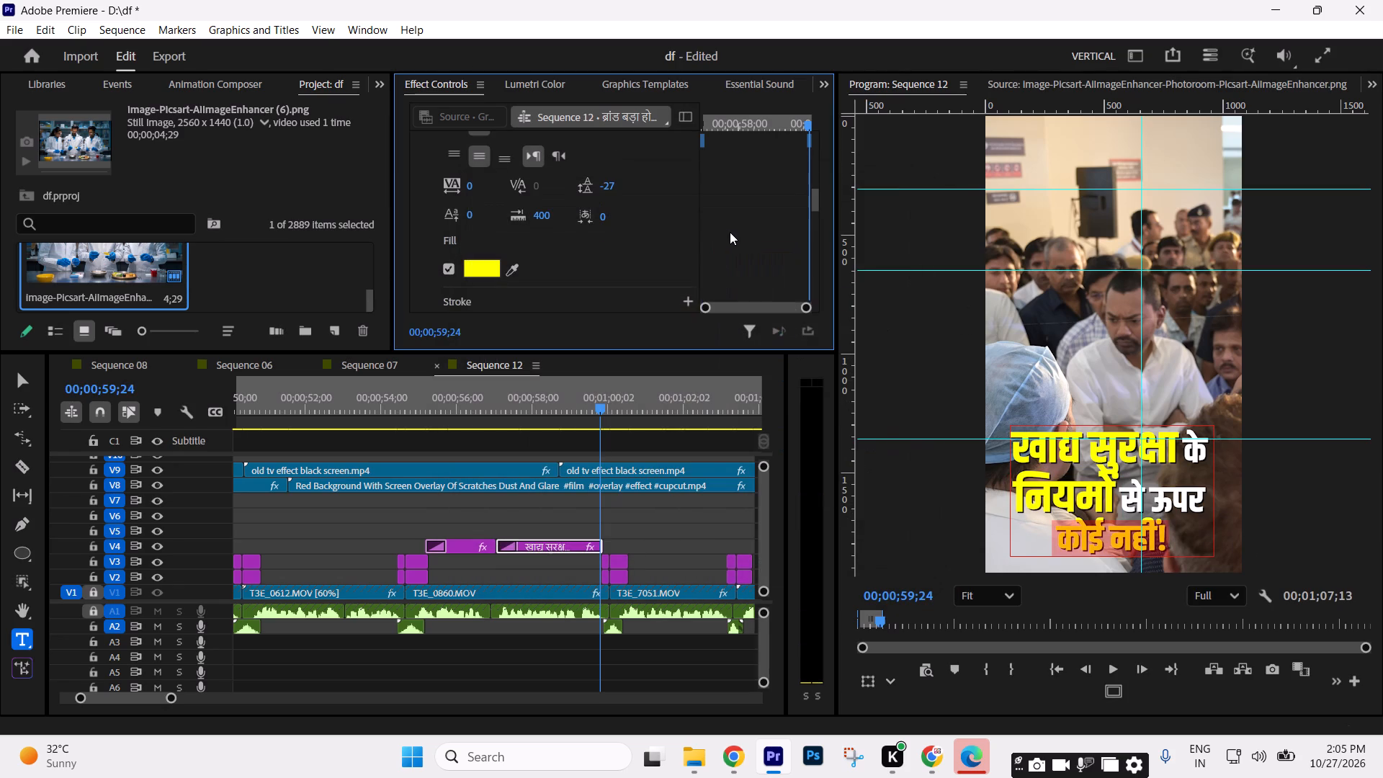
pyautogui.scroll(11, 725, 230)
pyautogui.click(673, 282)
pyautogui.write('250')
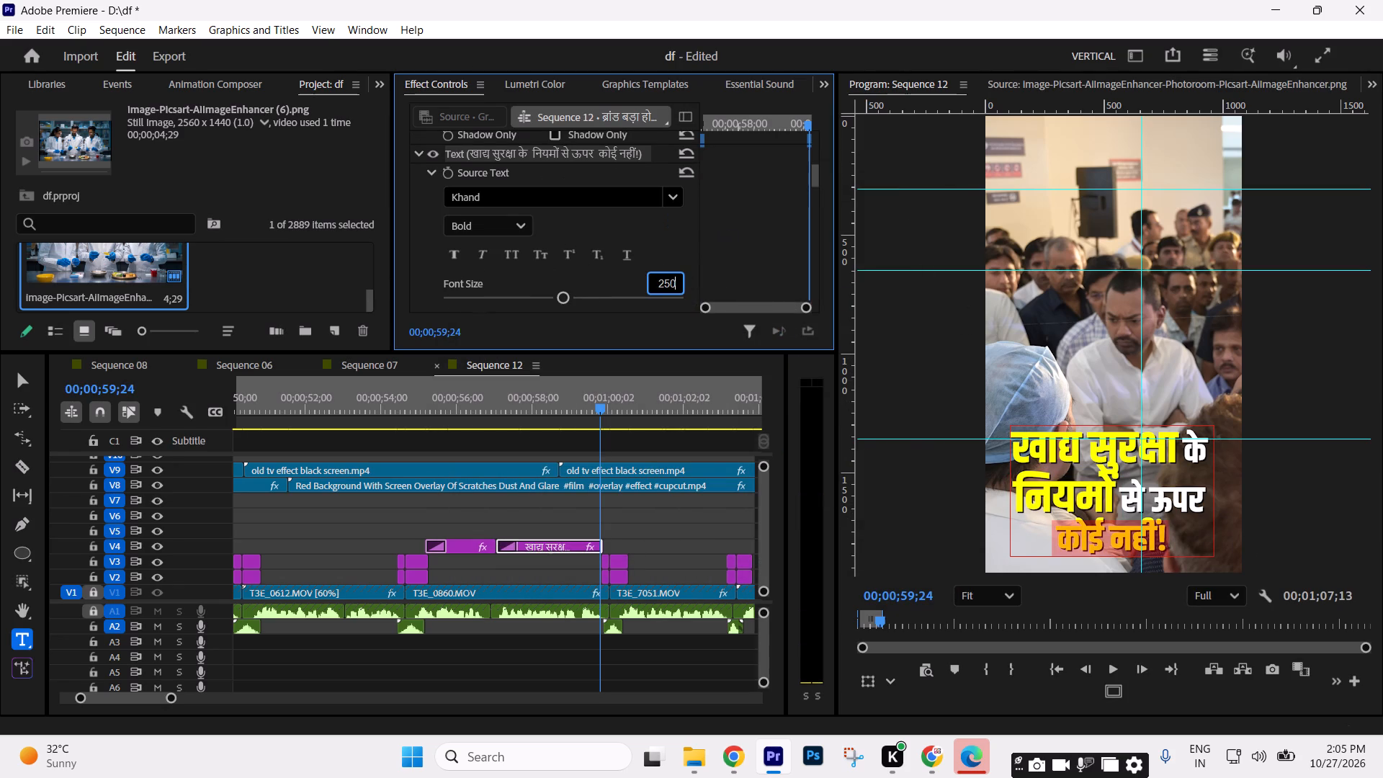
pyautogui.press('Return')
# Select the title's entire text and loosen its leading so the three enlarged lines are spaced further apart.
pyautogui.hotkey('ctrl', 'a')
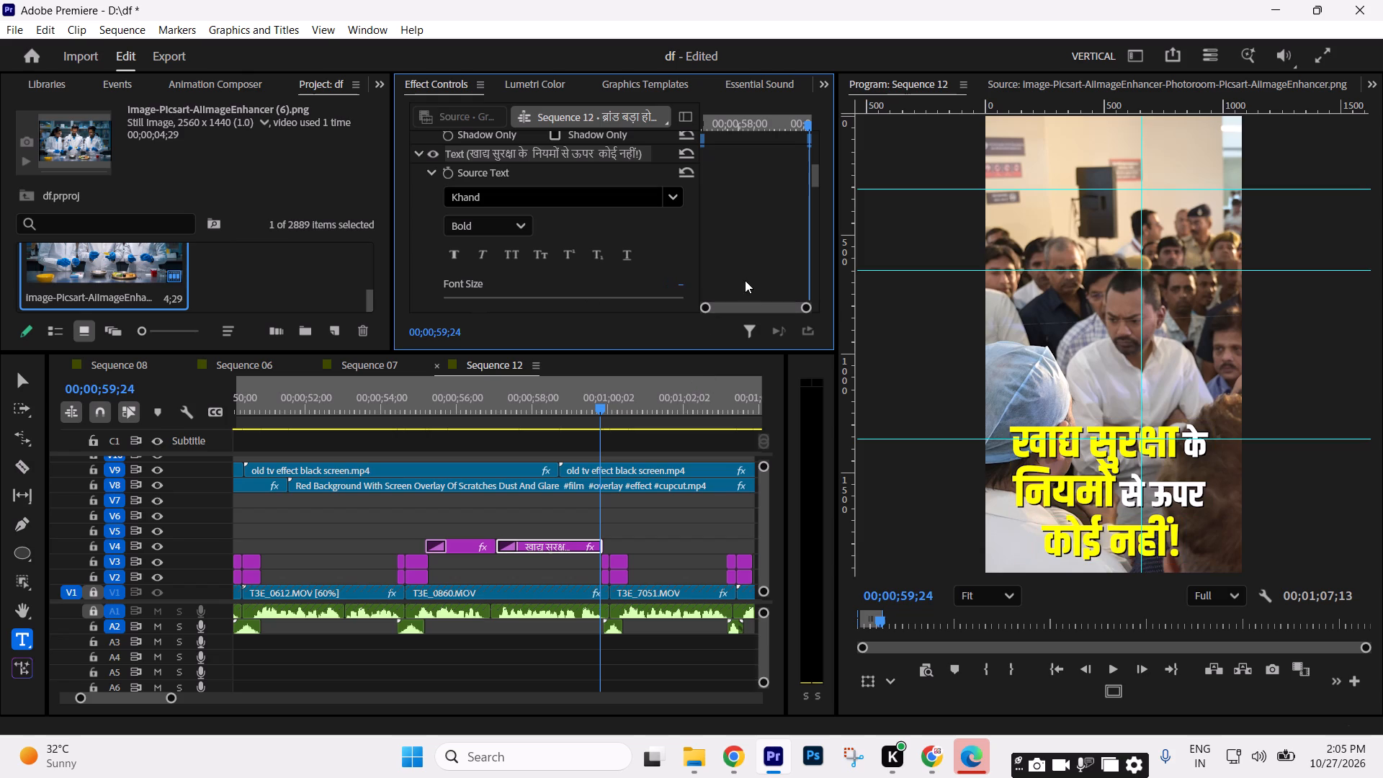
pyautogui.click(1032, 470)
pyautogui.hotkey('ctrl', 'a')
pyautogui.scroll(-11, 783, 204)
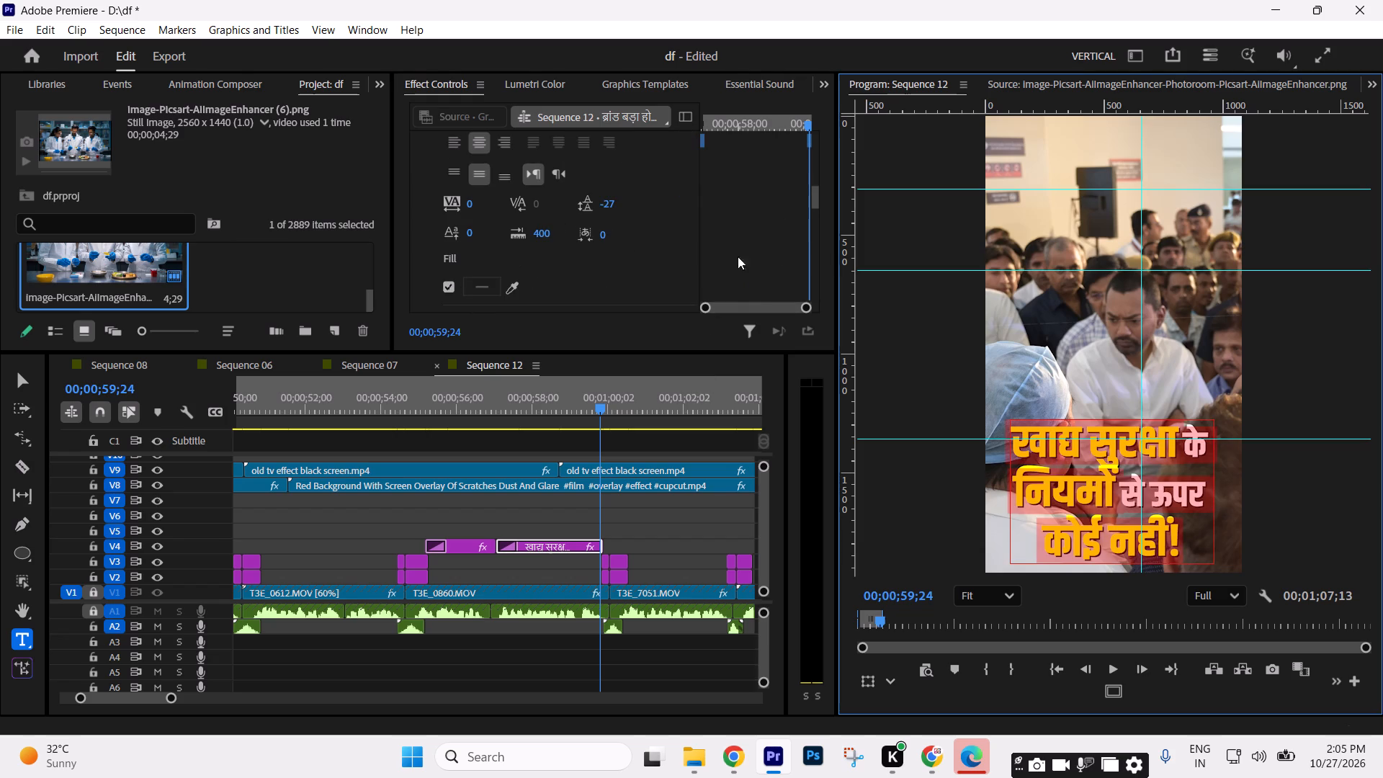
pyautogui.moveTo(609, 189); pyautogui.dragTo(635, 182)
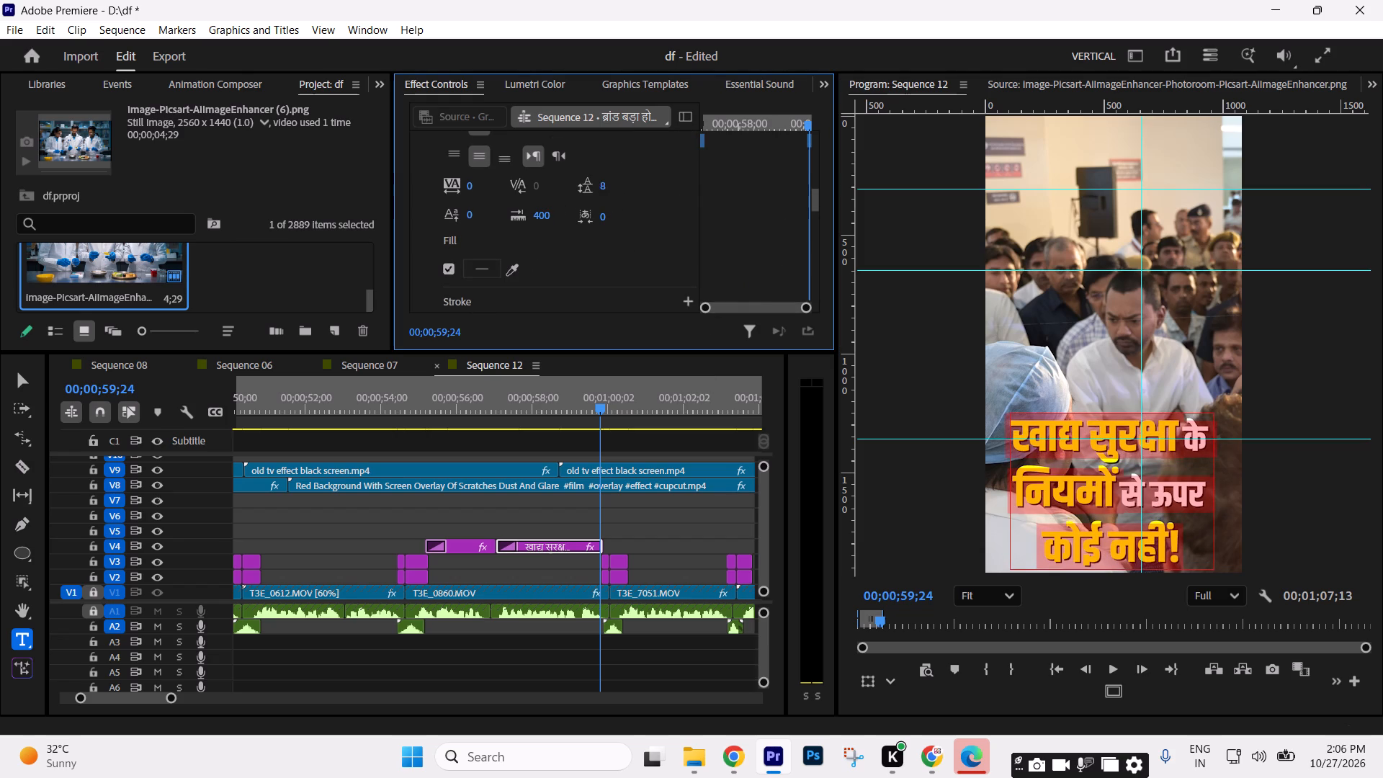
pyautogui.moveTo(635, 182); pyautogui.dragTo(619, 181)
# Scale the title's Vector Motion to 66 and set its position to 805, 1566 to centre it within the frame.
pyautogui.scroll(20, 762, 239)
pyautogui.scroll(6, 762, 239)
pyautogui.moveTo(562, 198); pyautogui.dragTo(560, 198)
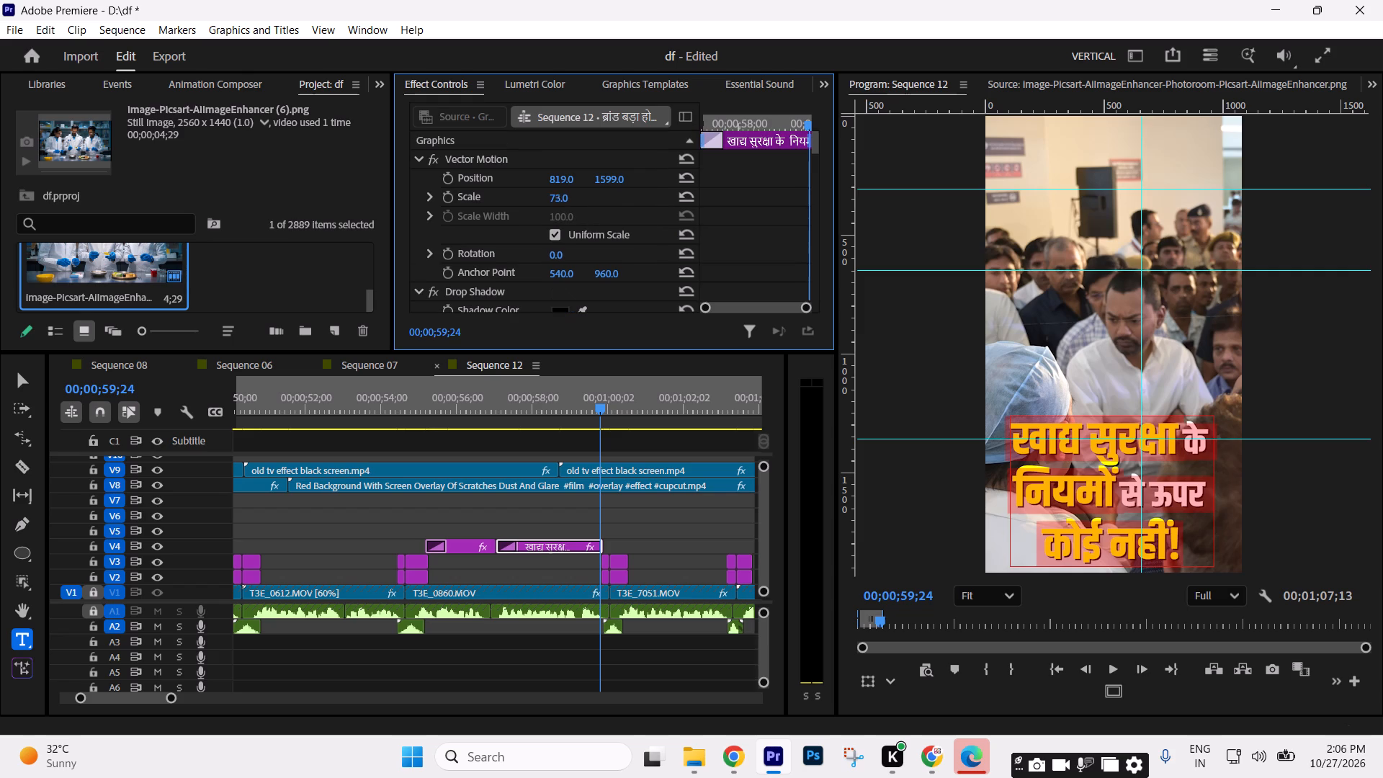
pyautogui.moveTo(560, 198); pyautogui.dragTo(553, 198)
pyautogui.moveTo(568, 179); pyautogui.dragTo(555, 179)
pyautogui.moveTo(612, 178); pyautogui.dragTo(623, 207)
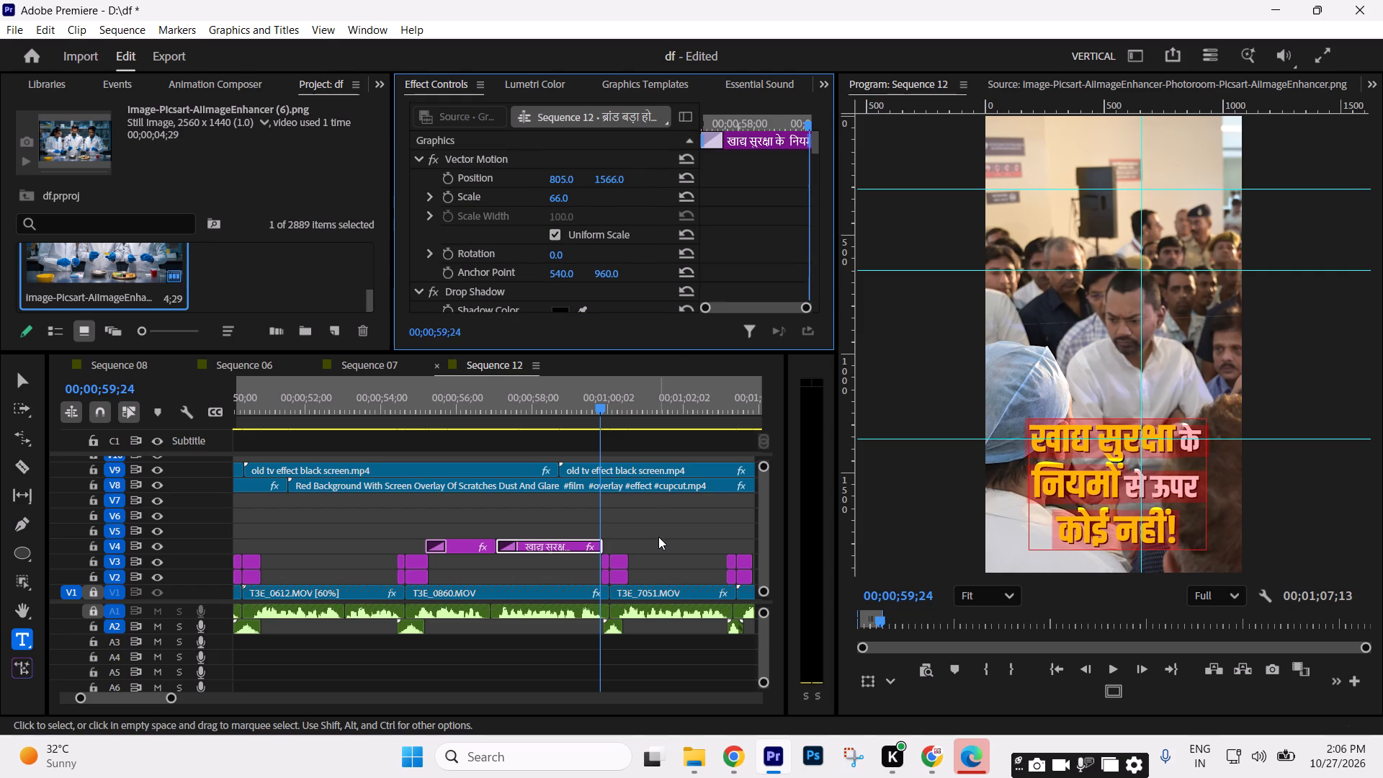
# Deselect the title and play on past it through the following clips, with the timeline showing a wider span.
pyautogui.click(660, 537)
pyautogui.press('space')
pyautogui.click(663, 534)
pyautogui.write('--=-=')
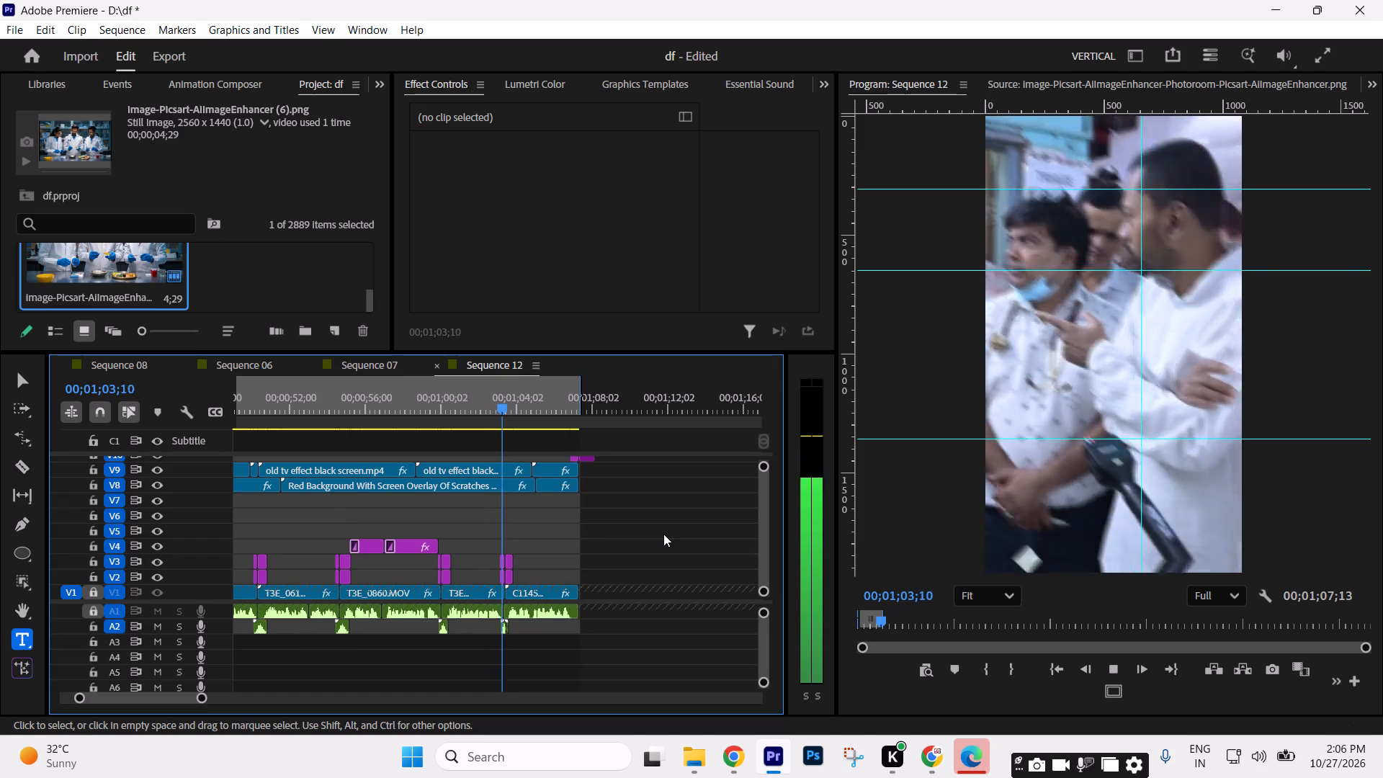
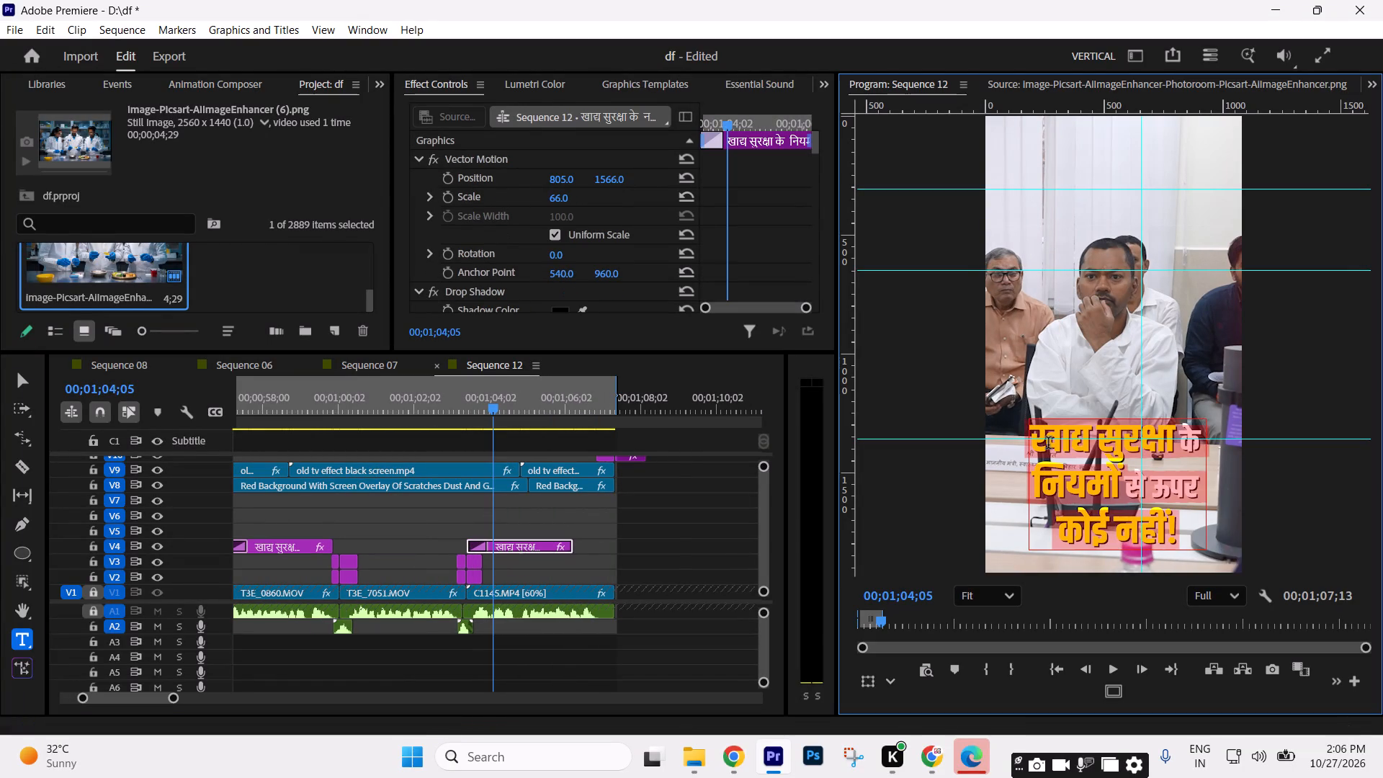
# Replace the selected title text with मिलावटखोरों पर and give the whole line a white FFFFFF fill.
pyautogui.hotkey('ctrl', 'v')
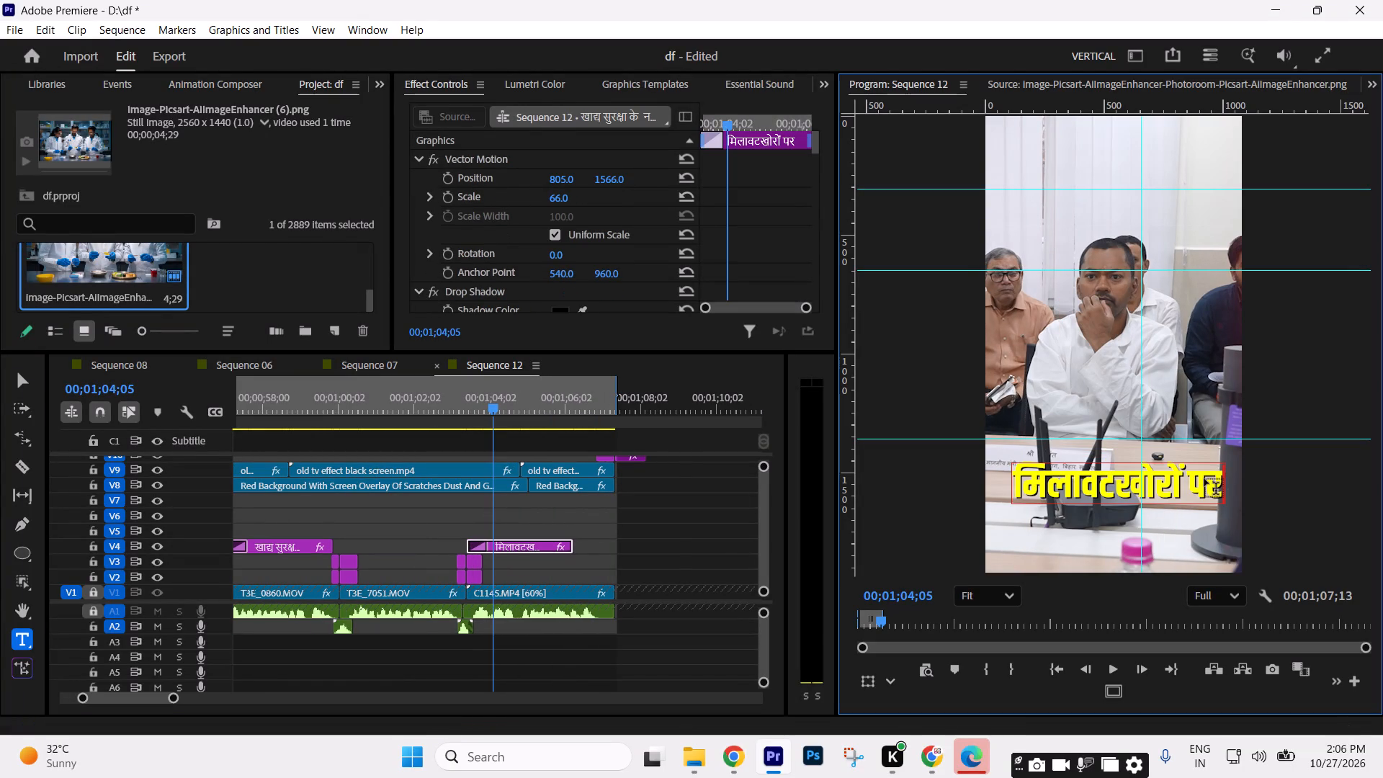
pyautogui.click(1080, 475)
pyautogui.hotkey('ctrl', 'a')
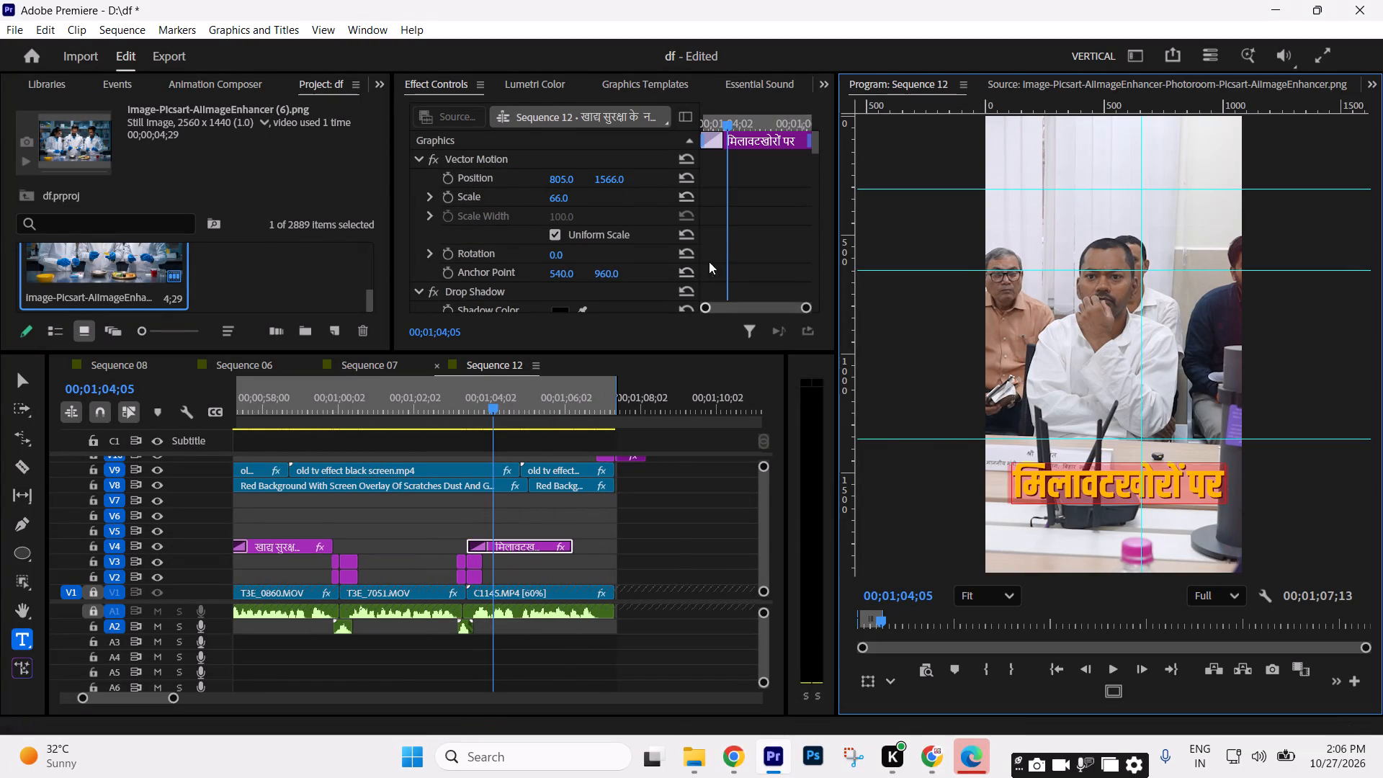
pyautogui.scroll(-20, 725, 233)
pyautogui.scroll(-2, 725, 233)
pyautogui.scroll(-7, 802, 251)
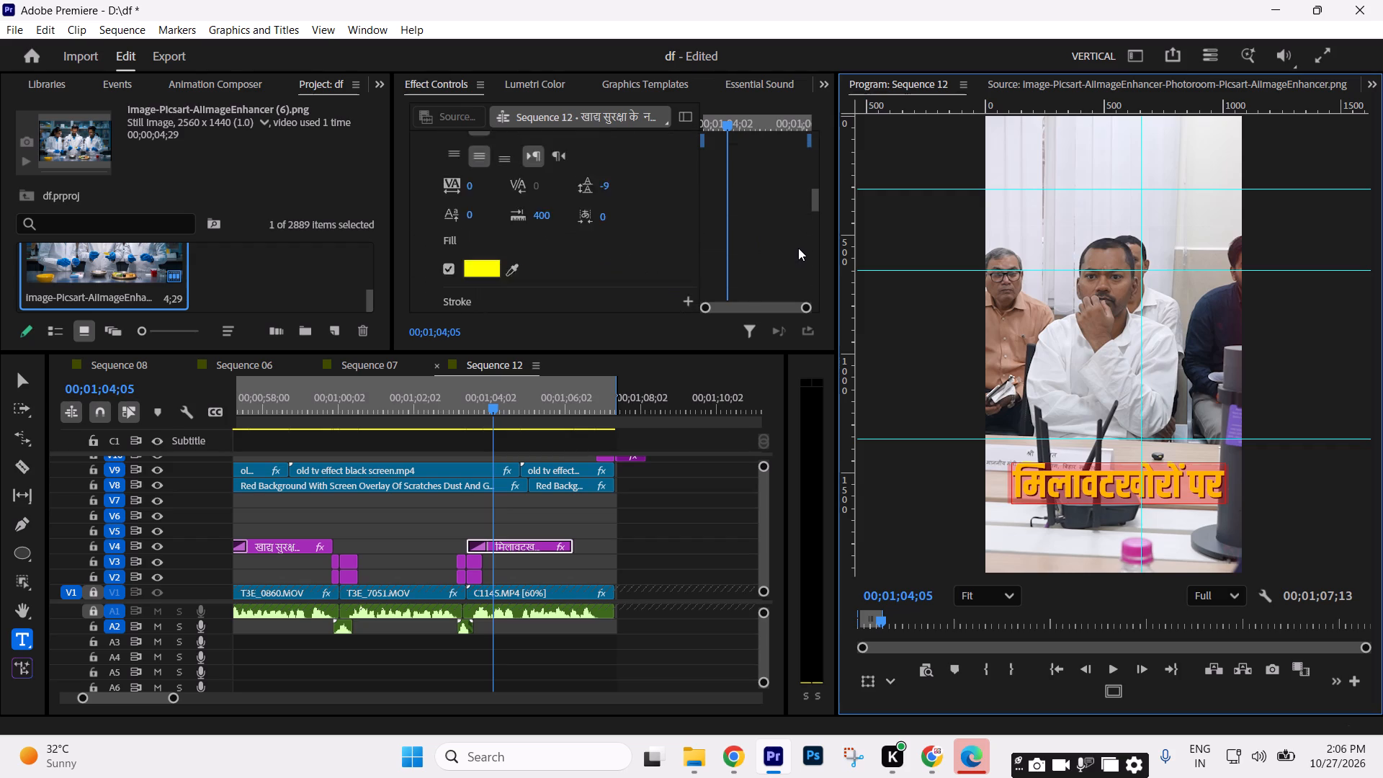
pyautogui.scroll(-3, 798, 248)
pyautogui.click(492, 166)
pyautogui.moveTo(566, 388); pyautogui.dragTo(409, 536)
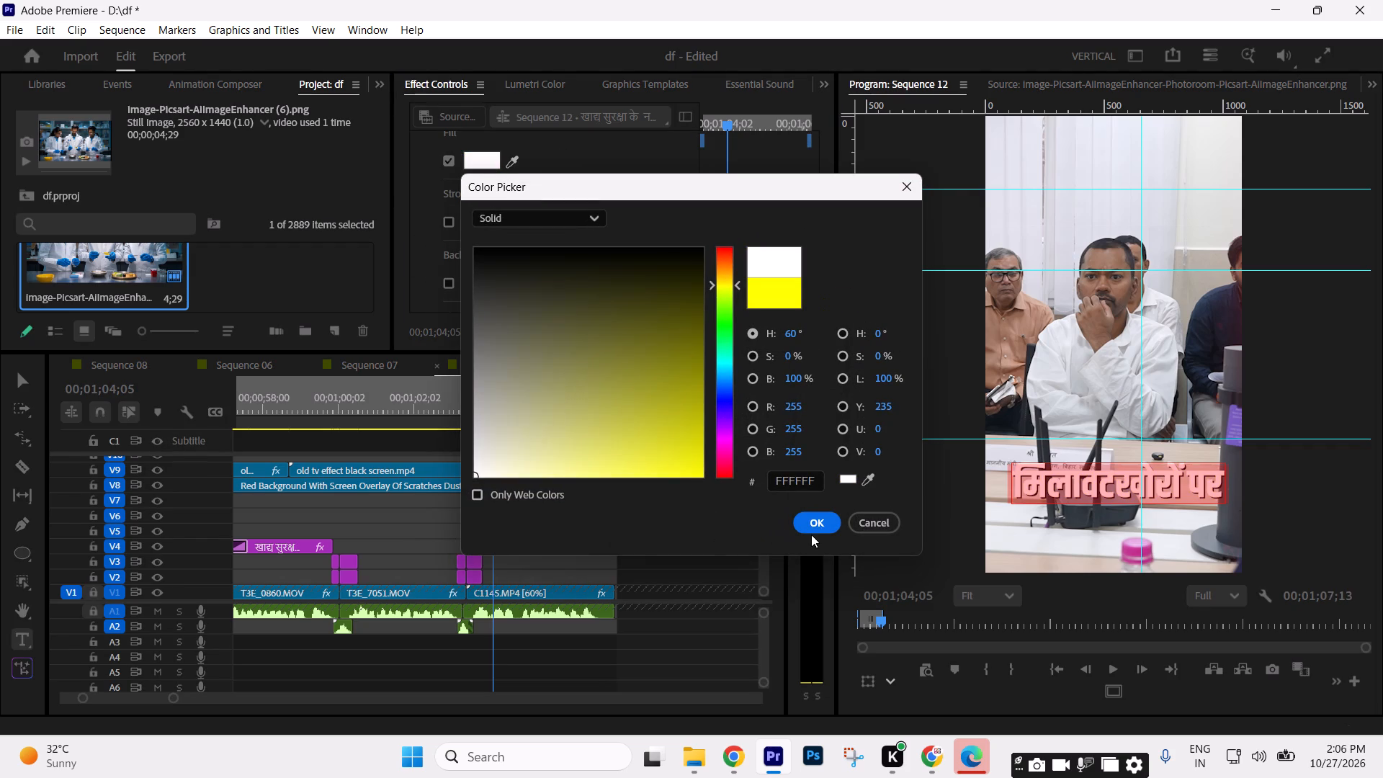
pyautogui.click(813, 535)
pyautogui.click(810, 531)
# Set the font size of the मिलावटखोरों पर line to 200 and deselect the title.
pyautogui.scroll(14, 767, 249)
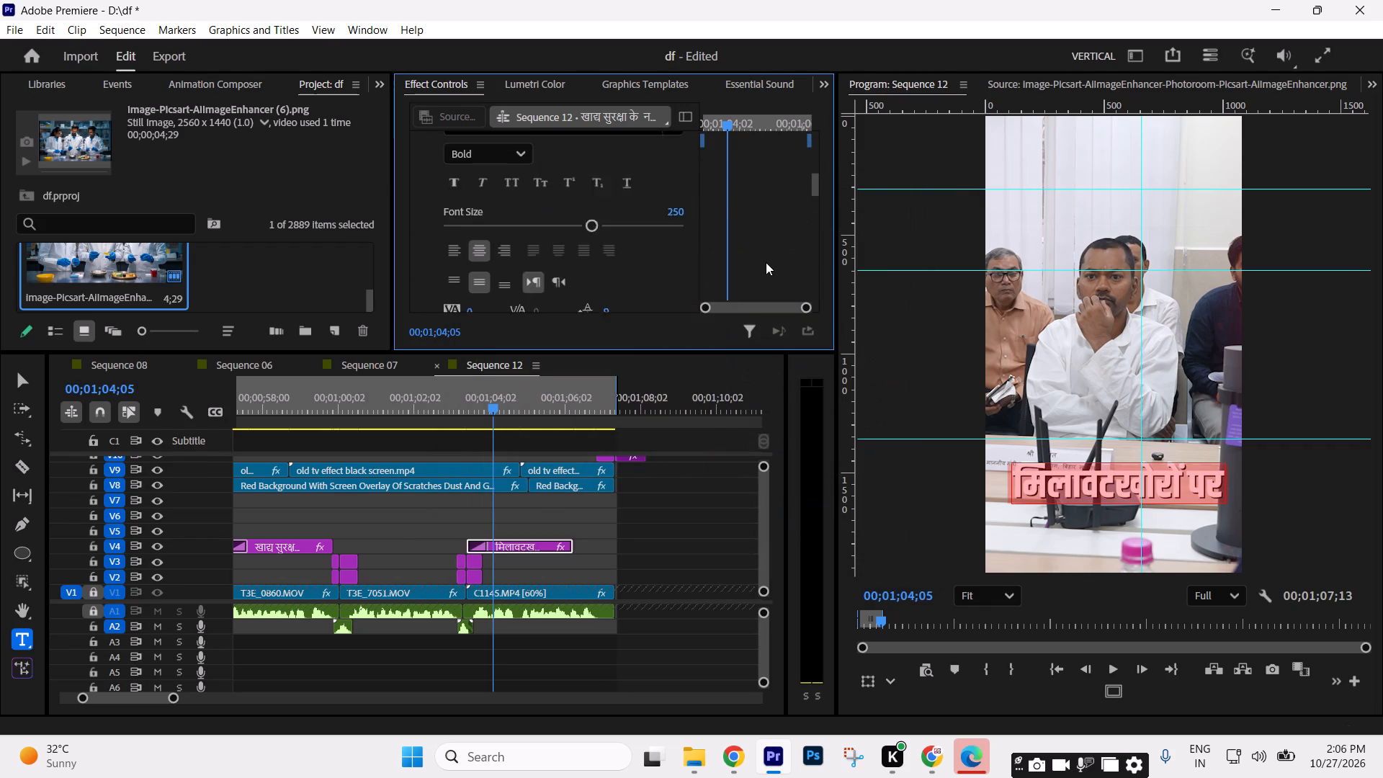
pyautogui.scroll(2, 766, 262)
pyautogui.click(676, 264)
pyautogui.write('200')
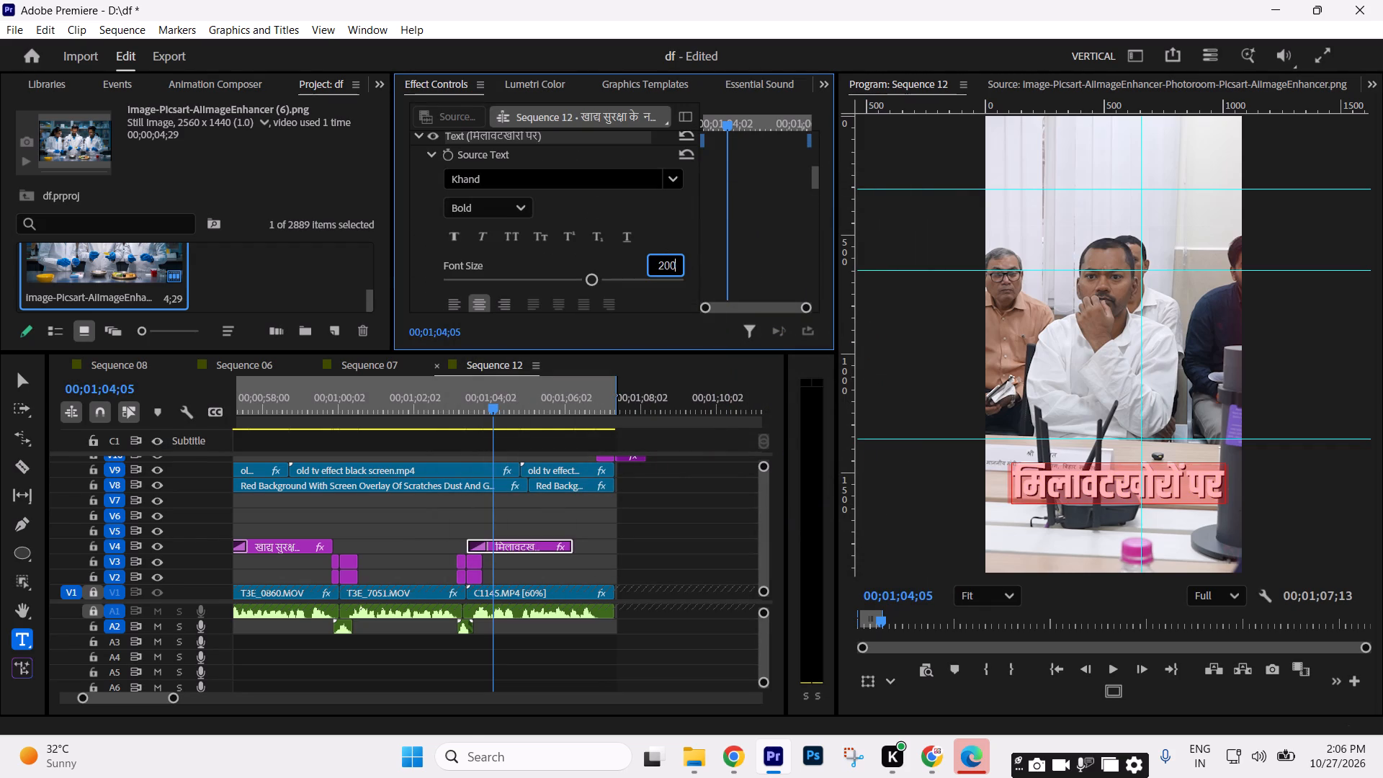
pyautogui.press('Return')
pyautogui.click(632, 524)
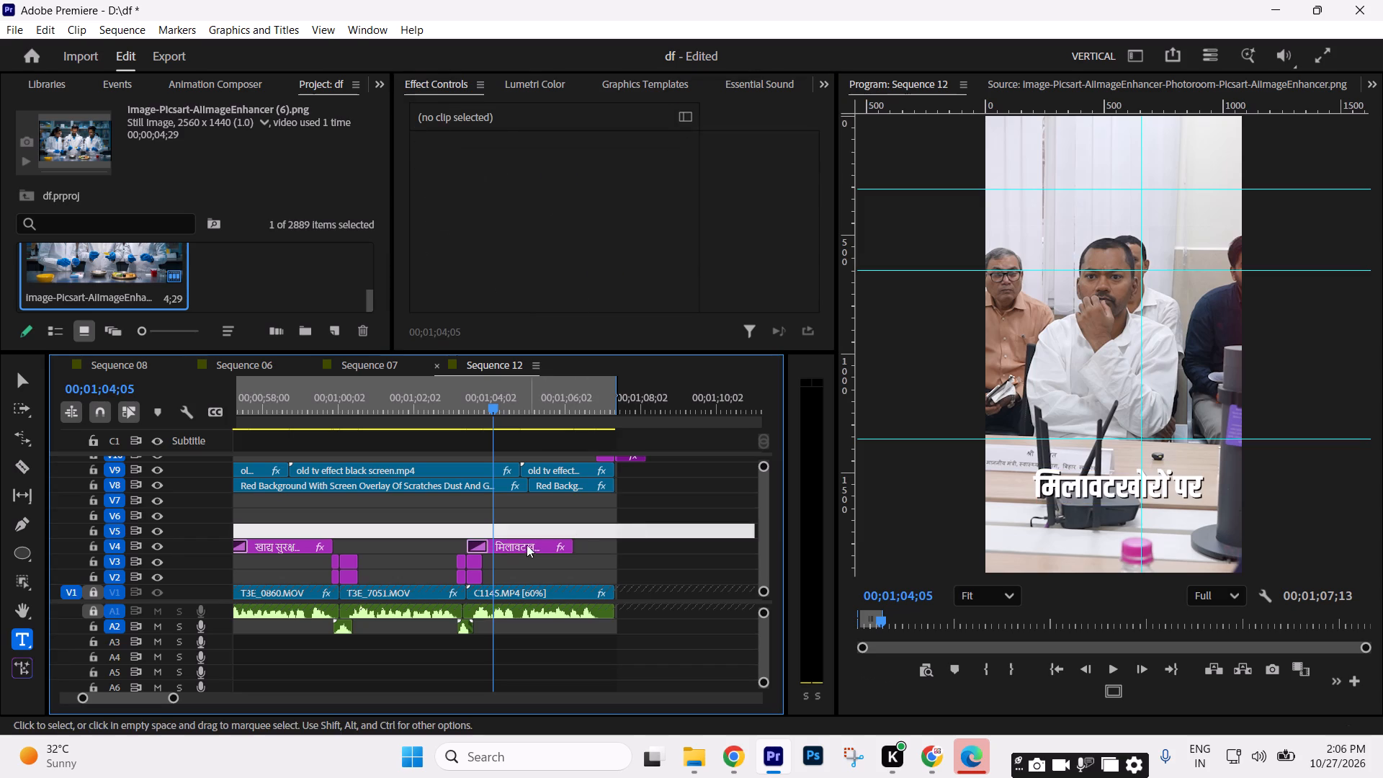
# Duplicate the मिलावटखोरों पर title onto V5 and, using playback as a guide, shift the copy to start at about 00;01;04;28.
pyautogui.keyDown('alt'); pyautogui.moveTo(525, 541); pyautogui.dragTo(524, 532); pyautogui.keyUp('alt')
pyautogui.click(524, 531)
pyautogui.press('space')
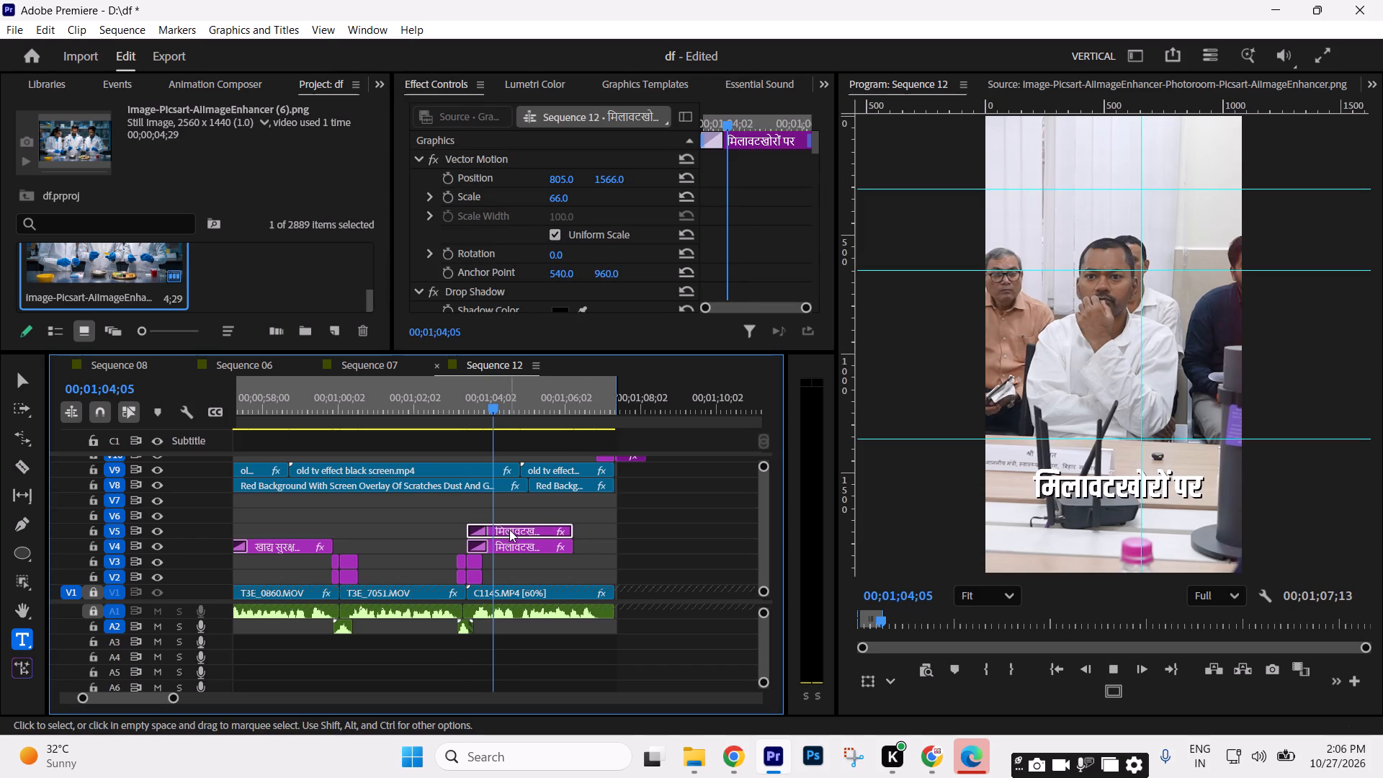
pyautogui.press('space')
pyautogui.moveTo(510, 529); pyautogui.dragTo(531, 532)
pyautogui.click(488, 420)
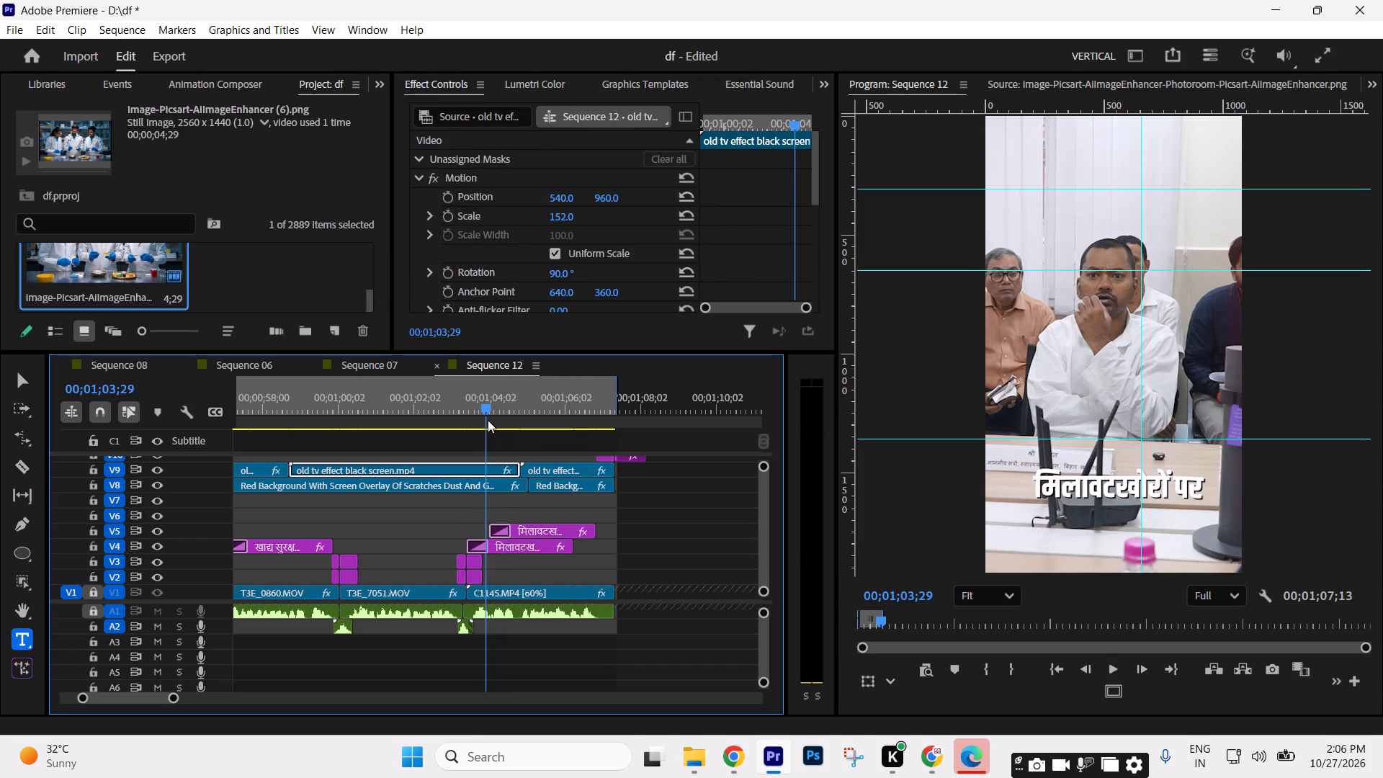
pyautogui.press('space')
pyautogui.press('space')
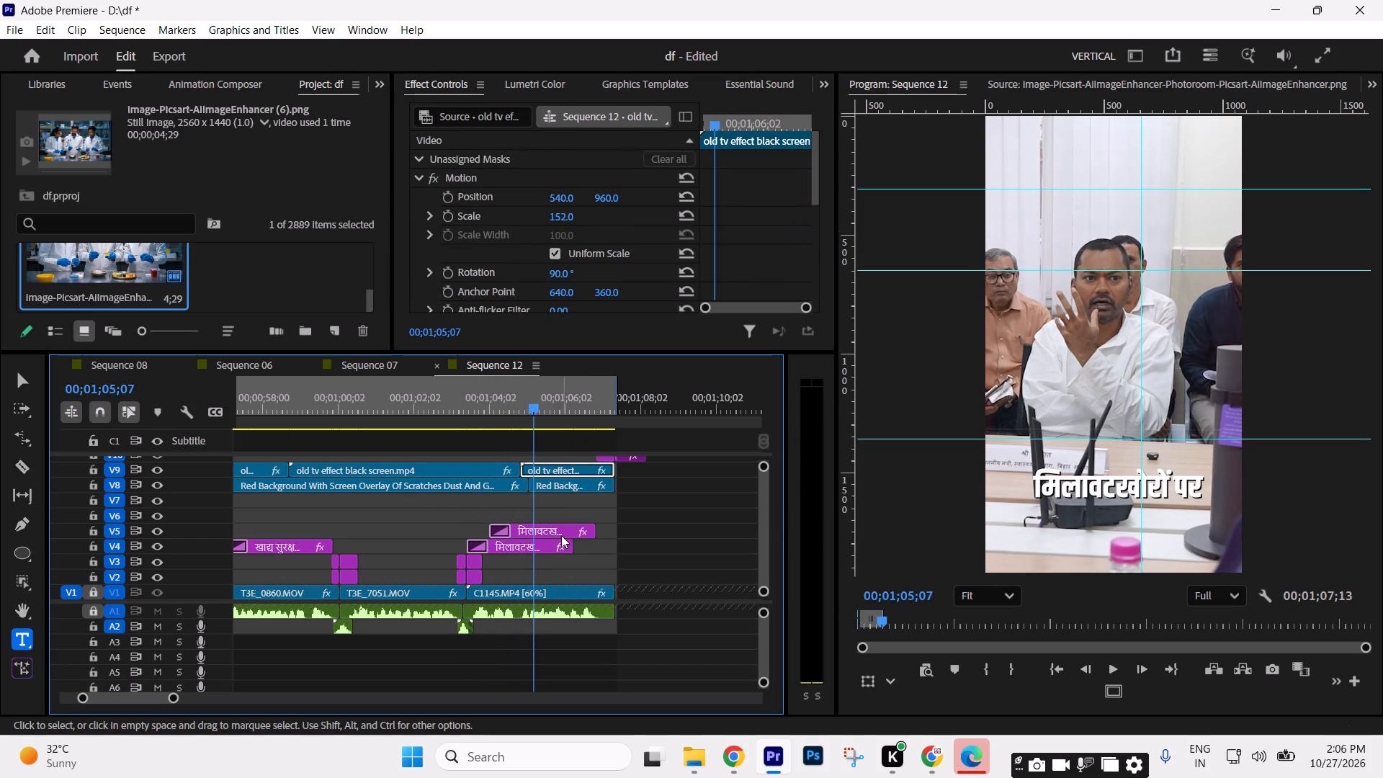
pyautogui.press('space')
pyautogui.press('space')
pyautogui.moveTo(535, 529); pyautogui.dragTo(552, 529)
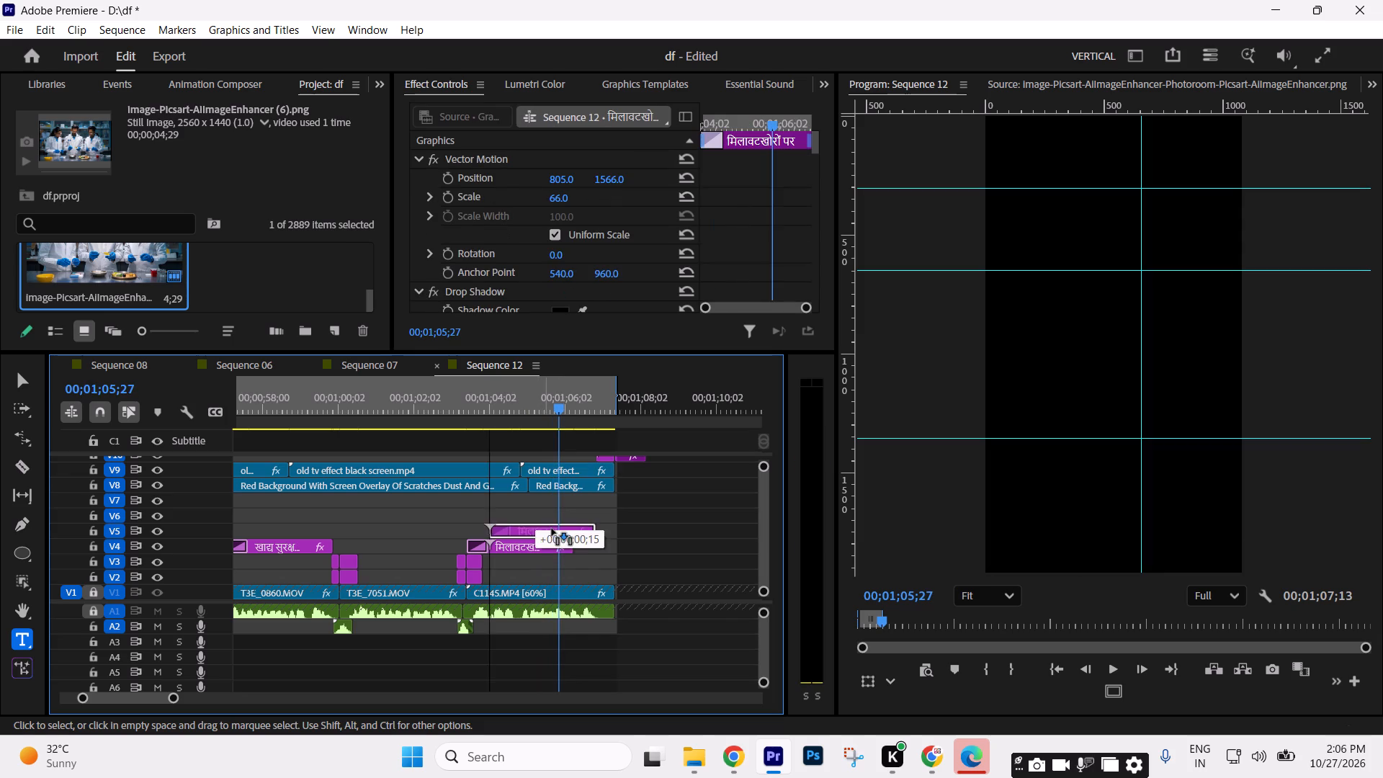
pyautogui.moveTo(552, 529); pyautogui.dragTo(568, 529)
# Lengthen the opening transitions of the मिलावटखोरों पर title on V4 and its copy on V5, and play them back.
pyautogui.click(490, 544)
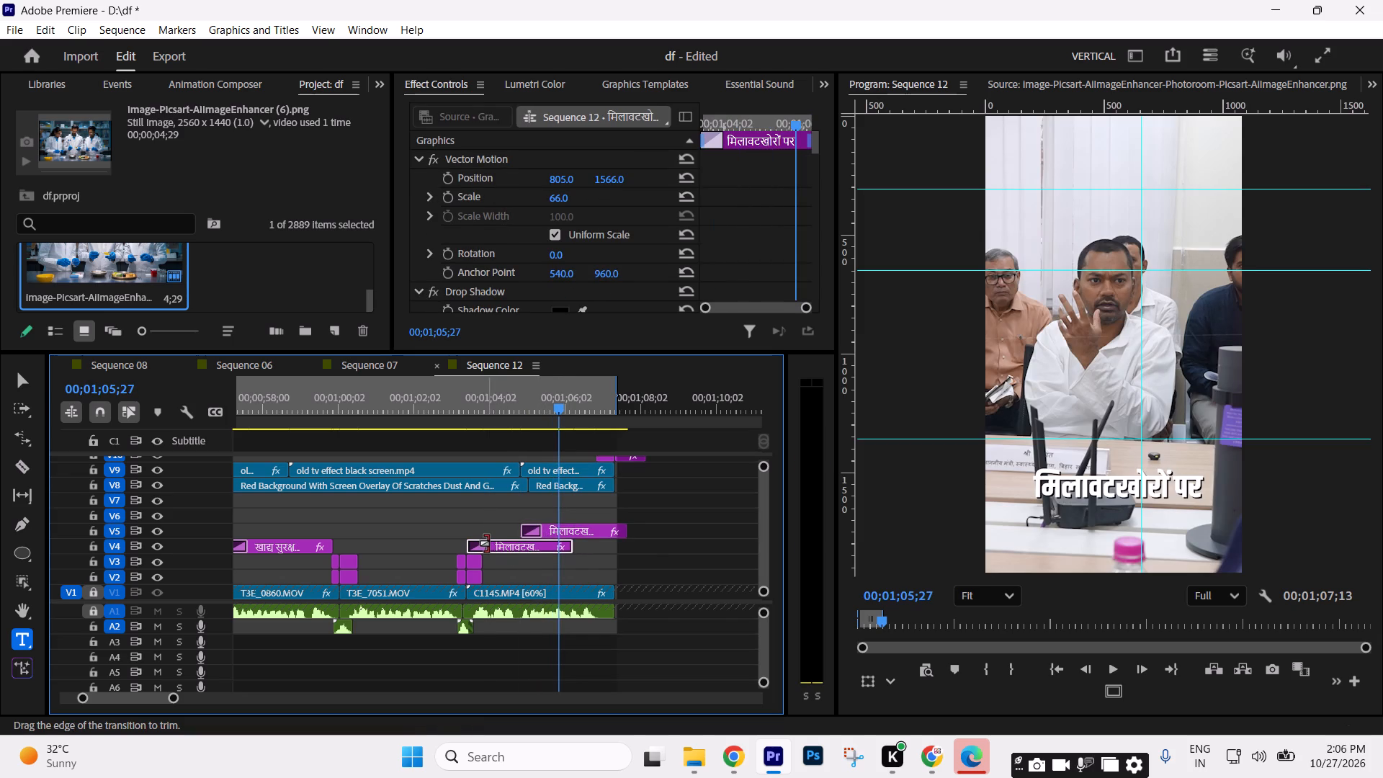
pyautogui.moveTo(486, 543); pyautogui.dragTo(498, 542)
pyautogui.click(520, 542)
pyautogui.moveTo(517, 415); pyautogui.dragTo(517, 414)
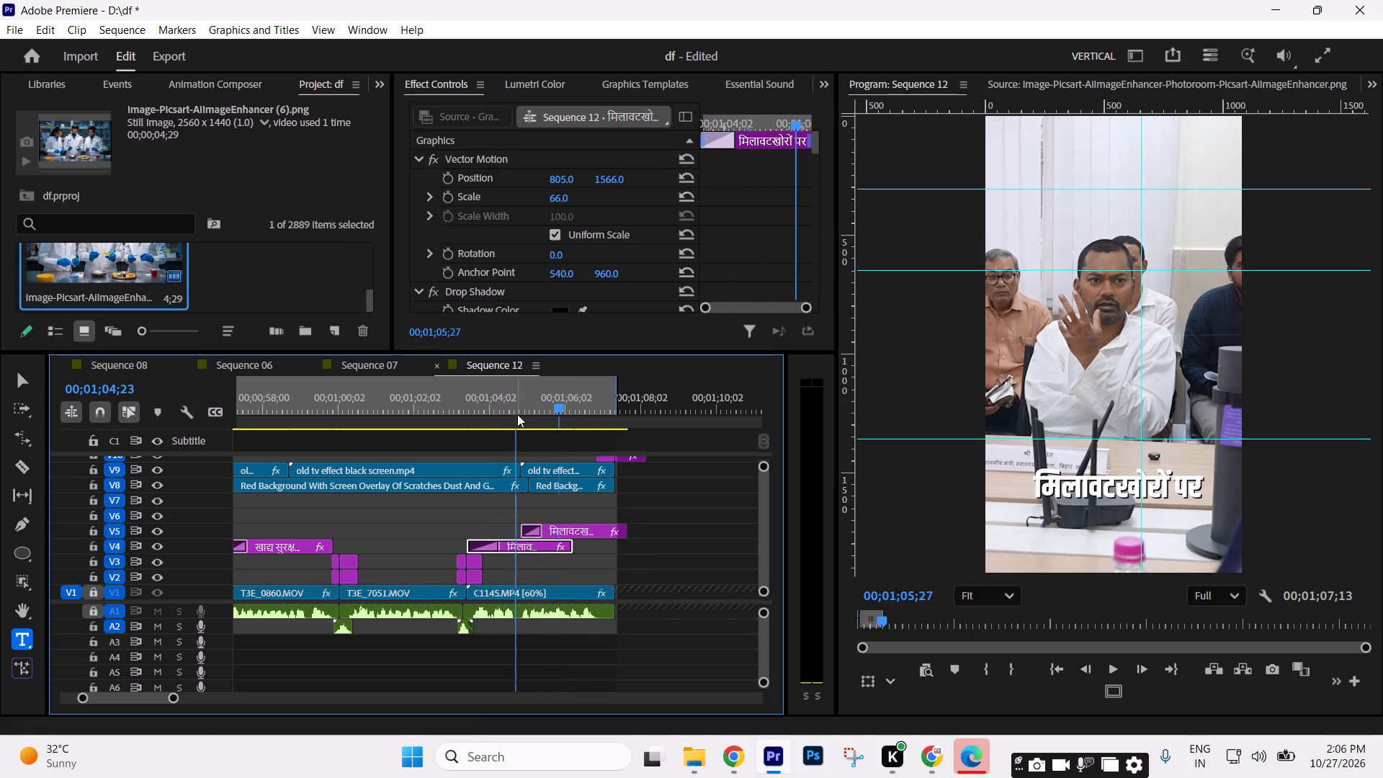
pyautogui.moveTo(517, 414); pyautogui.dragTo(524, 416)
pyautogui.click(542, 526)
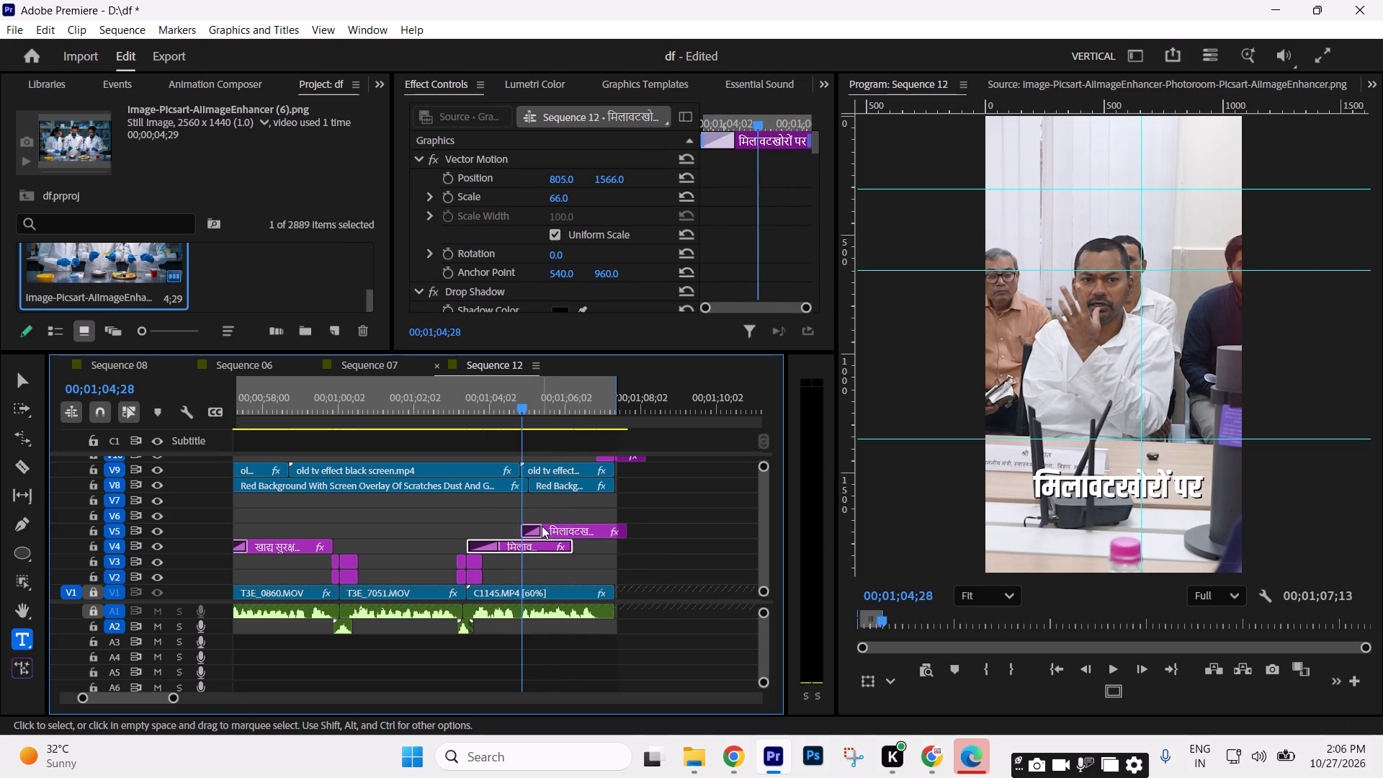
pyautogui.moveTo(541, 529); pyautogui.dragTo(552, 526)
pyautogui.press('space')
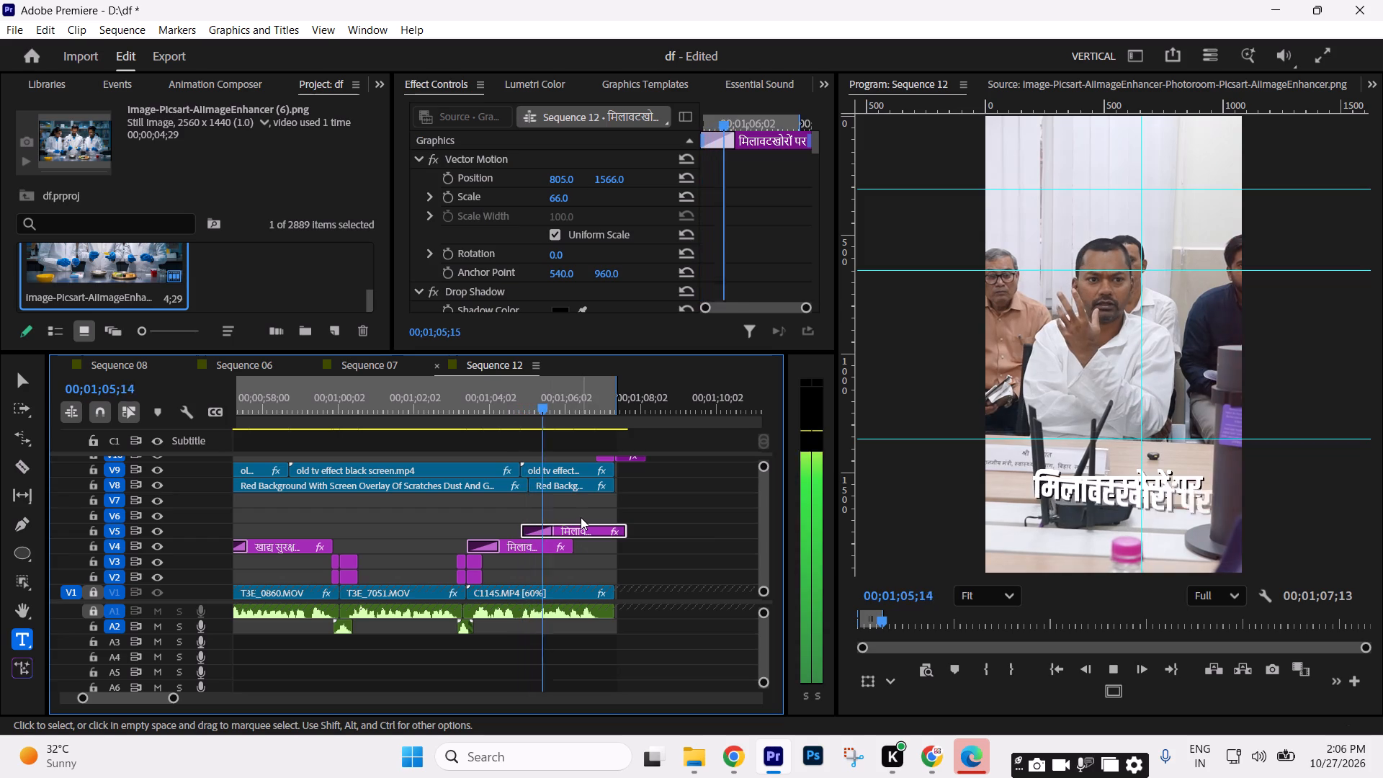
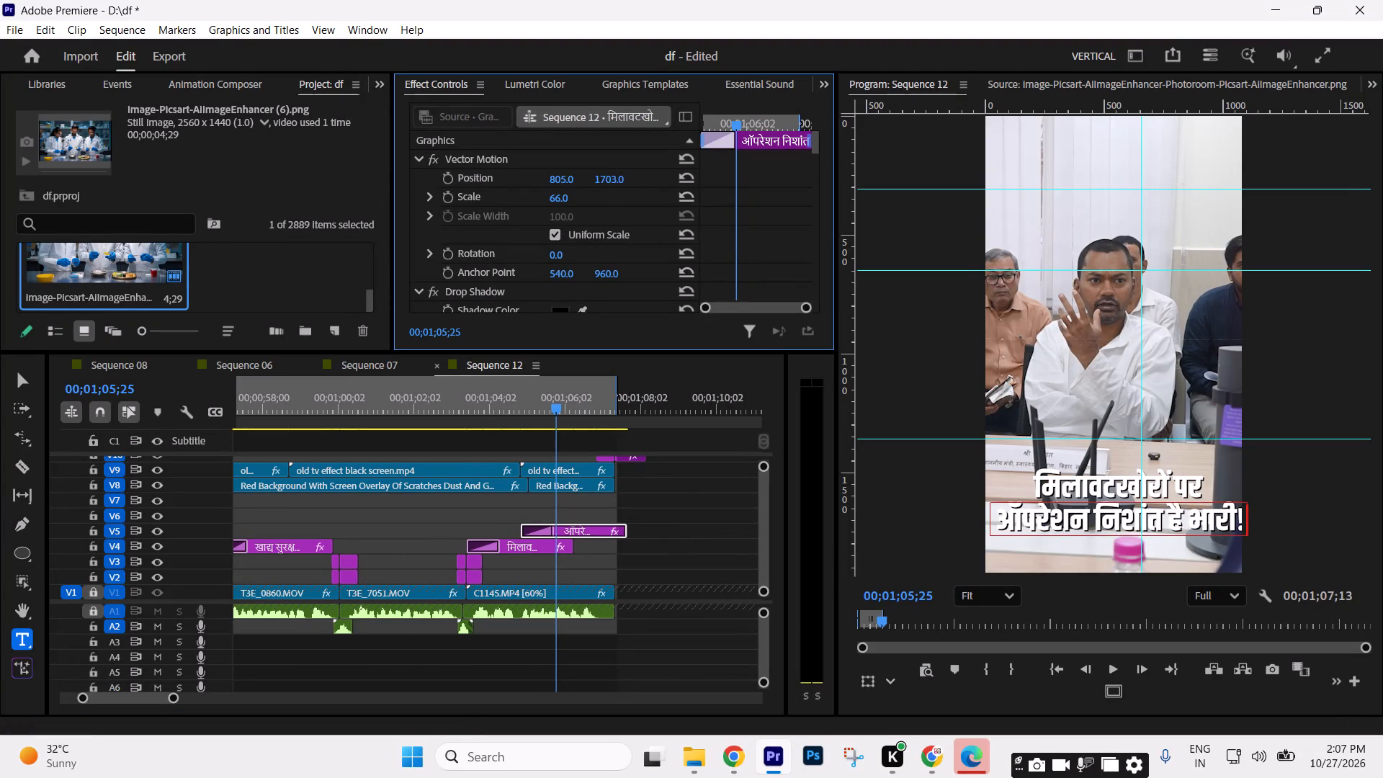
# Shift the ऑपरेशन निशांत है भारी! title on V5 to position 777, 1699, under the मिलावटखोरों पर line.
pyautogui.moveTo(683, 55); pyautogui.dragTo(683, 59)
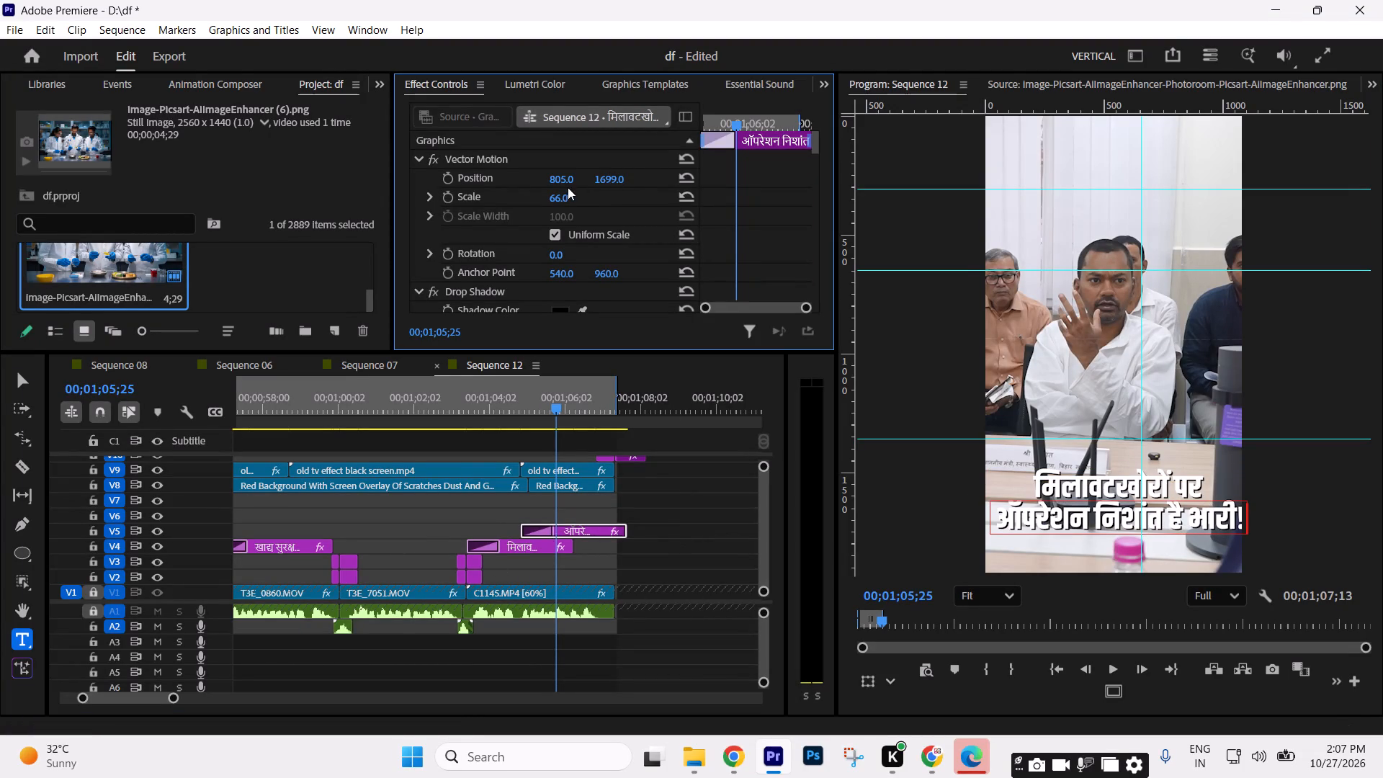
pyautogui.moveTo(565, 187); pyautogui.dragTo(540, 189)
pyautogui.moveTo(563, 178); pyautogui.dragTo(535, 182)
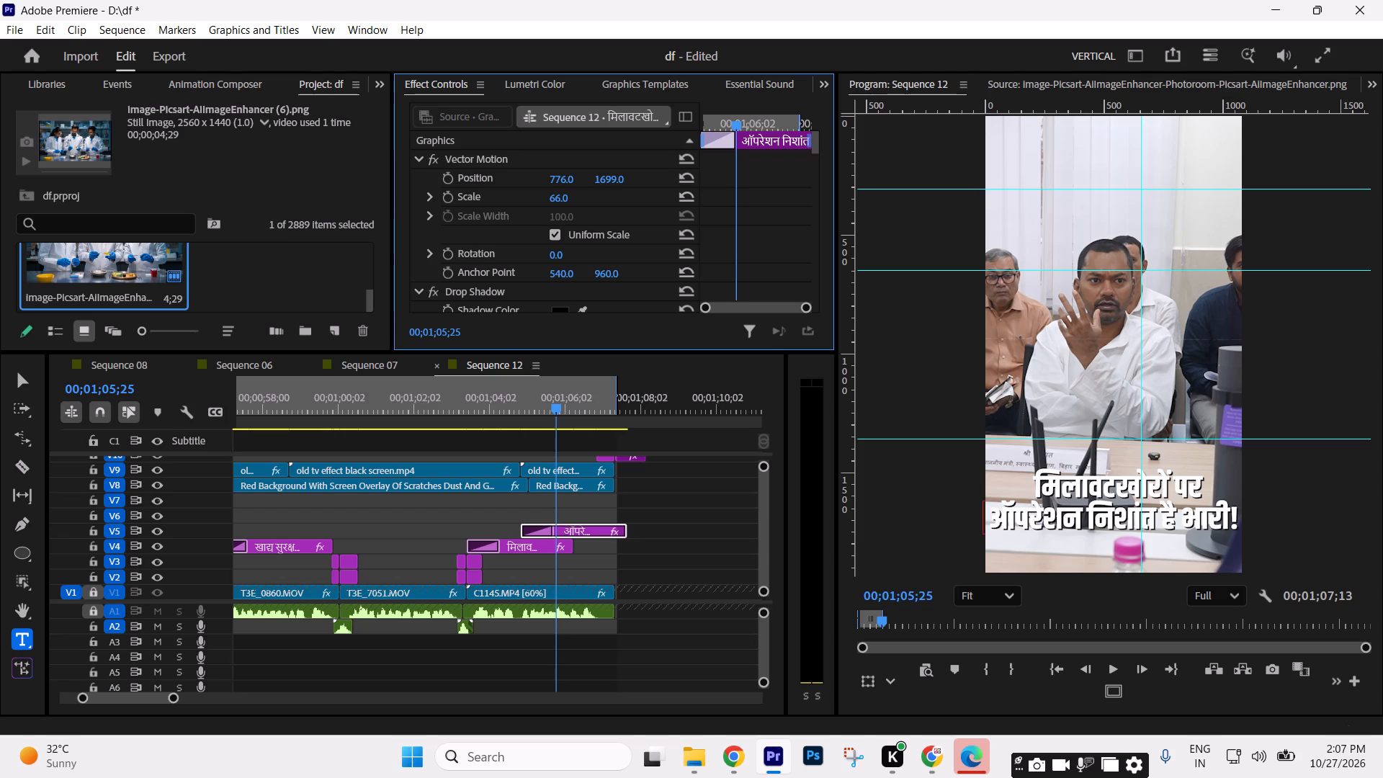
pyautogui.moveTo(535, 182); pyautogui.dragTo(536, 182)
# Select the words ऑपरेशन निशांत in the V5 title and set their font size to 250.
pyautogui.click(1088, 512)
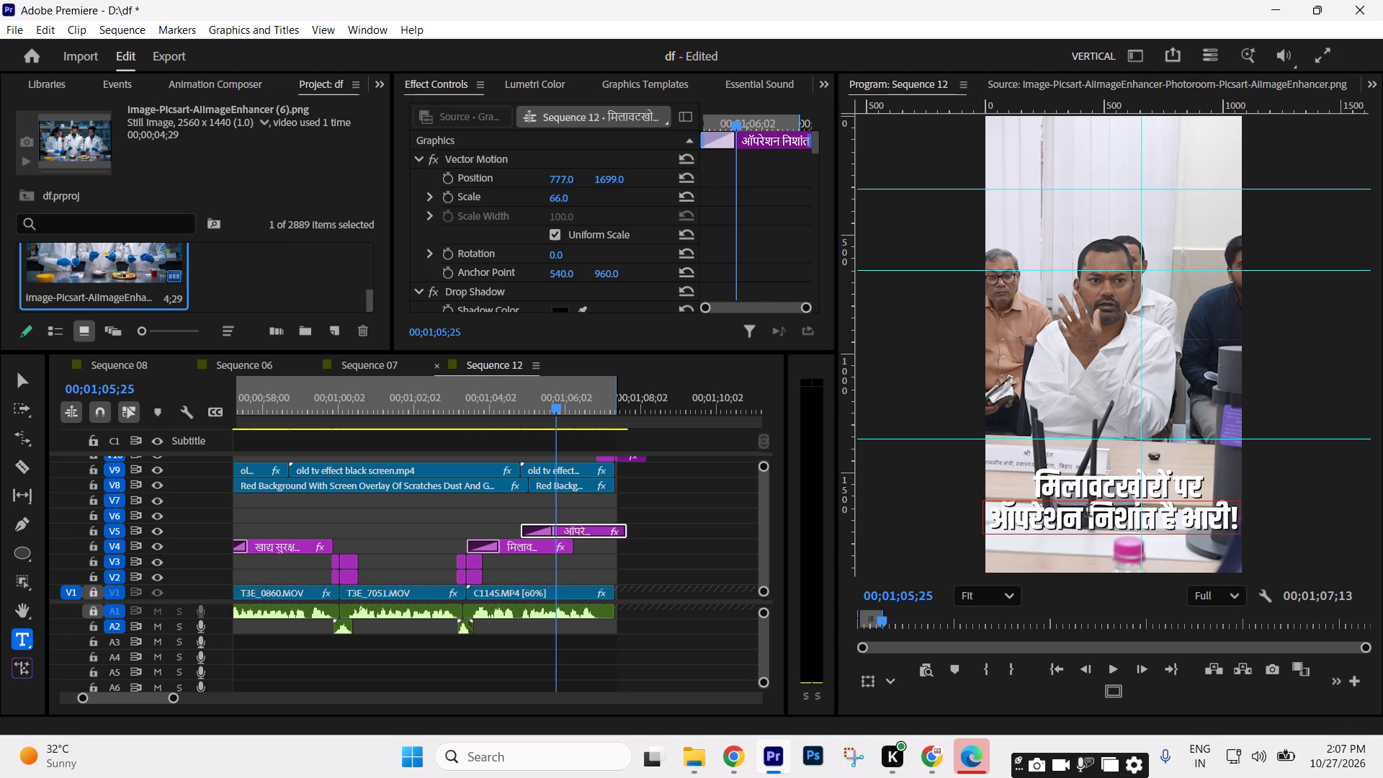
pyautogui.moveTo(1092, 512); pyautogui.dragTo(1151, 517)
pyautogui.moveTo(1161, 518); pyautogui.dragTo(1001, 519)
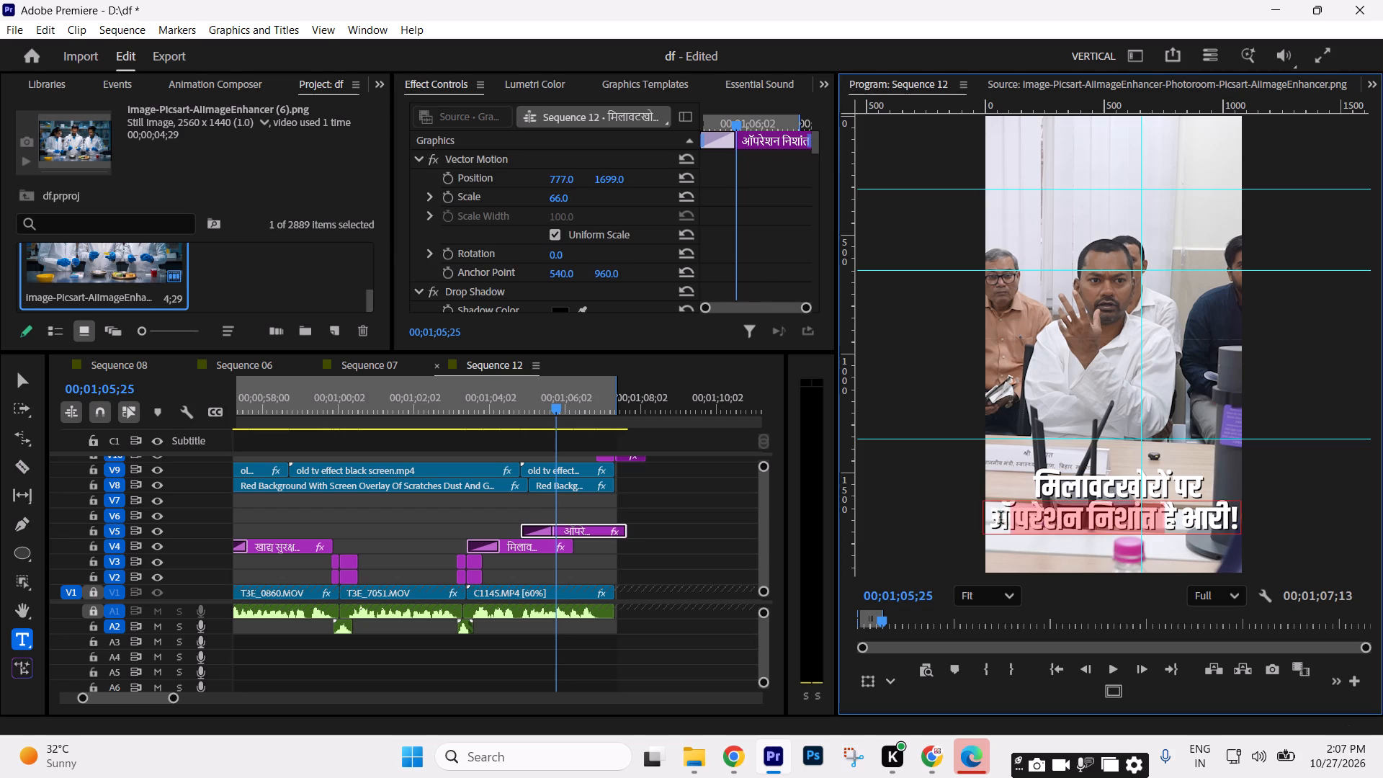
pyautogui.moveTo(1001, 519); pyautogui.dragTo(998, 519)
pyautogui.scroll(-4, 775, 233)
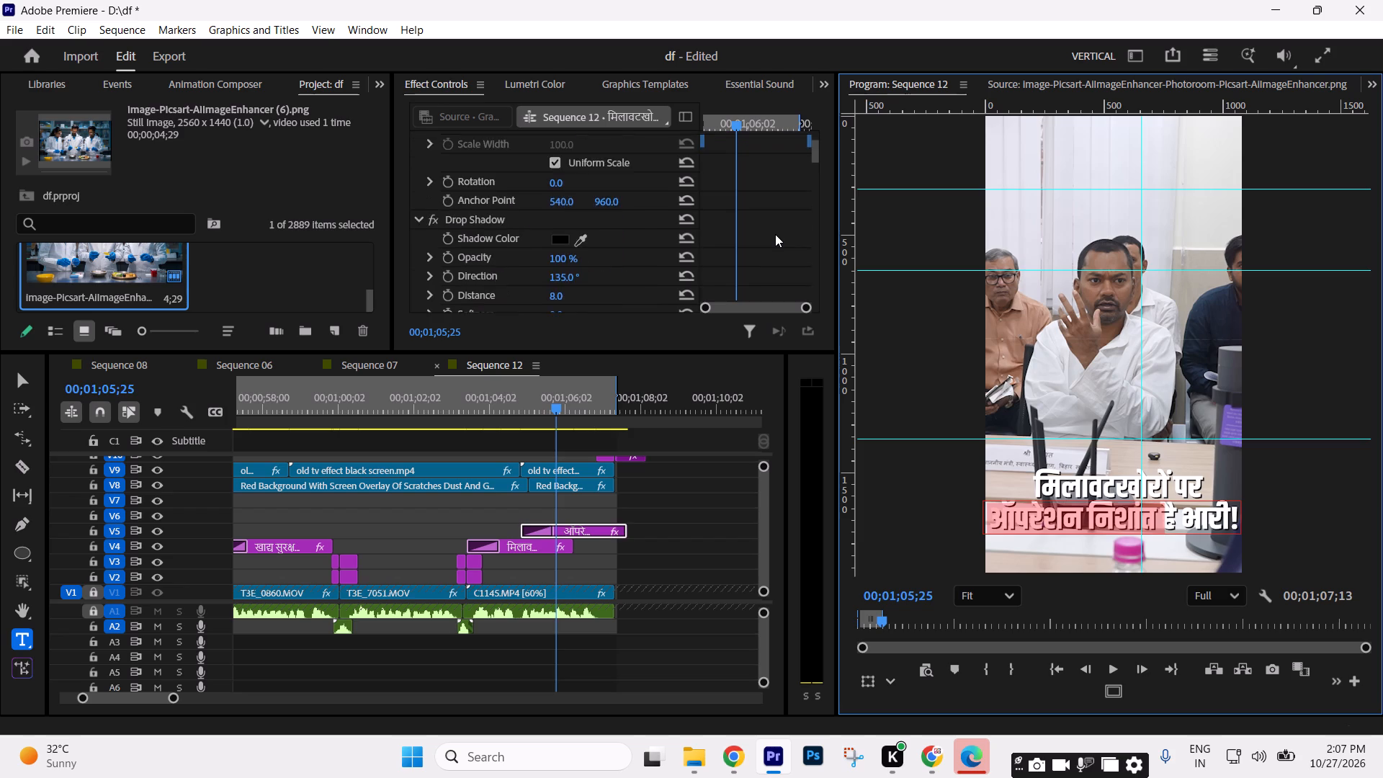
pyautogui.scroll(-10, 775, 234)
pyautogui.scroll(1, 774, 236)
pyautogui.scroll(-4, 774, 236)
pyautogui.click(673, 249)
pyautogui.write('250')
pyautogui.press('Return')
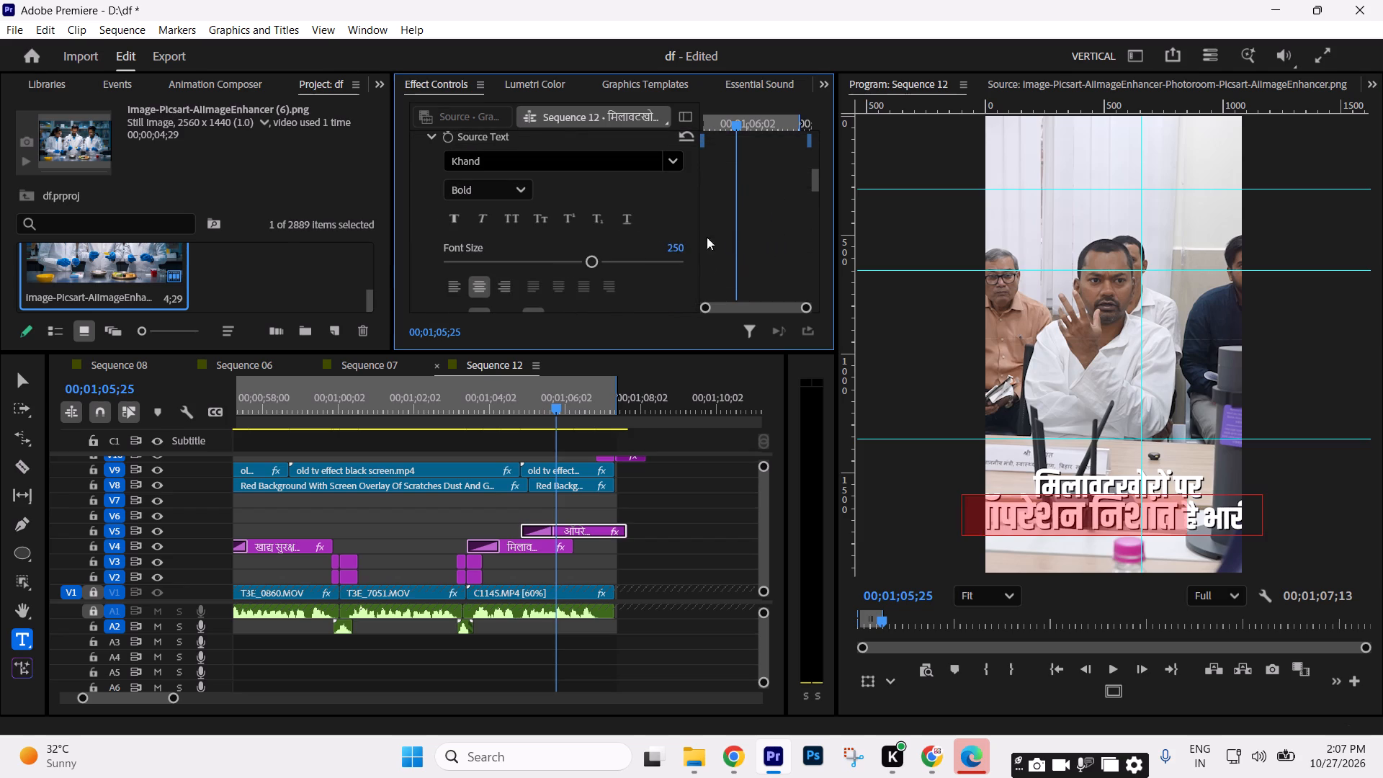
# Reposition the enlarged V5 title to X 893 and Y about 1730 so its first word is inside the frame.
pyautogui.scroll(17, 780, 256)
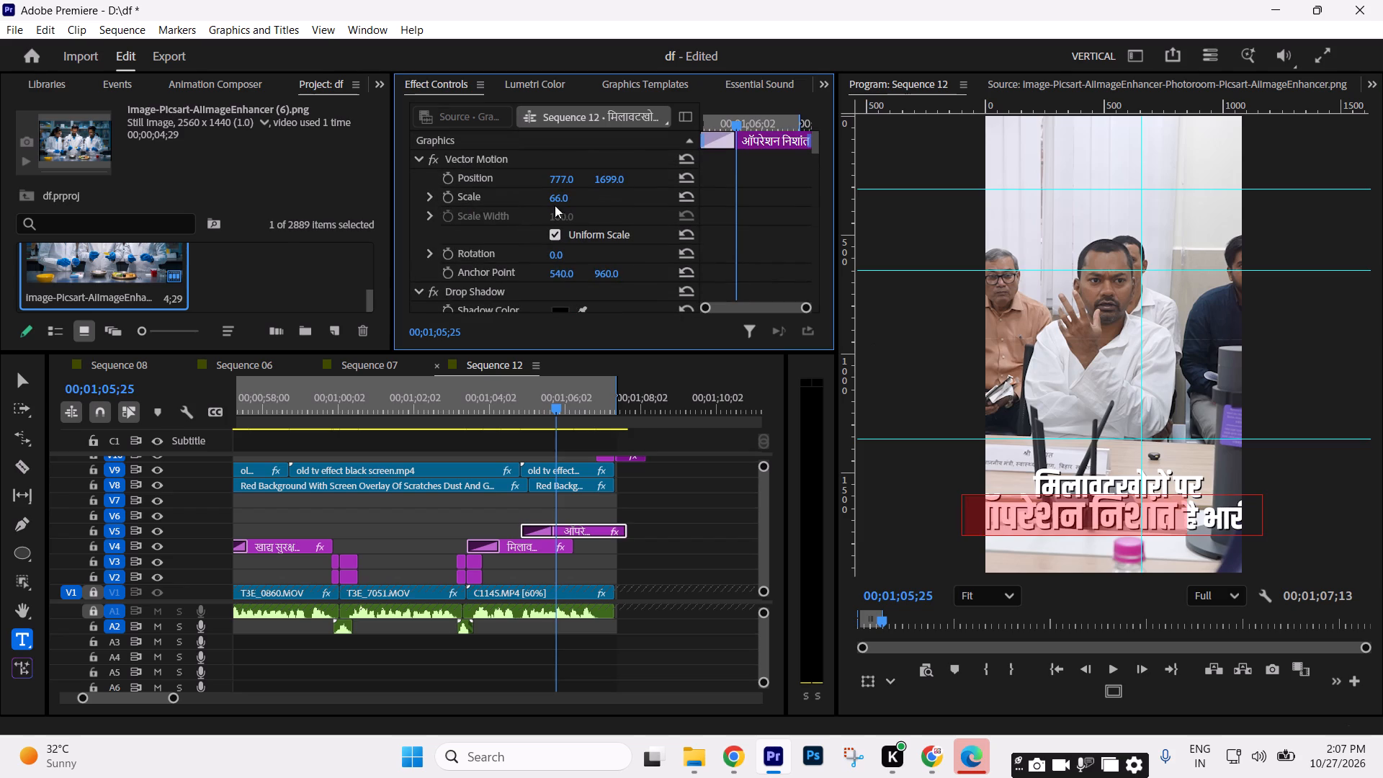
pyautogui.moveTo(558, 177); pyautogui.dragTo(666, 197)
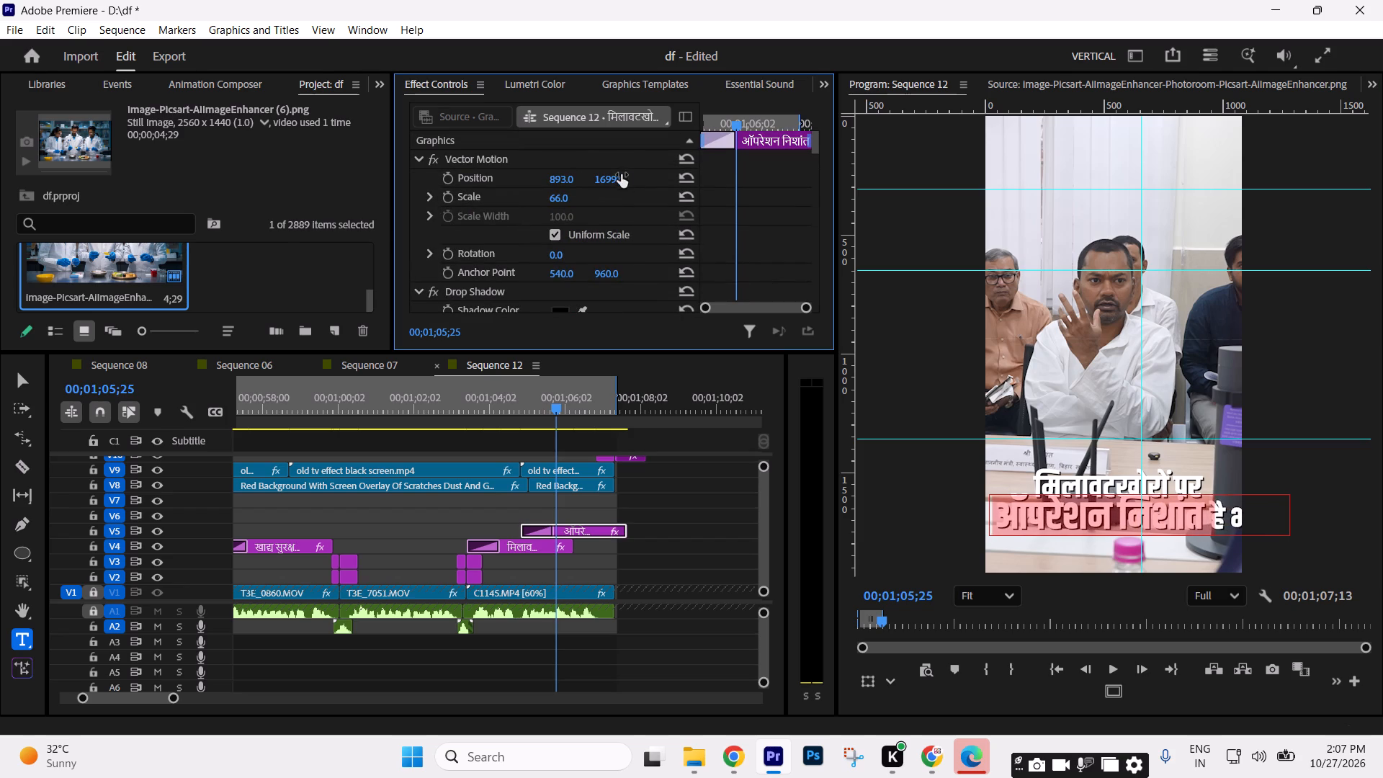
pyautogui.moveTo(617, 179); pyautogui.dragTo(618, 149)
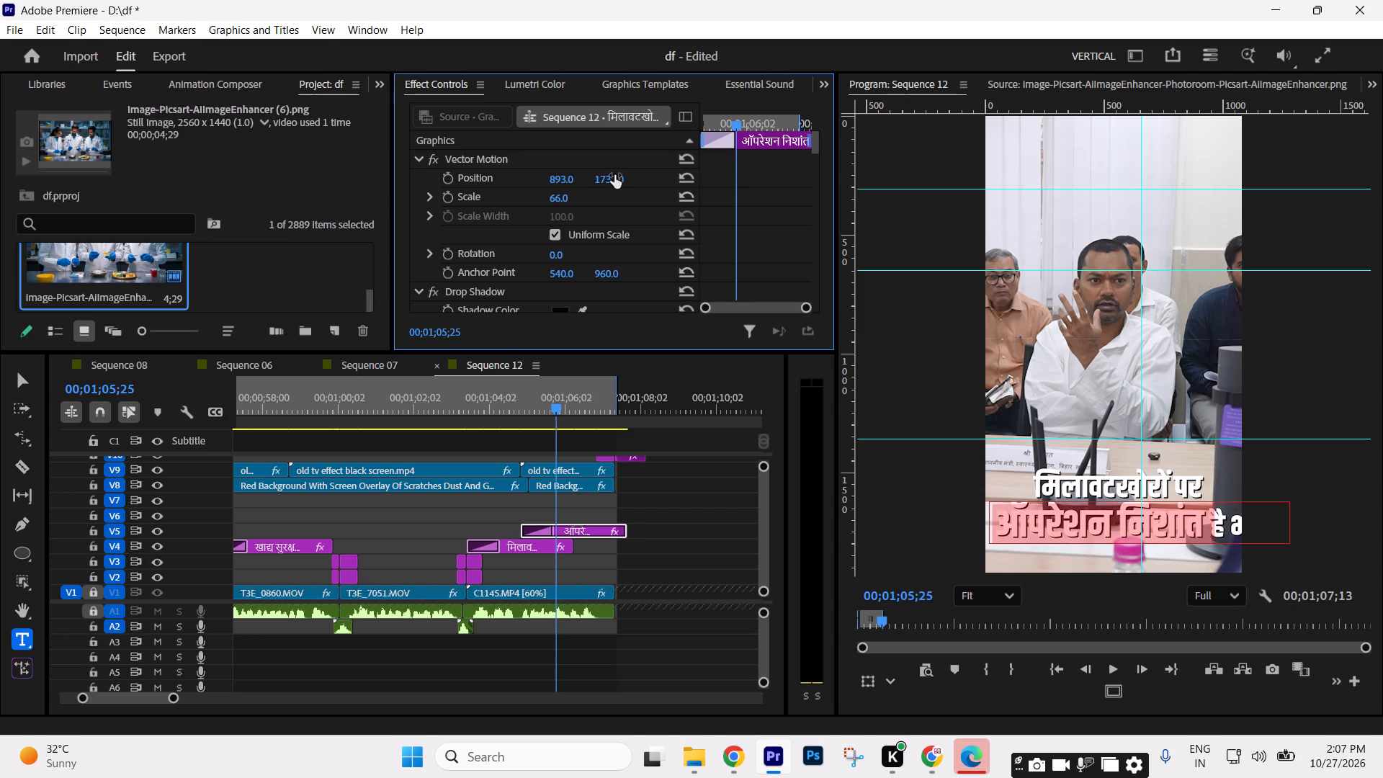
# Give the selected words ऑपरेशन निशांत a yellow FFFF00 fill.
pyautogui.scroll(-18, 753, 246)
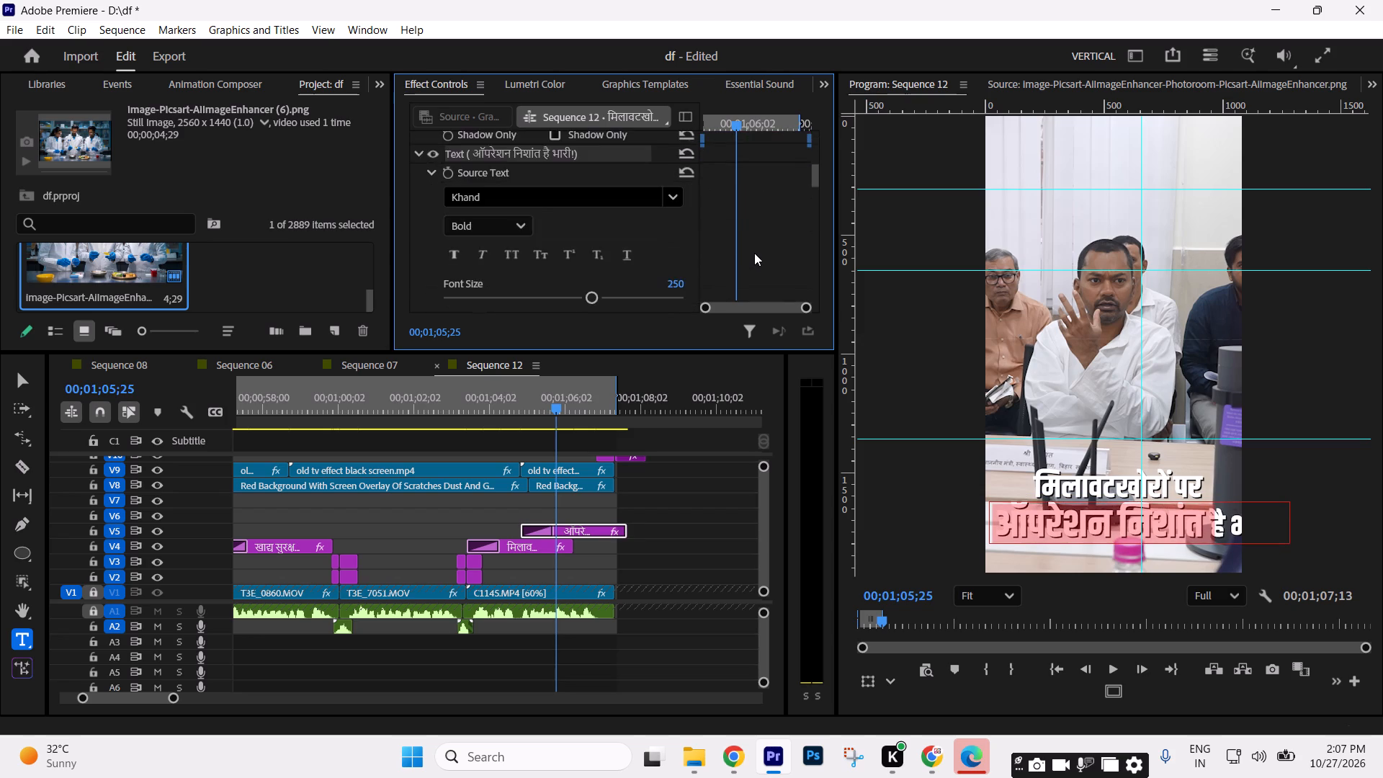
pyautogui.scroll(-16, 754, 253)
pyautogui.scroll(3, 494, 200)
pyautogui.click(485, 176)
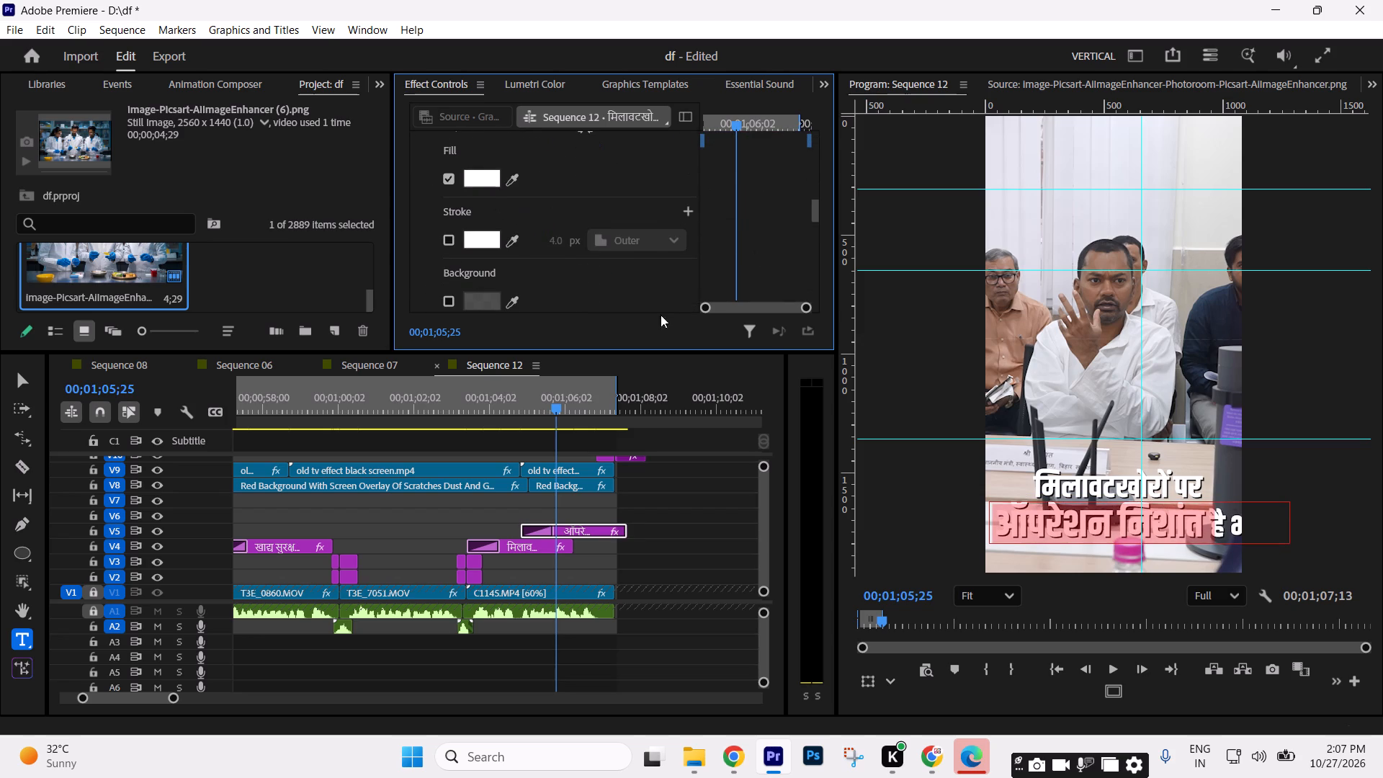
pyautogui.click(474, 184)
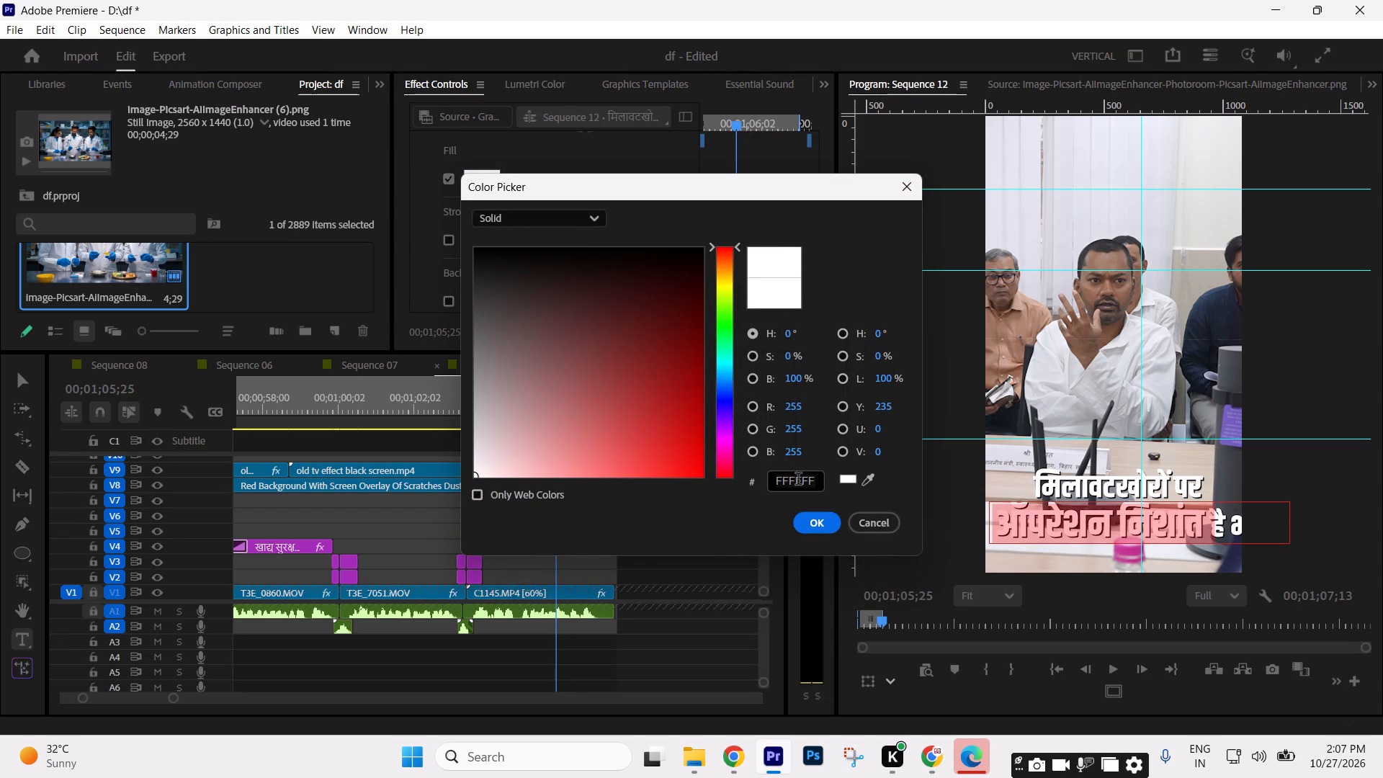
pyautogui.moveTo(800, 482); pyautogui.dragTo(898, 499)
pyautogui.write('00')
pyautogui.press('Return')
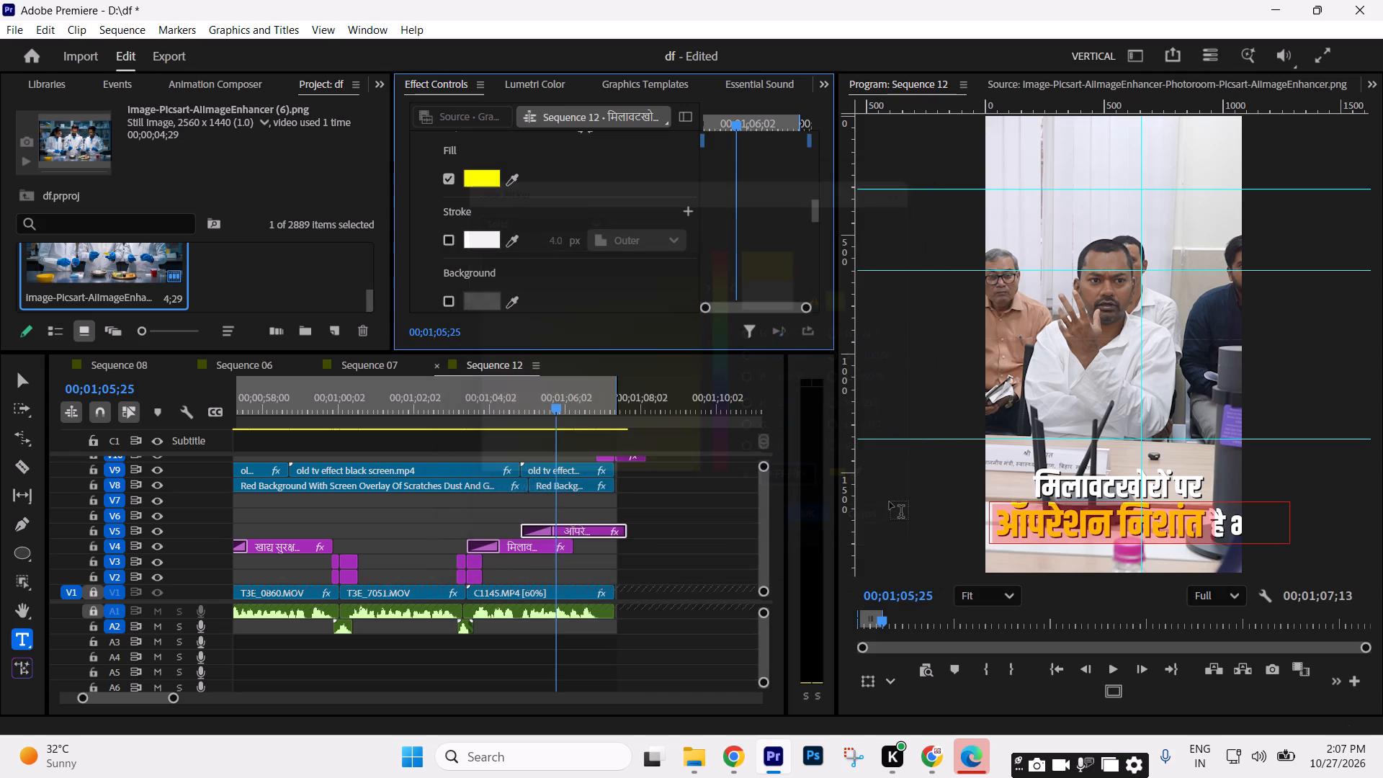
# Break the V5 title so है भारी! sits on a second line, and set the whole title's leading to -33.
pyautogui.click(1209, 524)
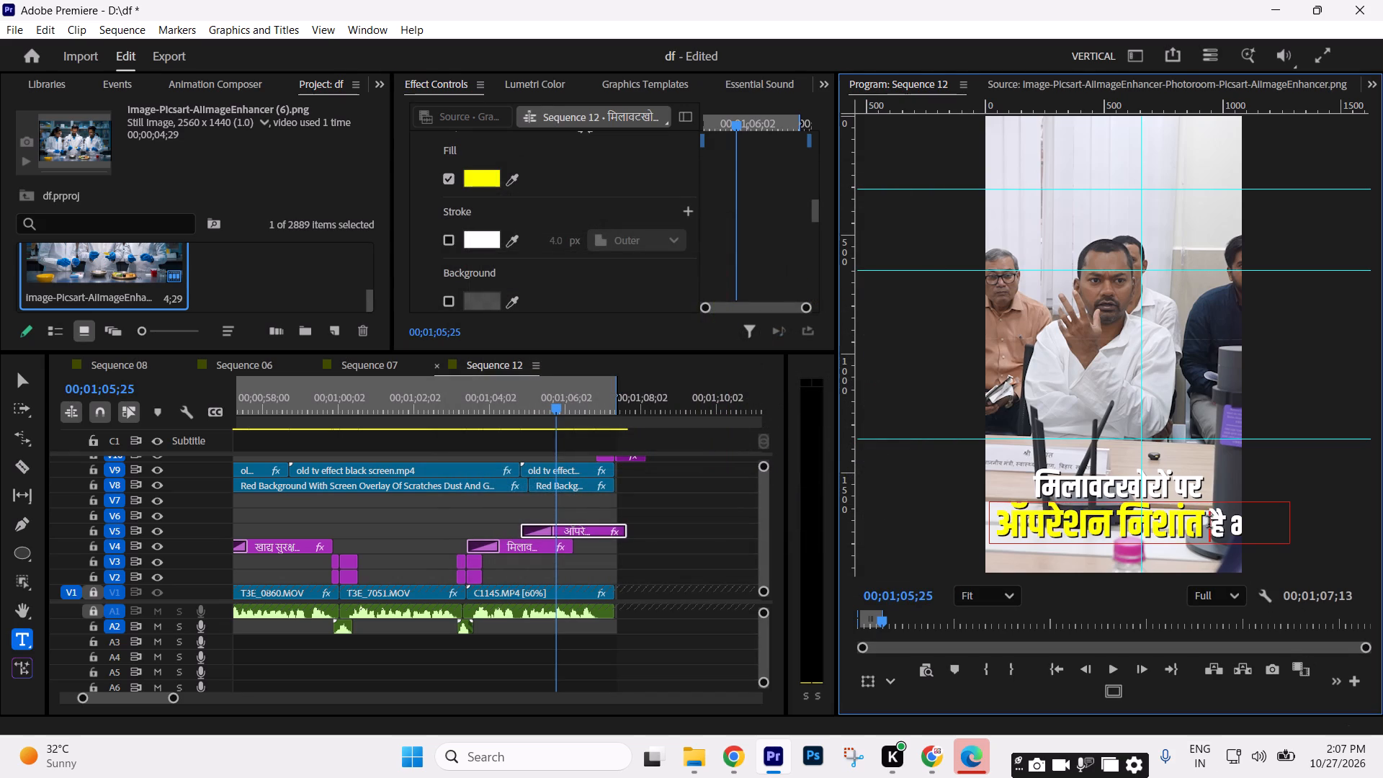
pyautogui.press('Return')
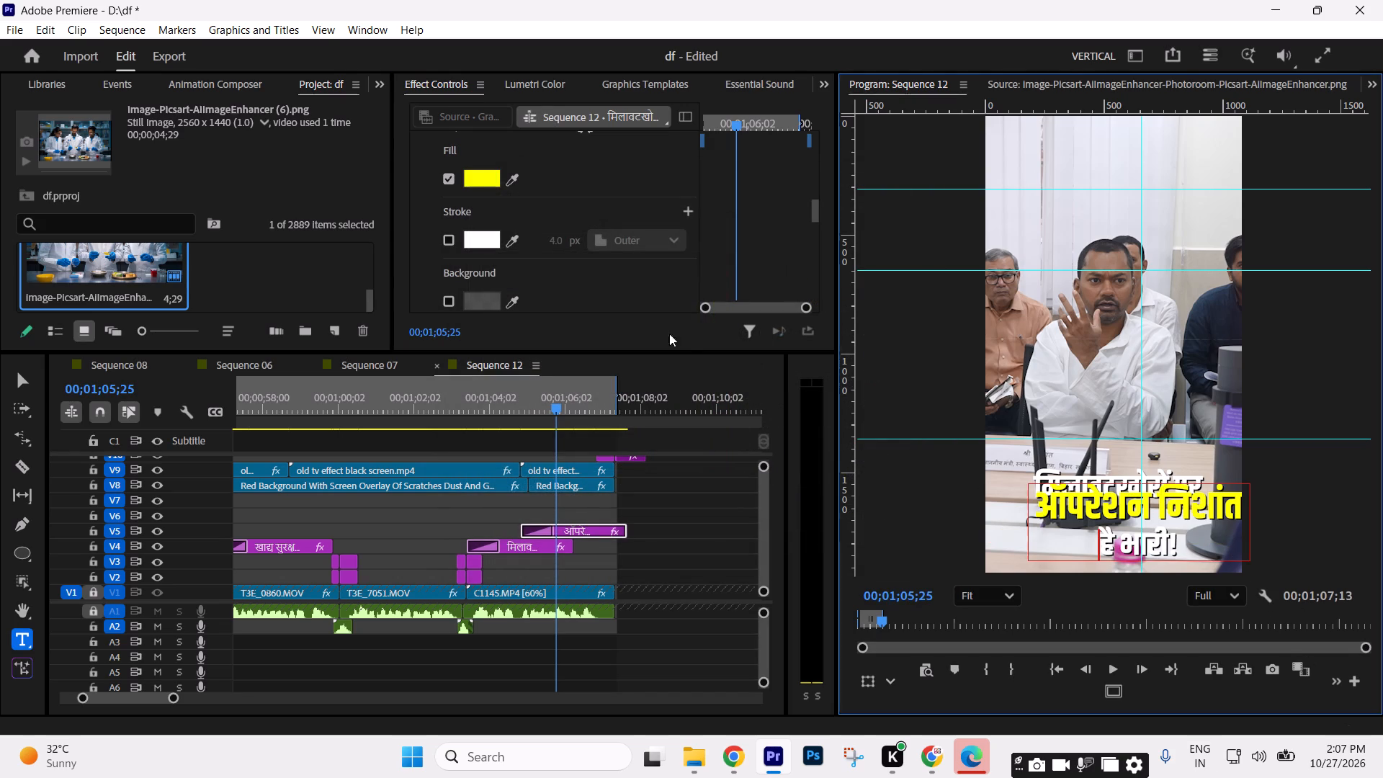
pyautogui.moveTo(810, 218); pyautogui.dragTo(833, 118)
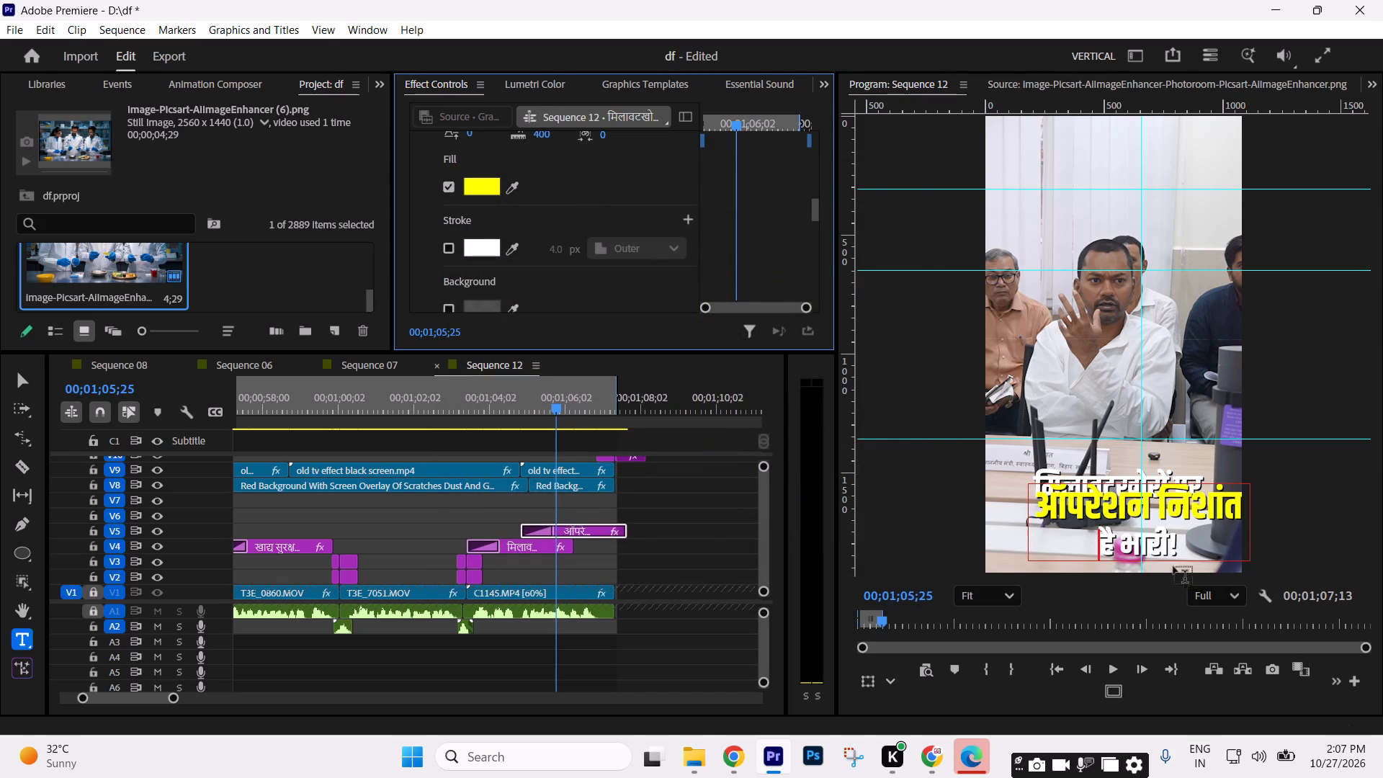
pyautogui.click(1150, 540)
pyautogui.hotkey('ctrl', 'a')
pyautogui.scroll(6, 794, 255)
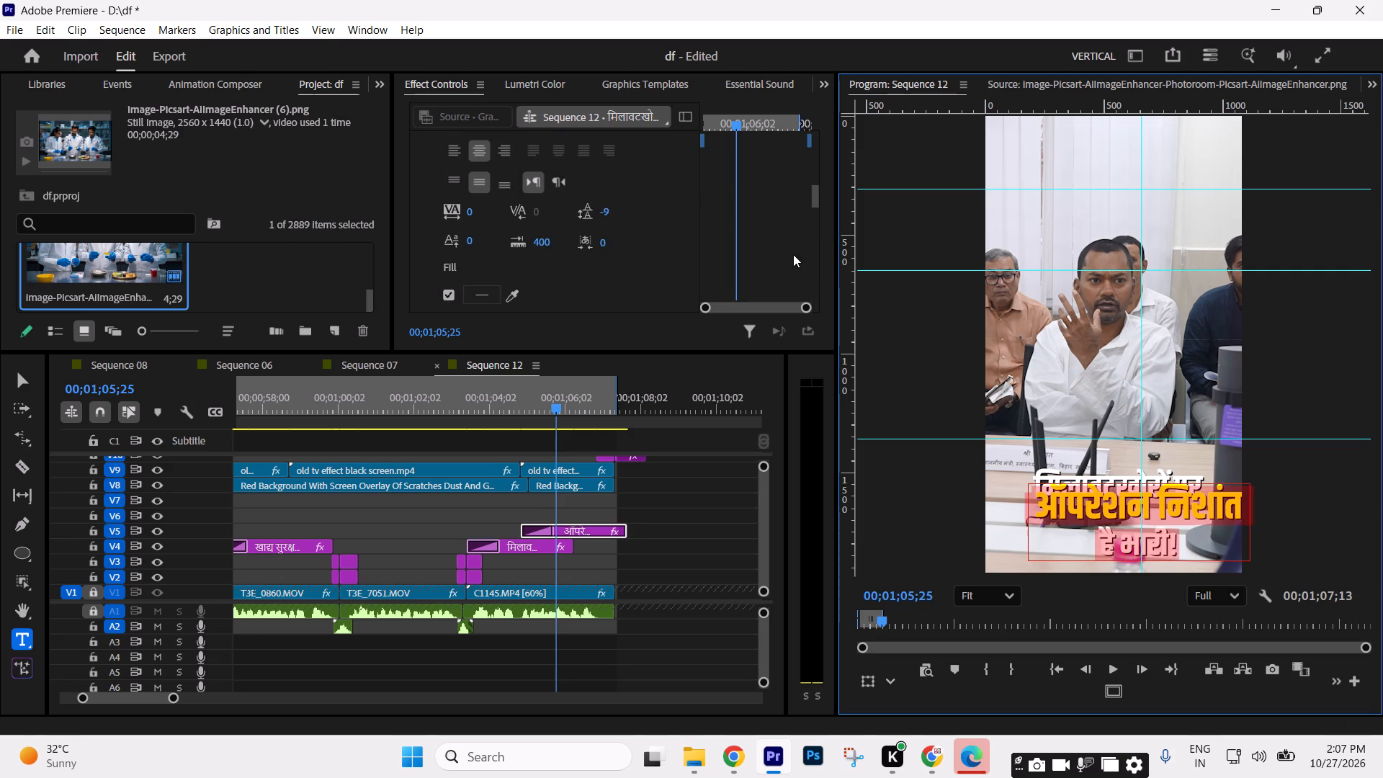
pyautogui.moveTo(607, 211); pyautogui.dragTo(584, 211)
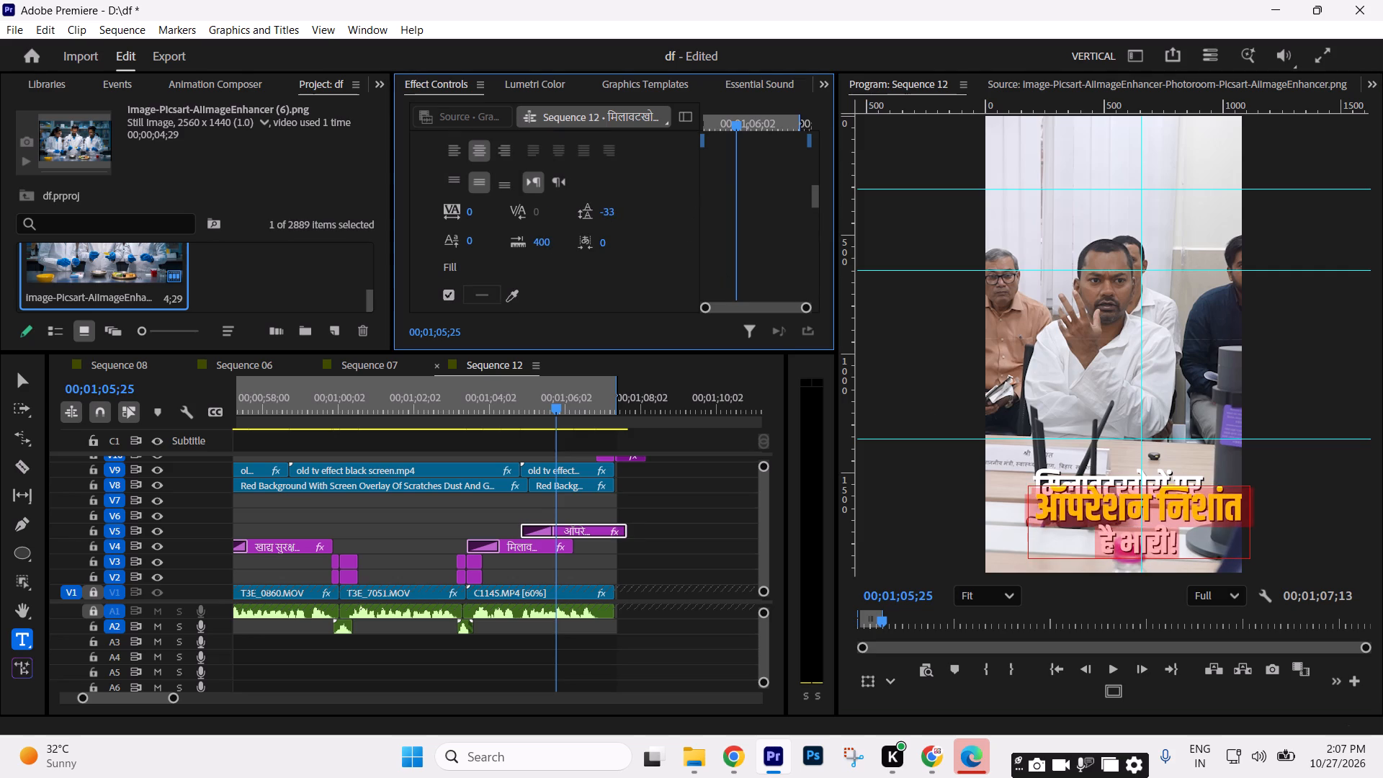
pyautogui.moveTo(584, 211); pyautogui.dragTo(585, 211)
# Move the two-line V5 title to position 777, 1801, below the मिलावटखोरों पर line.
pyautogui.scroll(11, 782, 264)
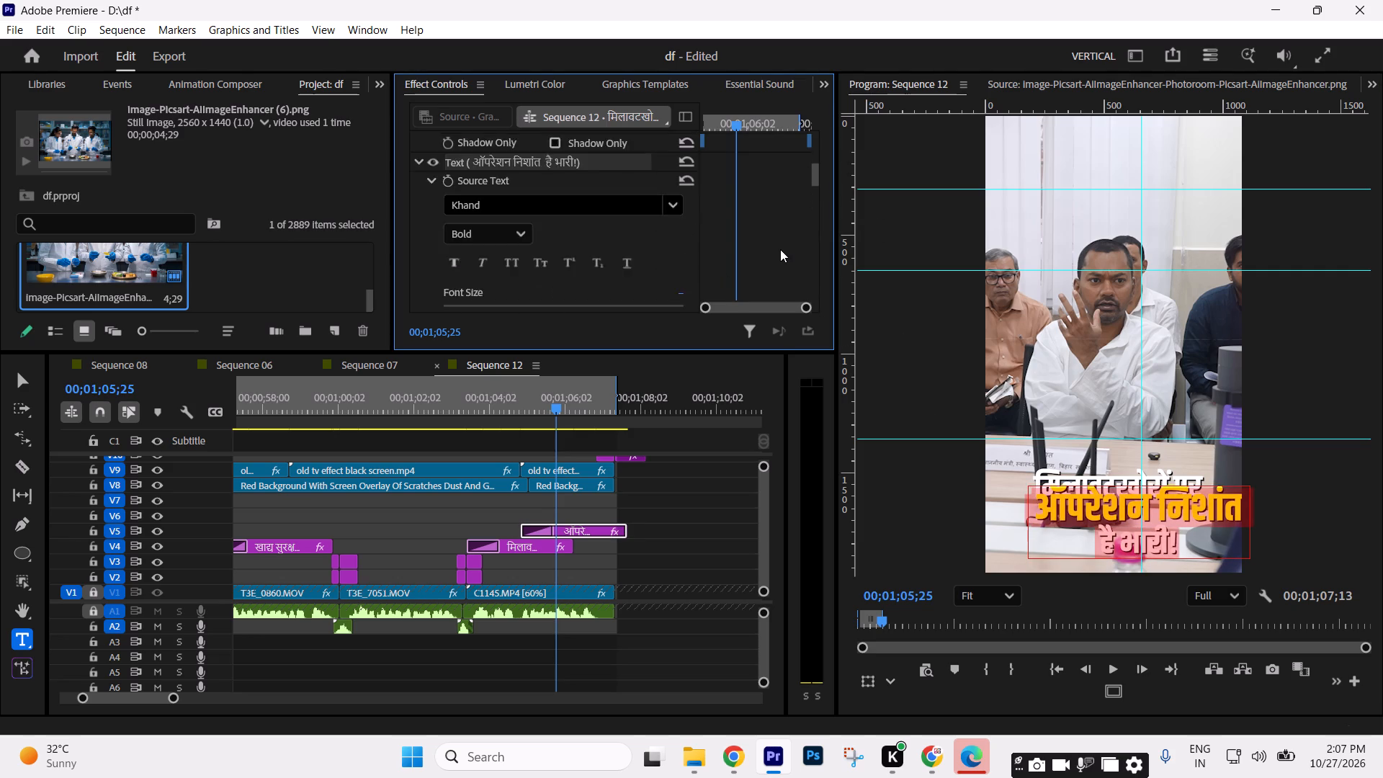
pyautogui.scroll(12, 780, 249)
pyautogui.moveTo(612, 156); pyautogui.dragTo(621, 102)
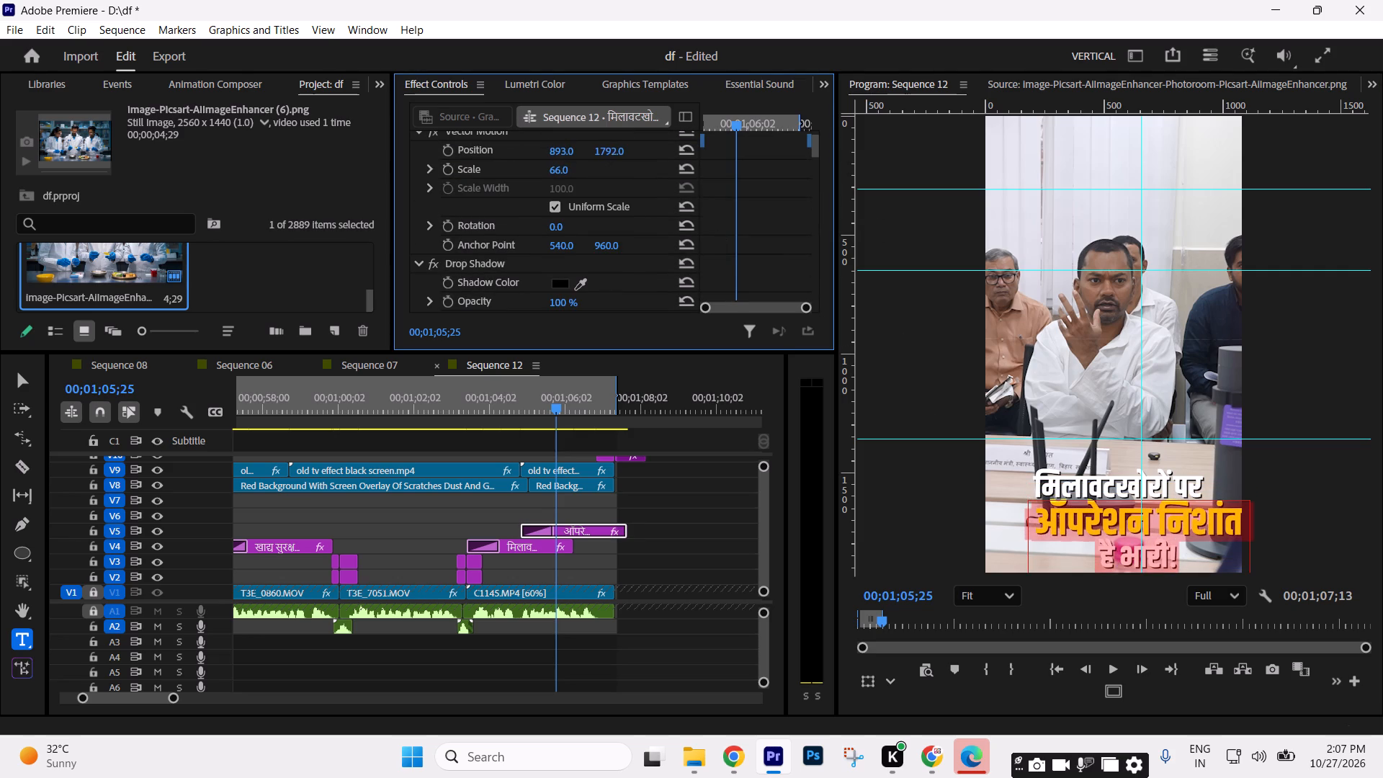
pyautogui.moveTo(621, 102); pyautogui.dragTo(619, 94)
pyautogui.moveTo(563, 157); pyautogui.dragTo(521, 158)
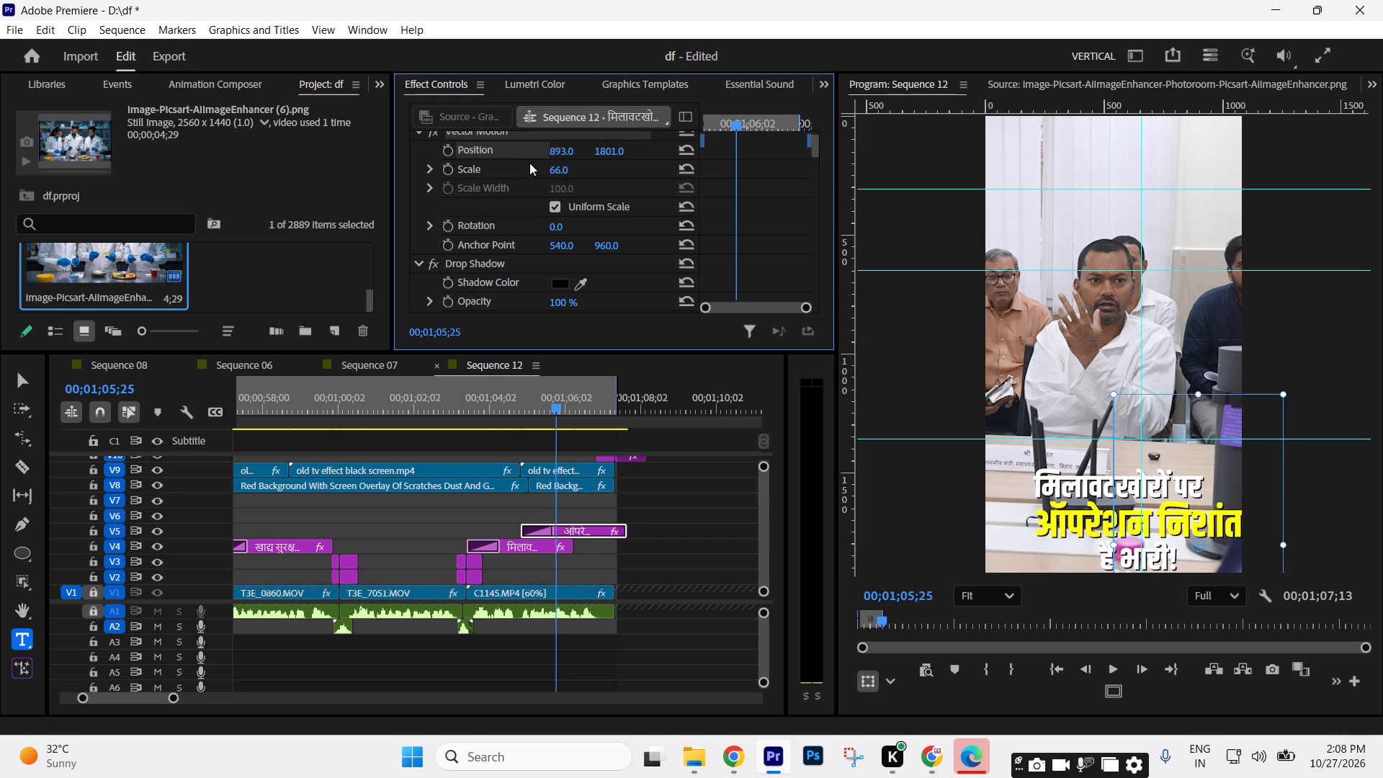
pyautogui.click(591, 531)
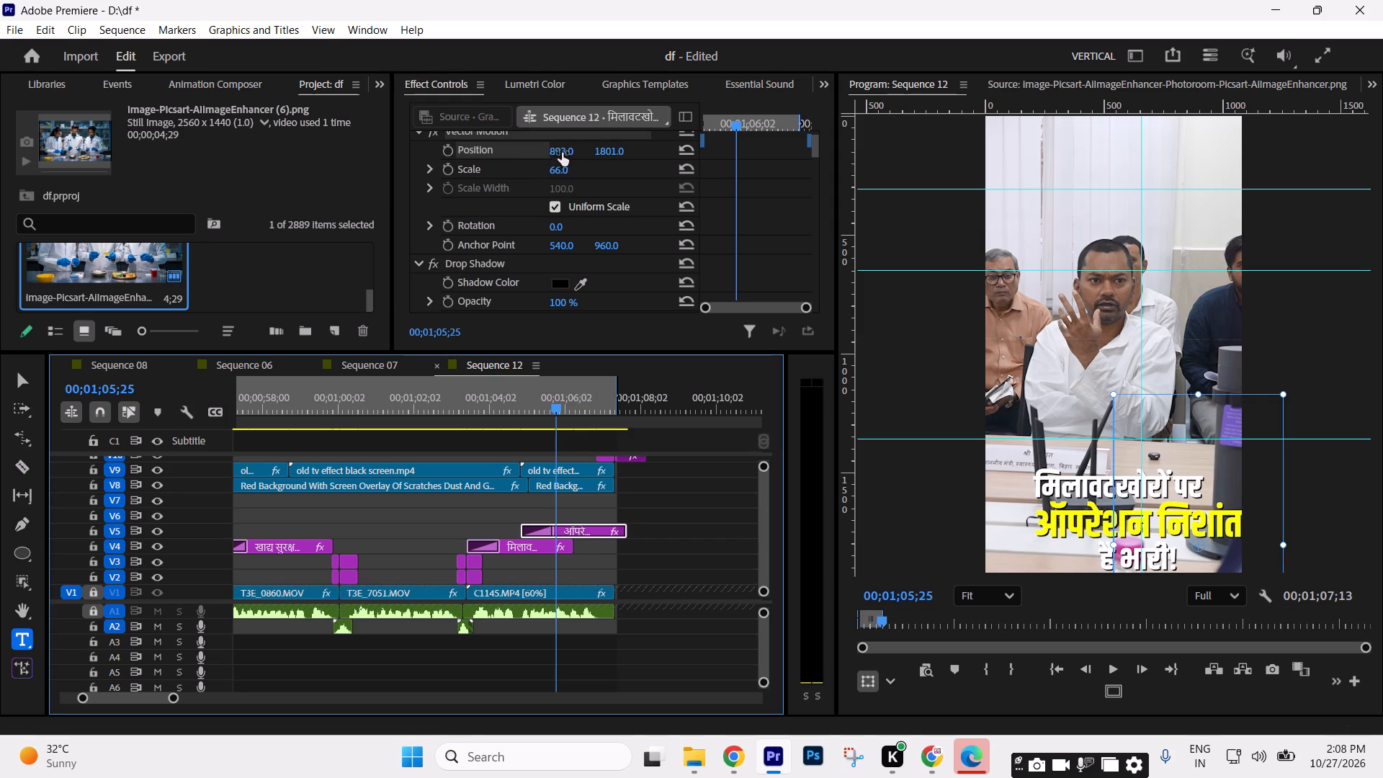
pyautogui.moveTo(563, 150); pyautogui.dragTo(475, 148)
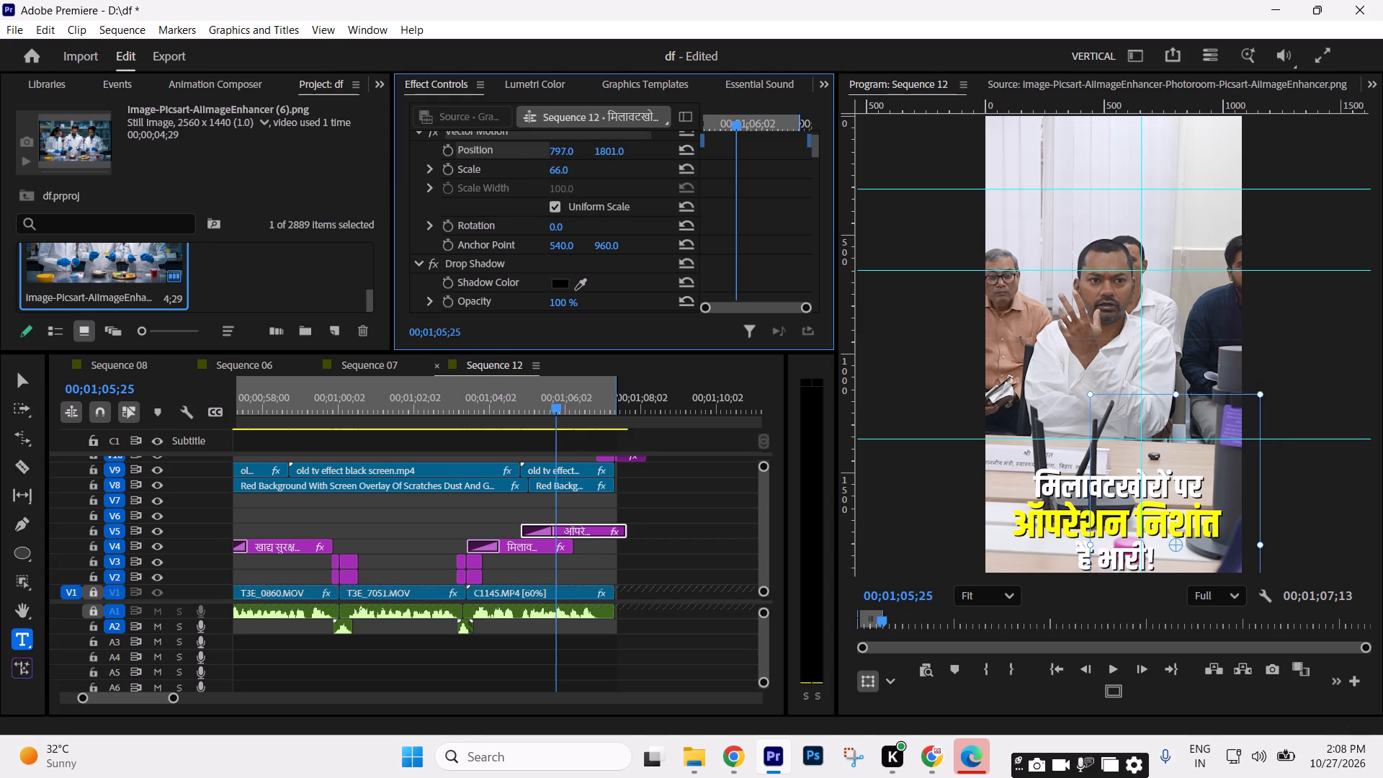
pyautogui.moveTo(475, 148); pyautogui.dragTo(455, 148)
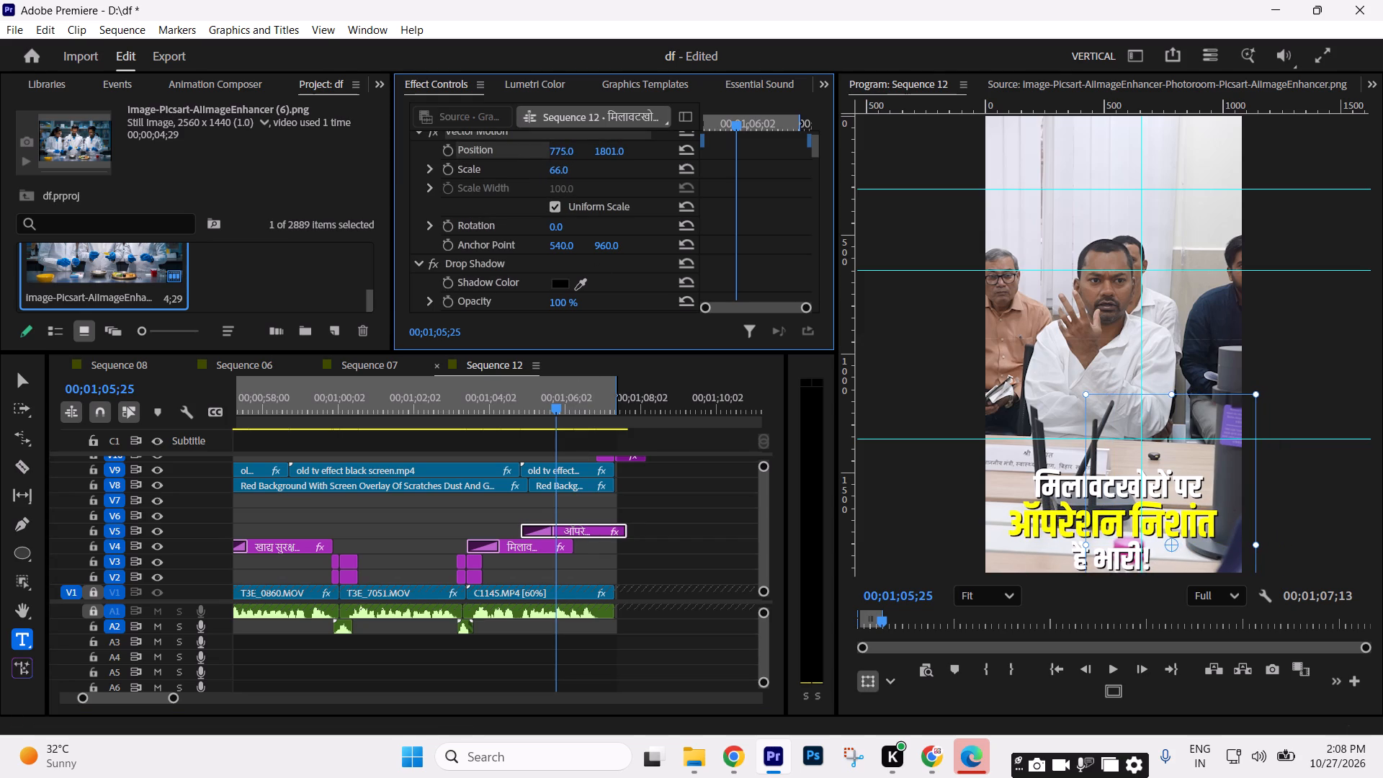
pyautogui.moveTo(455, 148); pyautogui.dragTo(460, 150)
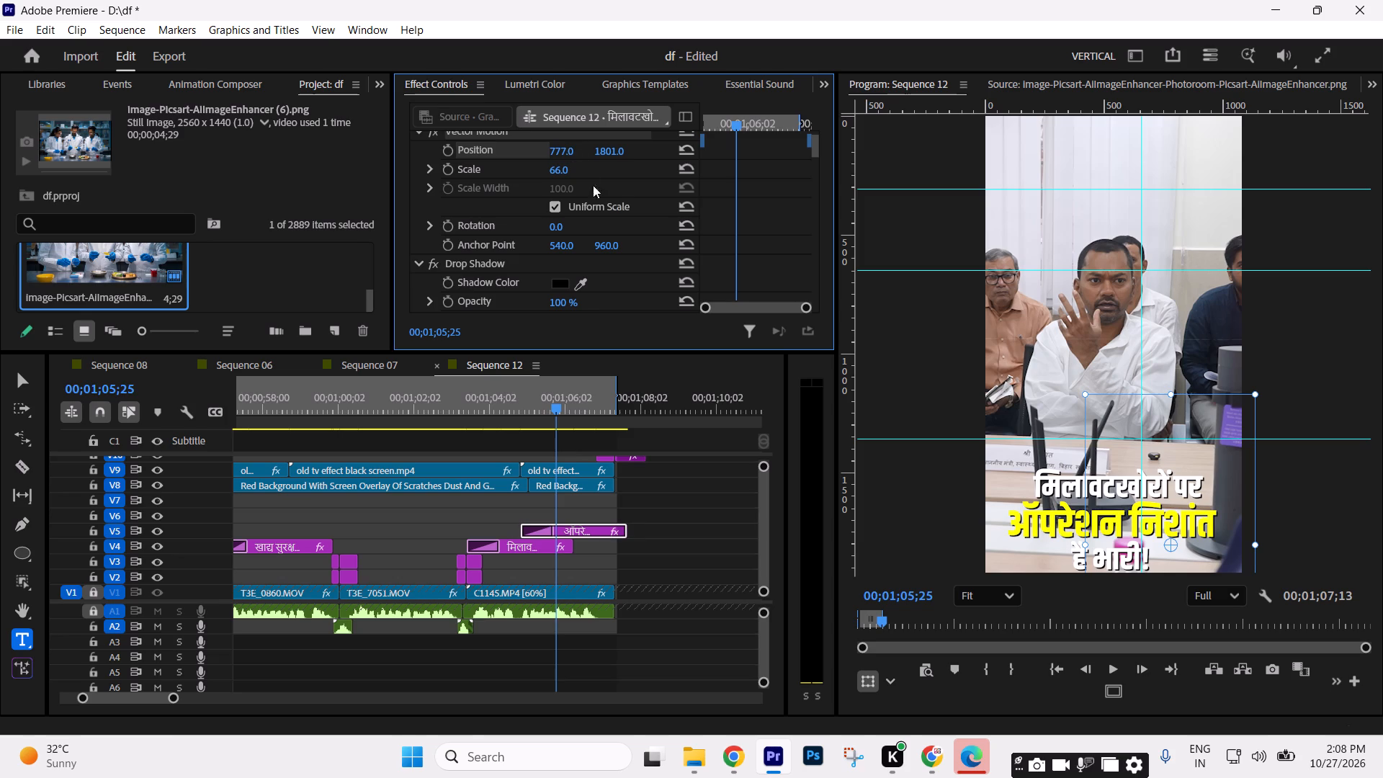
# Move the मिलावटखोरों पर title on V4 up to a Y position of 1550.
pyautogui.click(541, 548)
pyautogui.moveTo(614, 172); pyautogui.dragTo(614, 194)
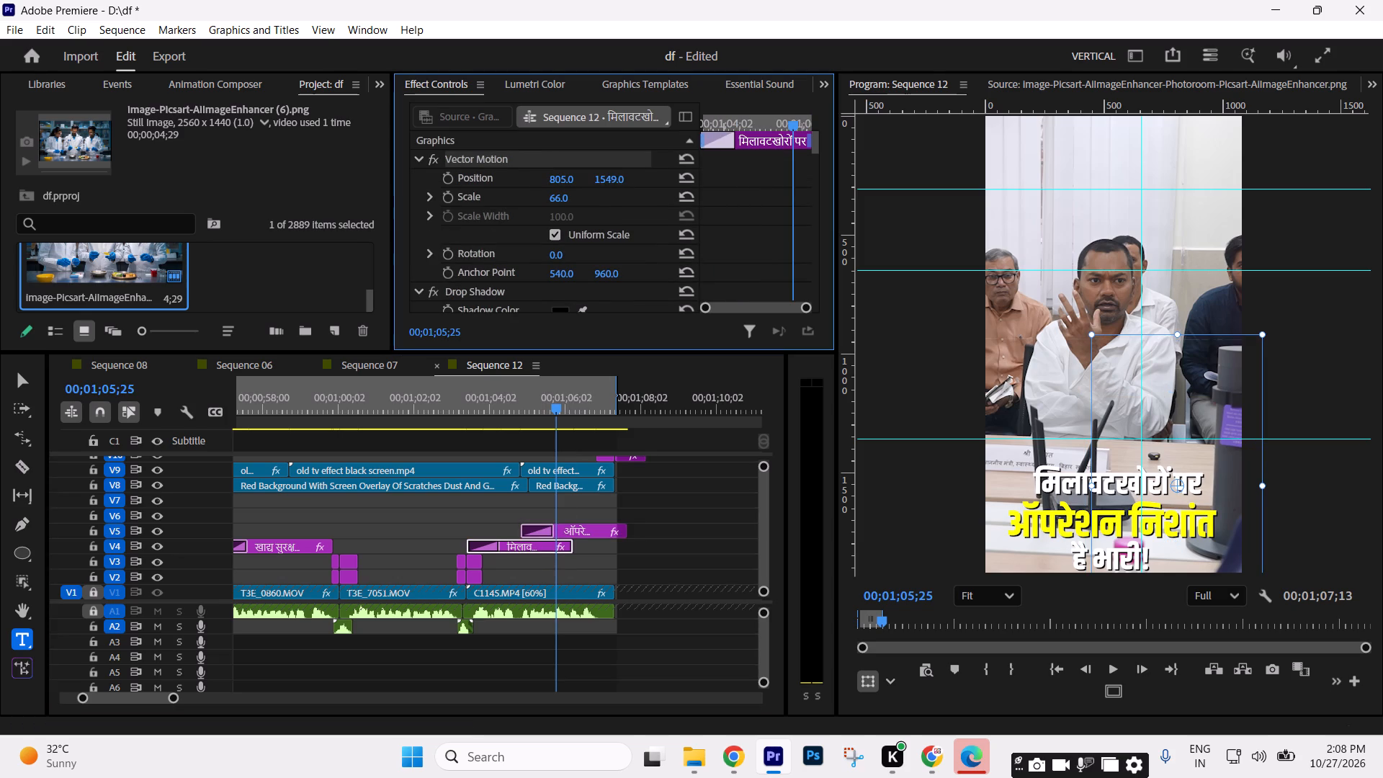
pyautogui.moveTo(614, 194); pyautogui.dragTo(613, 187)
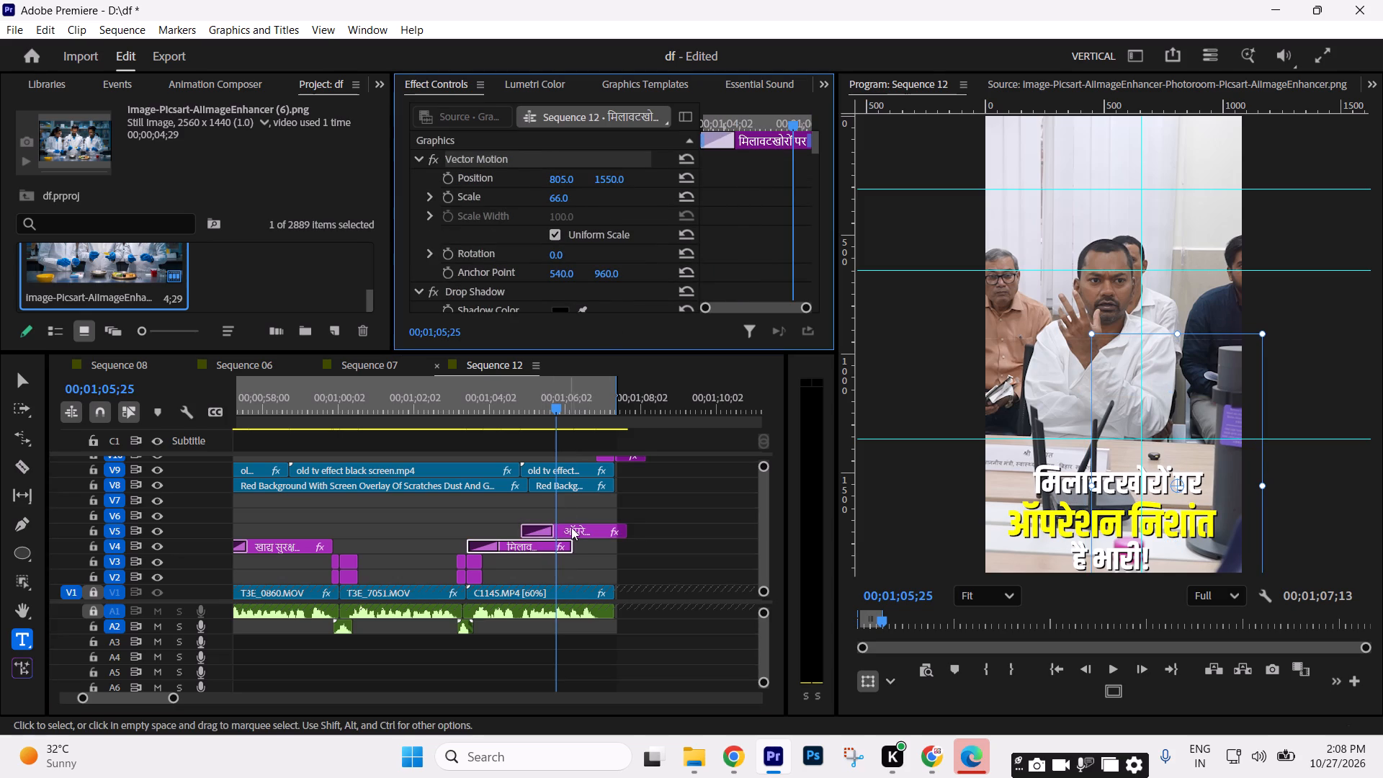
# Set the V5 title's X position to 771 and raise it to a Y of about 1700.
pyautogui.click(576, 527)
pyautogui.moveTo(566, 177); pyautogui.dragTo(557, 177)
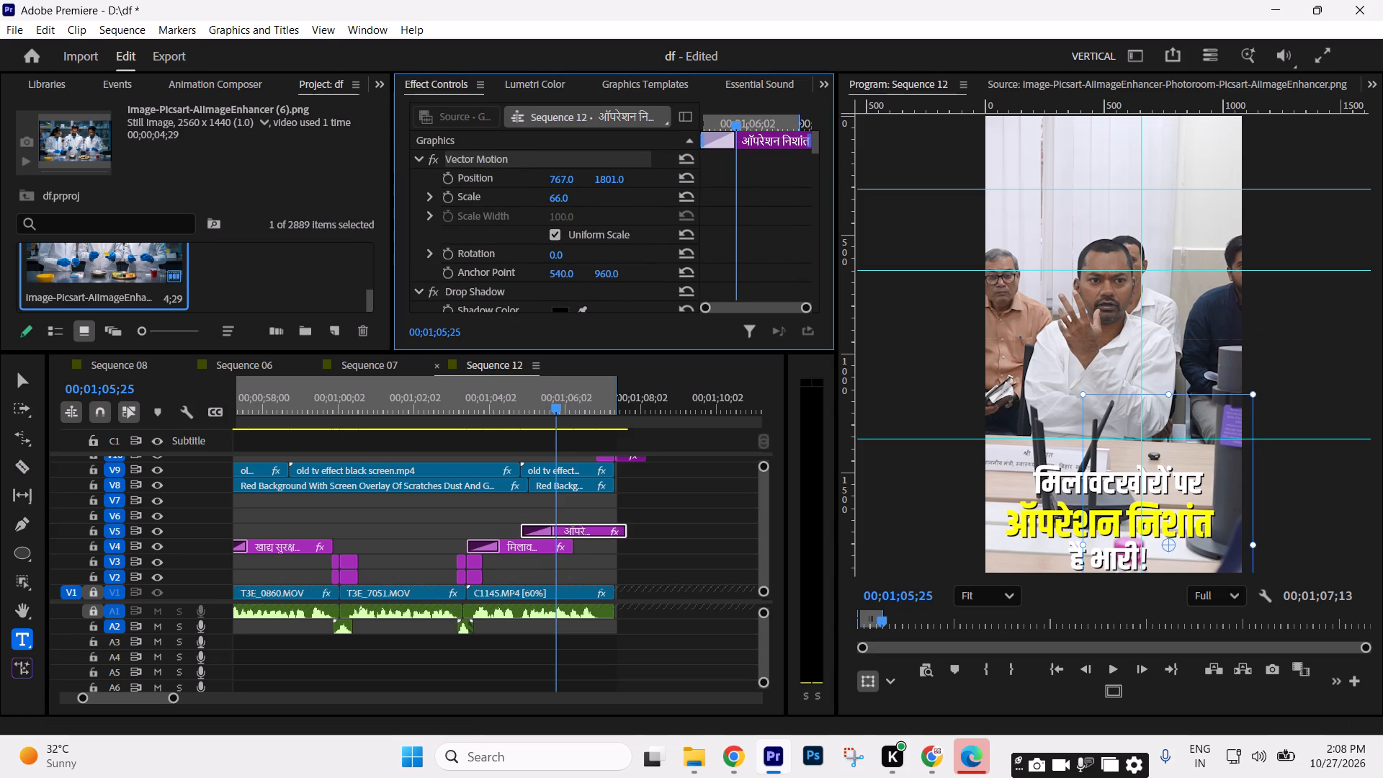
pyautogui.moveTo(557, 177); pyautogui.dragTo(560, 175)
pyautogui.moveTo(609, 176); pyautogui.dragTo(612, 187)
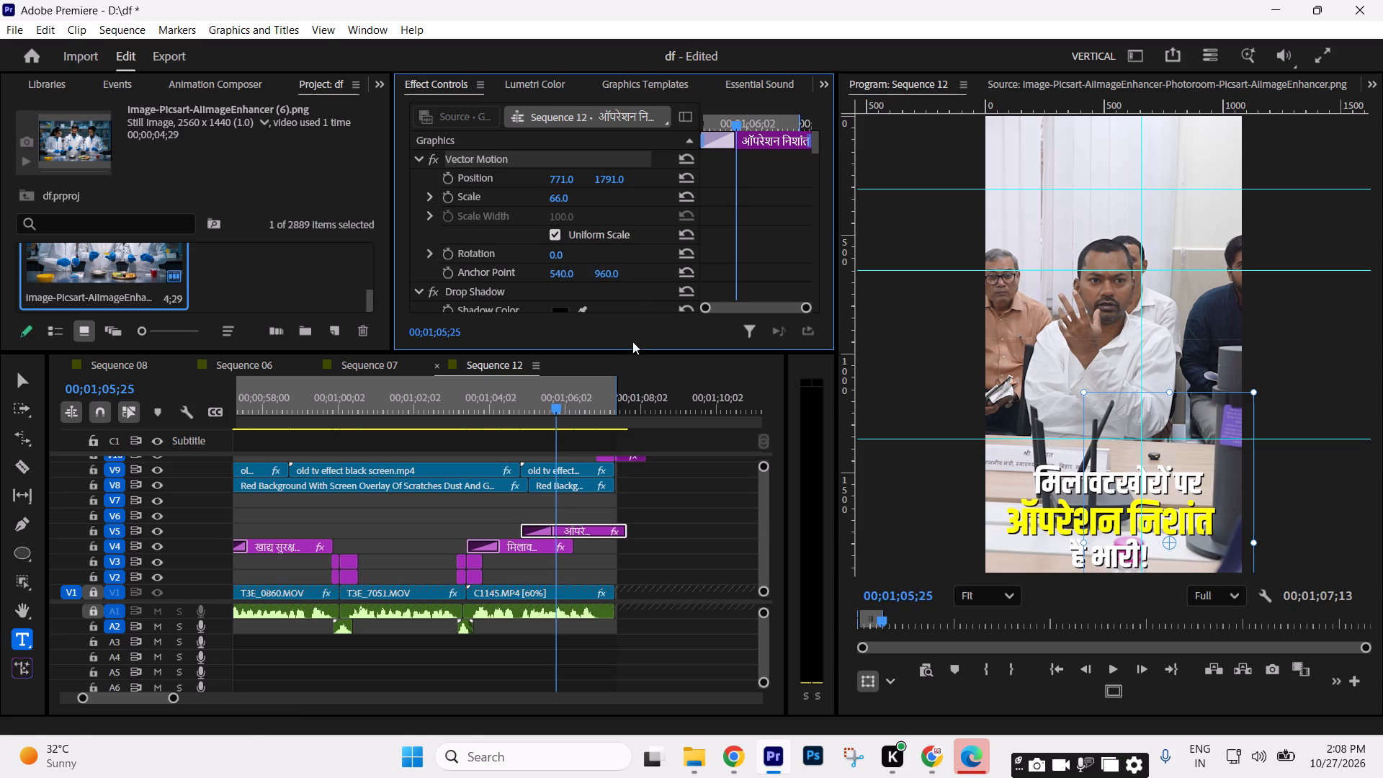
pyautogui.moveTo(614, 175); pyautogui.dragTo(618, 262)
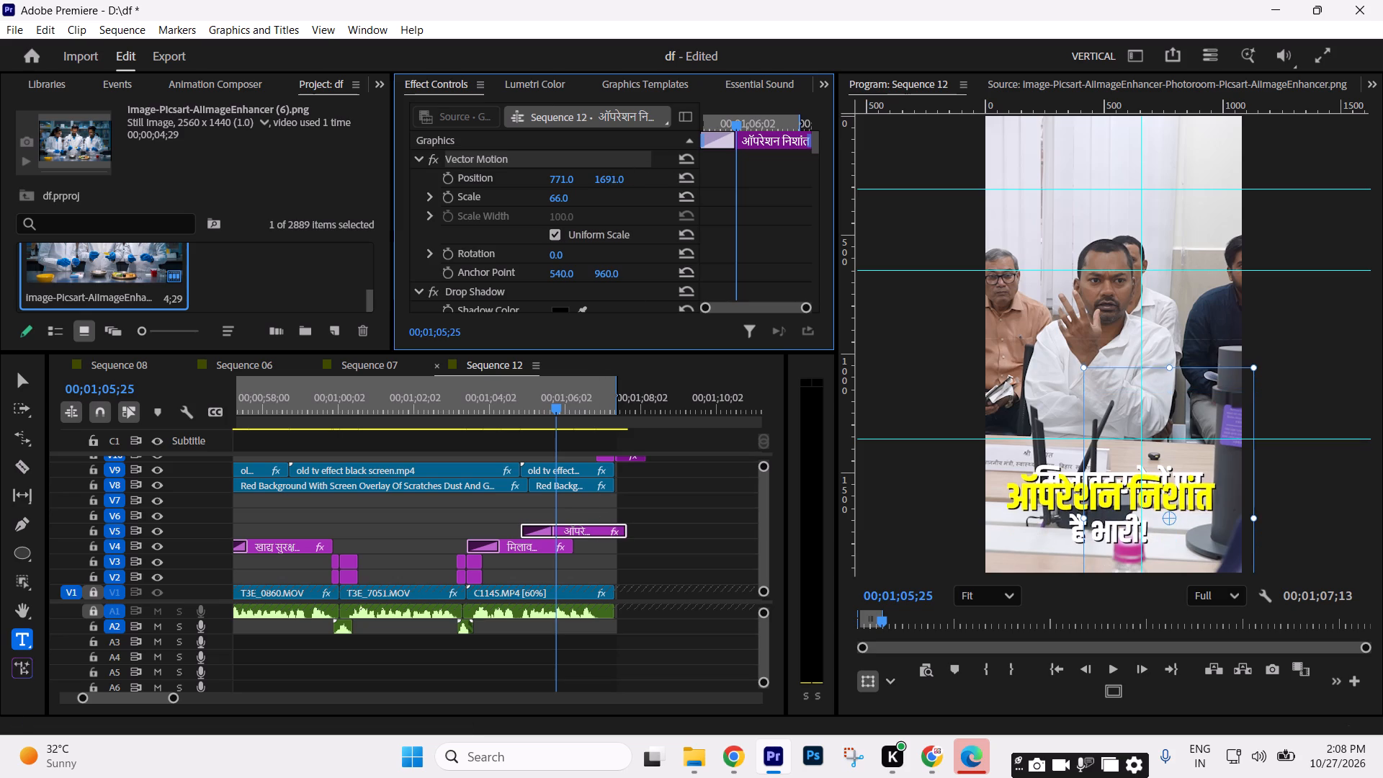
pyautogui.moveTo(618, 262); pyautogui.dragTo(618, 259)
# Raise the मिलावटखोरों पर title on V4 to a Y position of 1454 and play back the title pair.
pyautogui.click(541, 551)
pyautogui.moveTo(611, 175); pyautogui.dragTo(611, 176)
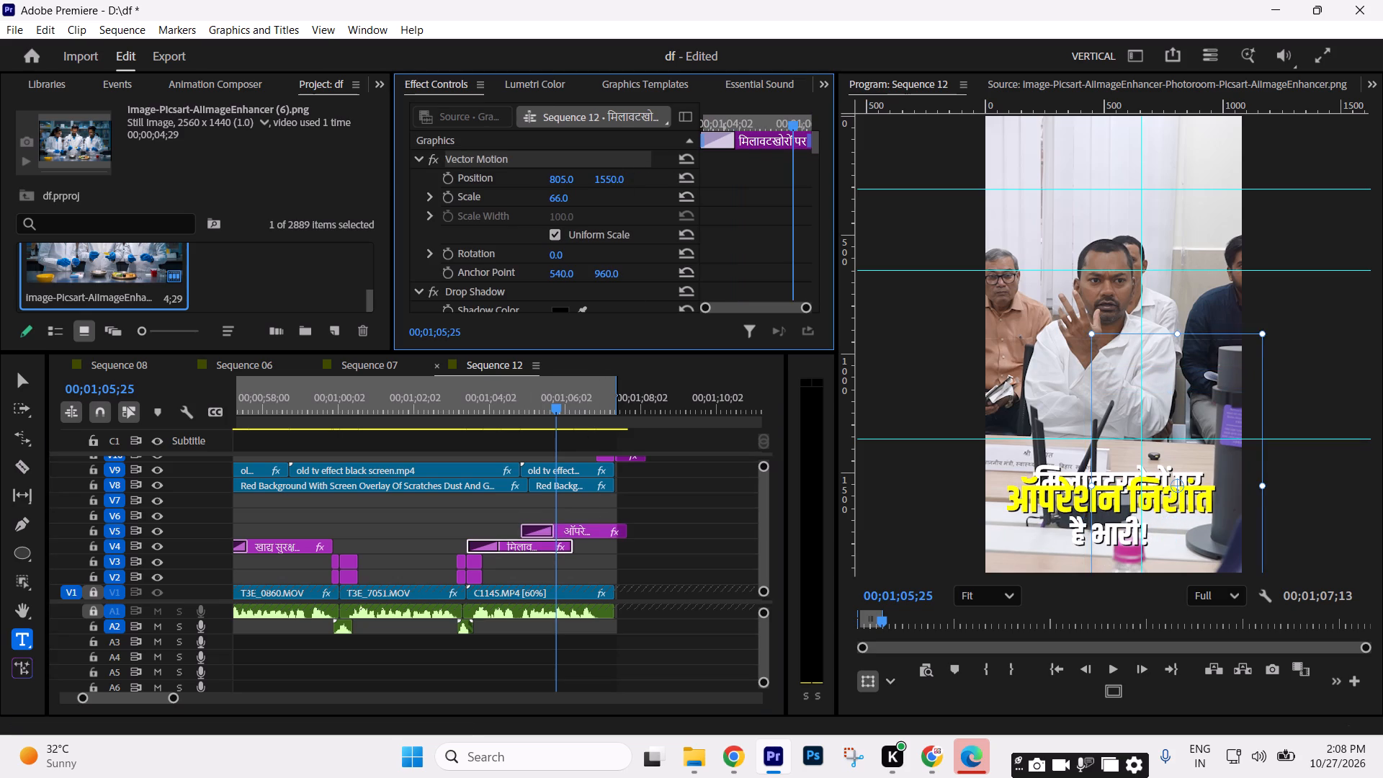
pyautogui.moveTo(611, 176); pyautogui.dragTo(613, 261)
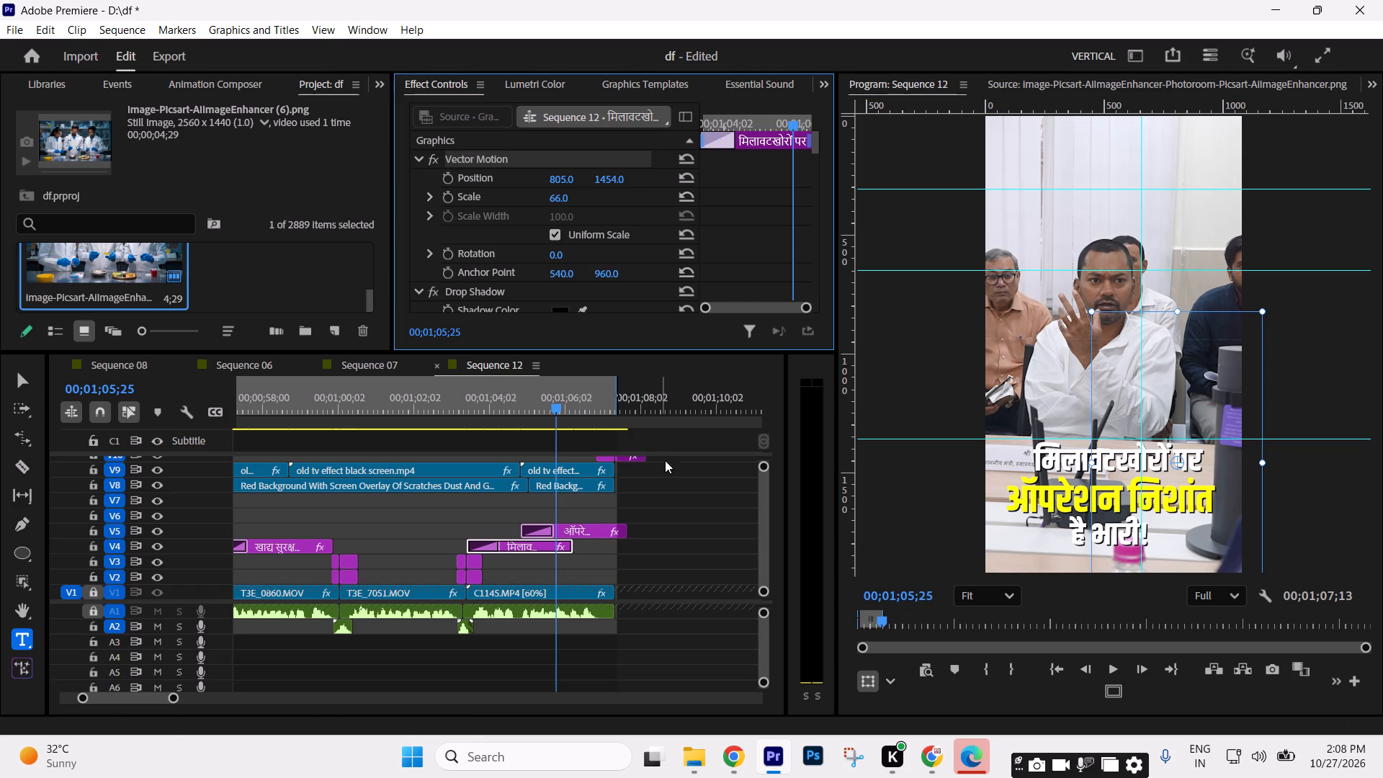
pyautogui.click(692, 542)
pyautogui.press('space')
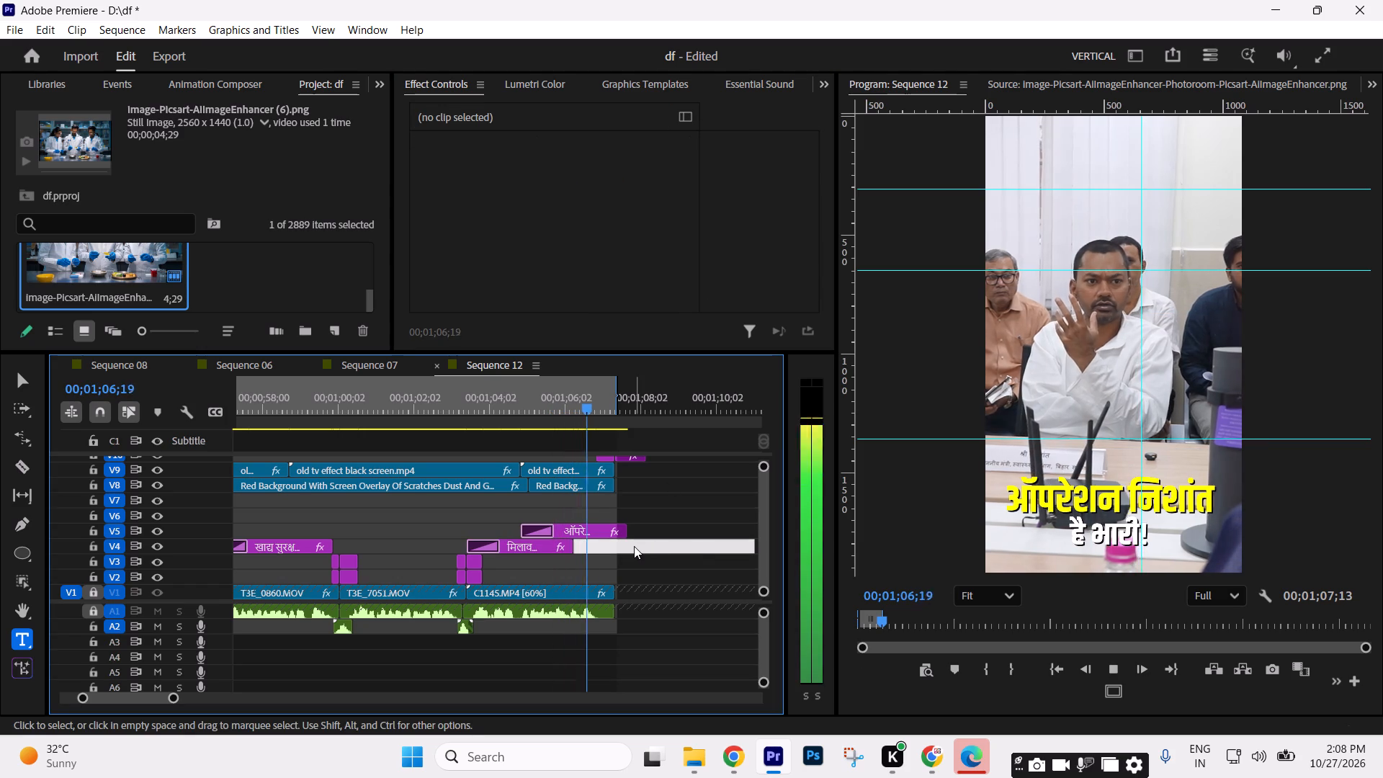
pyautogui.press('space')
# Copy the ES_Whooshs sound effect from A5 and place the copy on A2 beneath the start of the last V5 title.
pyautogui.write('-')
pyautogui.press('-')
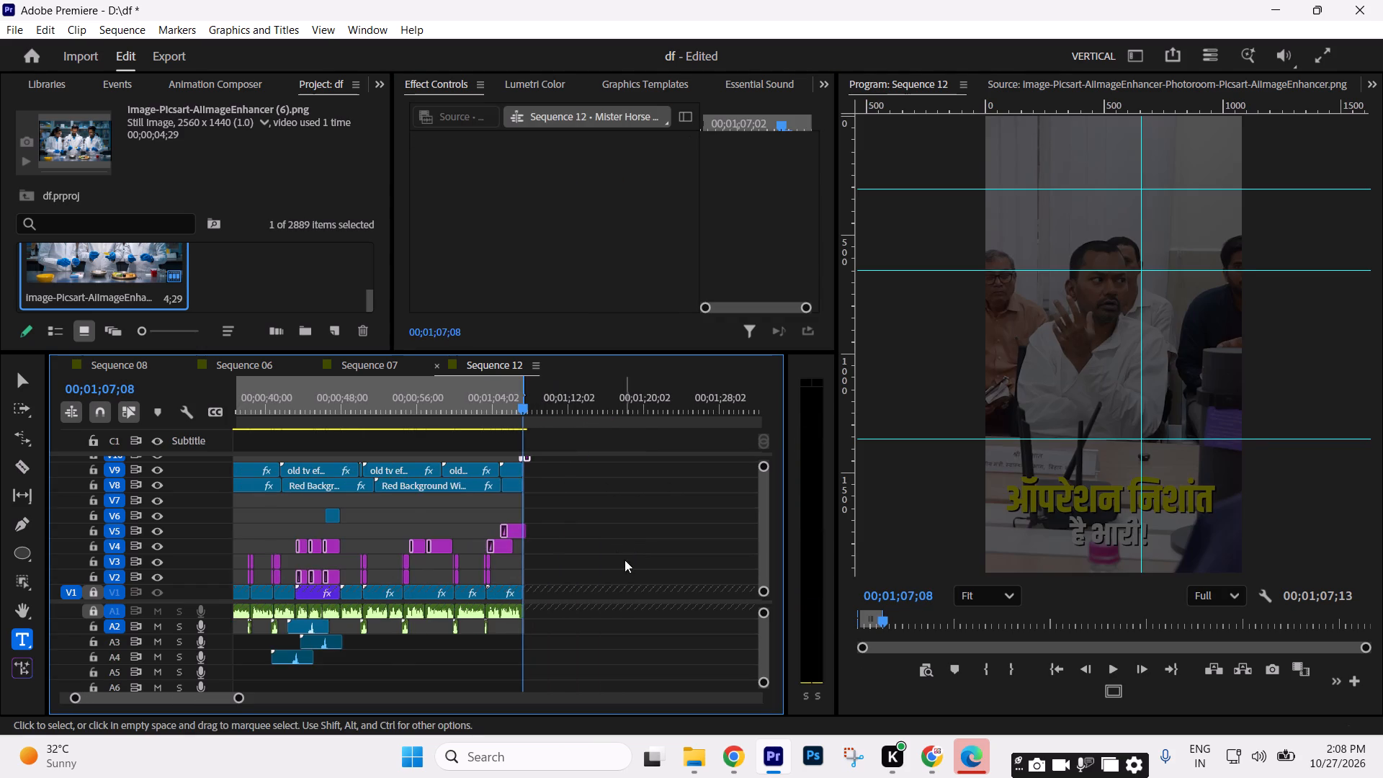
pyautogui.press('-')
pyautogui.moveTo(332, 674); pyautogui.dragTo(519, 639)
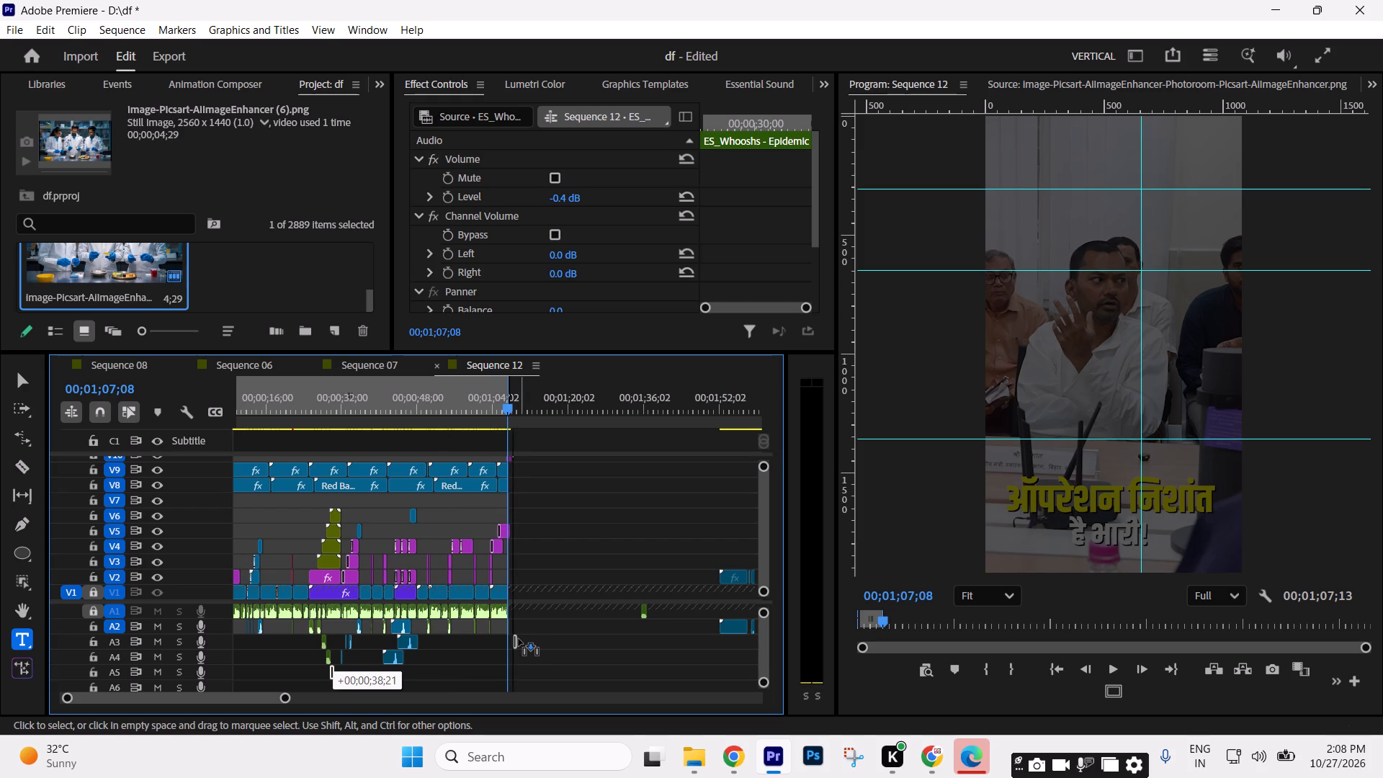
pyautogui.moveTo(519, 639); pyautogui.dragTo(510, 636)
pyautogui.press('=')
pyautogui.write('==')
pyautogui.press('=')
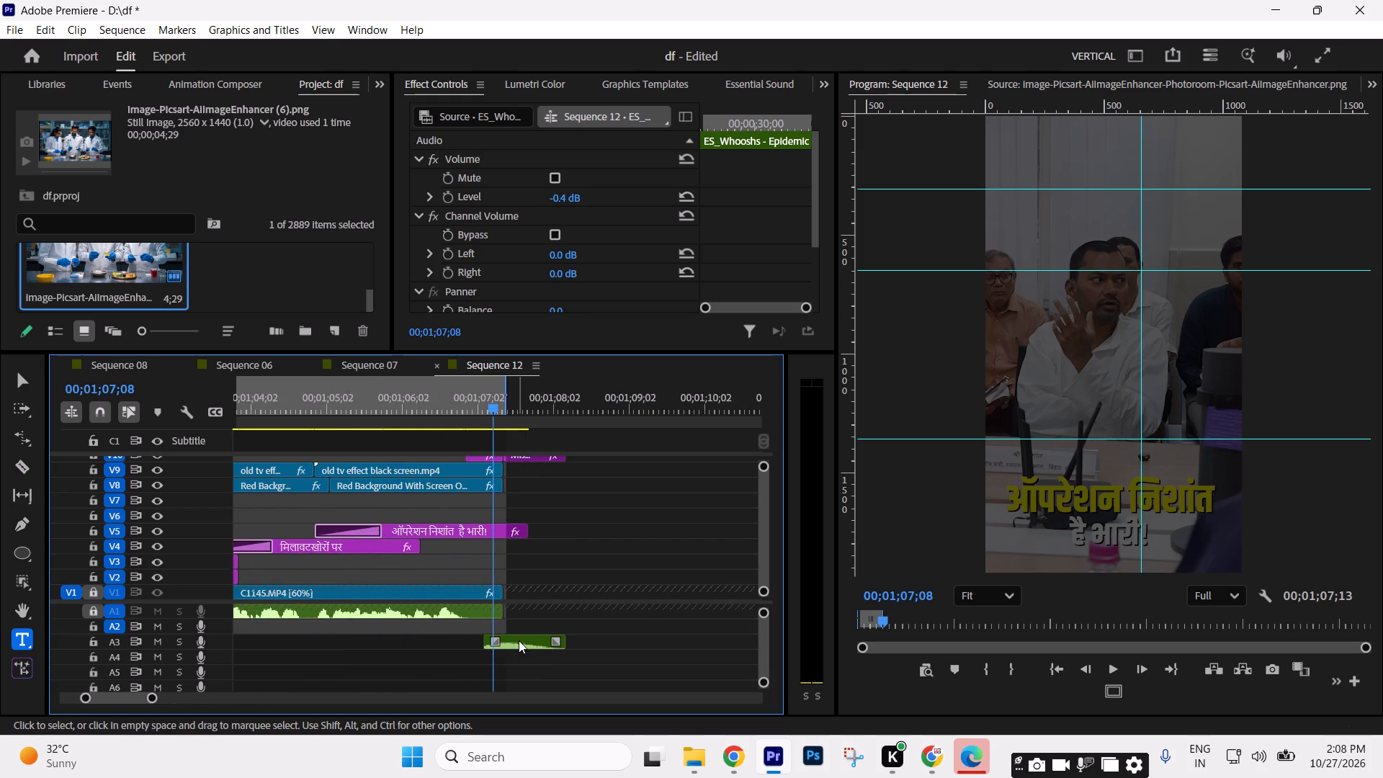
pyautogui.press('-')
pyautogui.moveTo(510, 642); pyautogui.dragTo(443, 627)
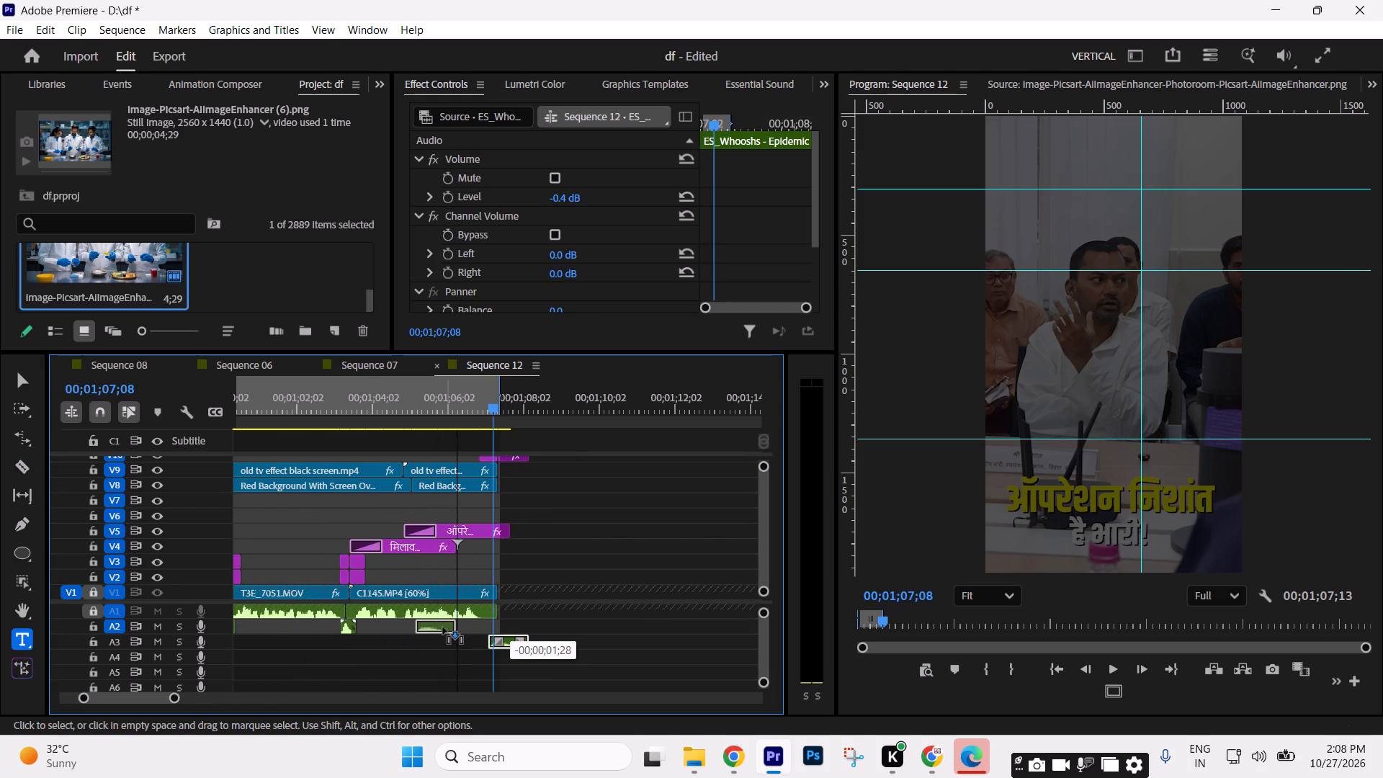
pyautogui.moveTo(443, 627); pyautogui.dragTo(431, 627)
pyautogui.click(402, 410)
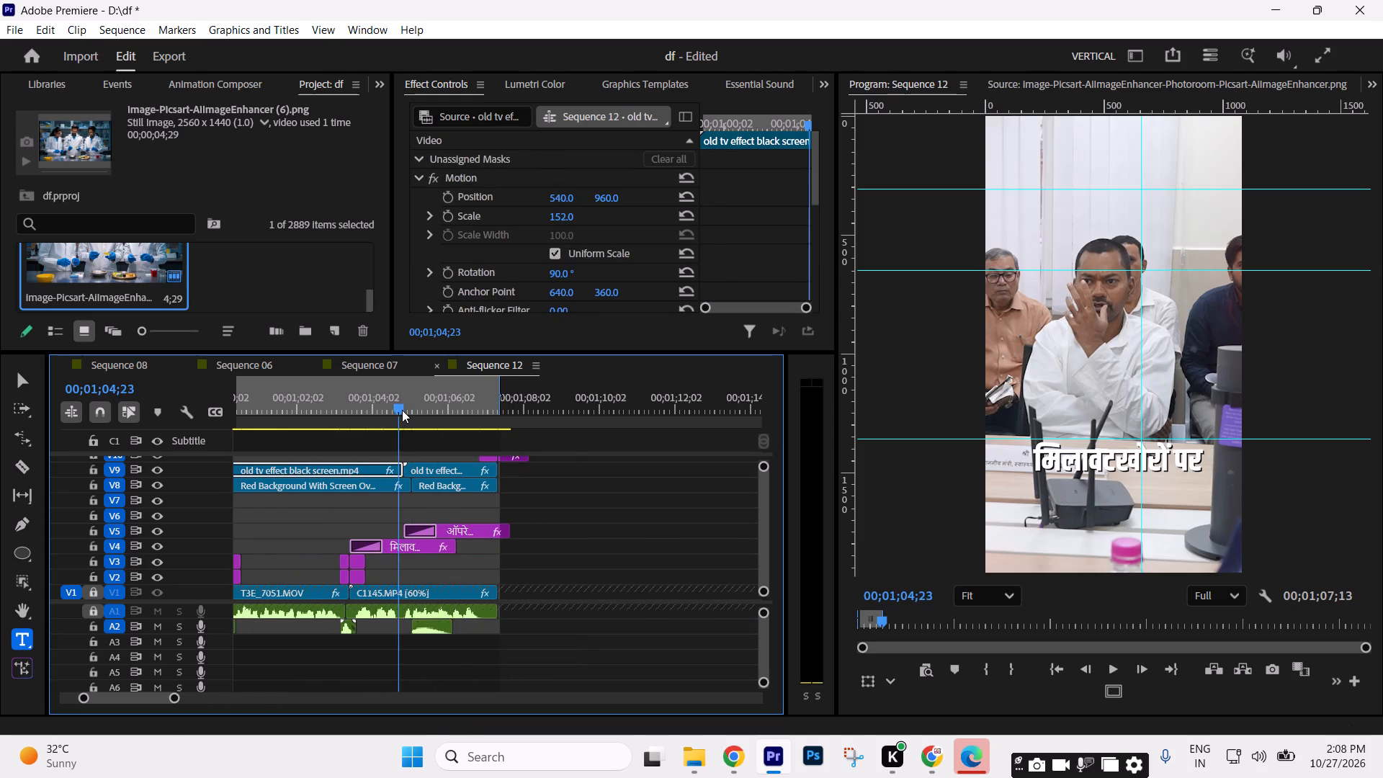
# Mark the sequence's Out point at 00;01;07;12, where the last V1 clip ends.
pyautogui.press('-')
pyautogui.click(614, 550)
pyautogui.press('Down')
pyautogui.press('Down')
pyautogui.press('Down')
pyautogui.press('Down')
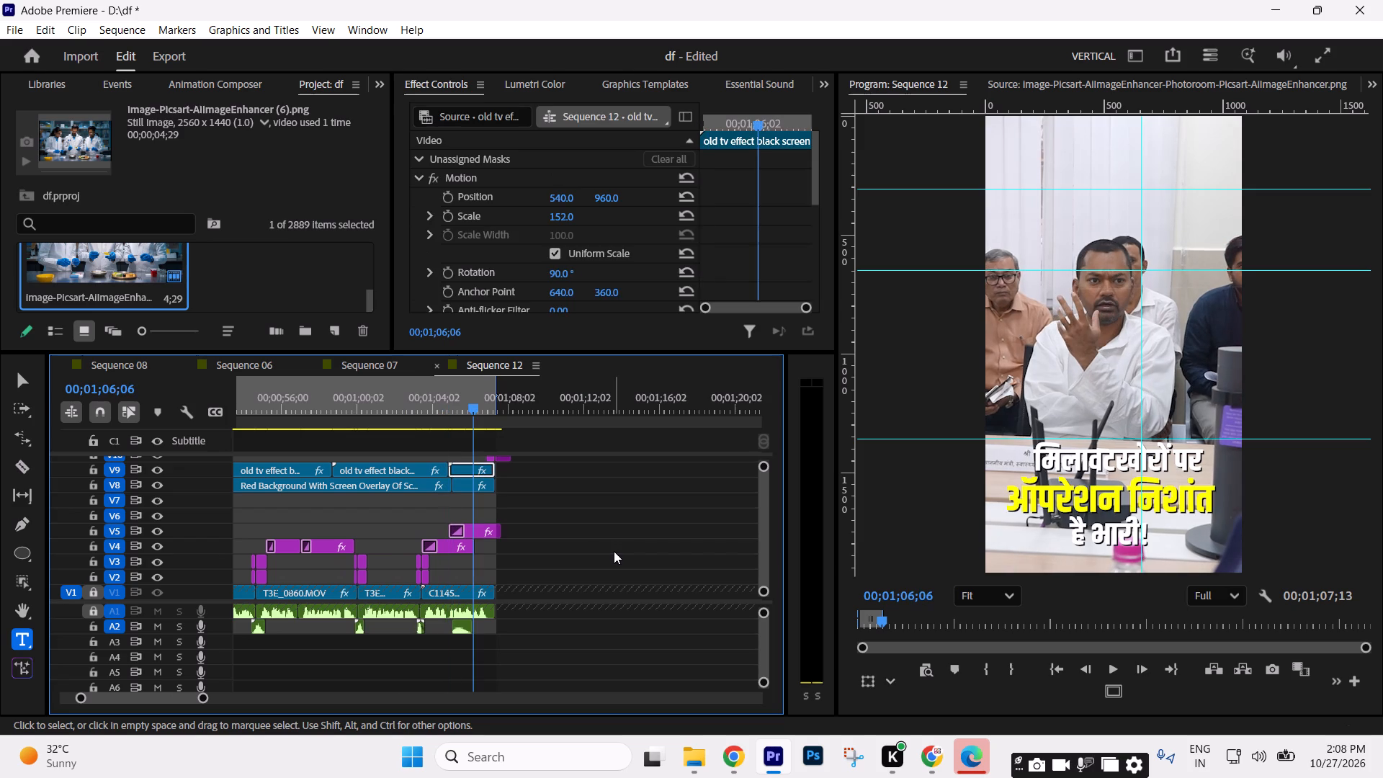
pyautogui.press('Down')
pyautogui.press('Down')
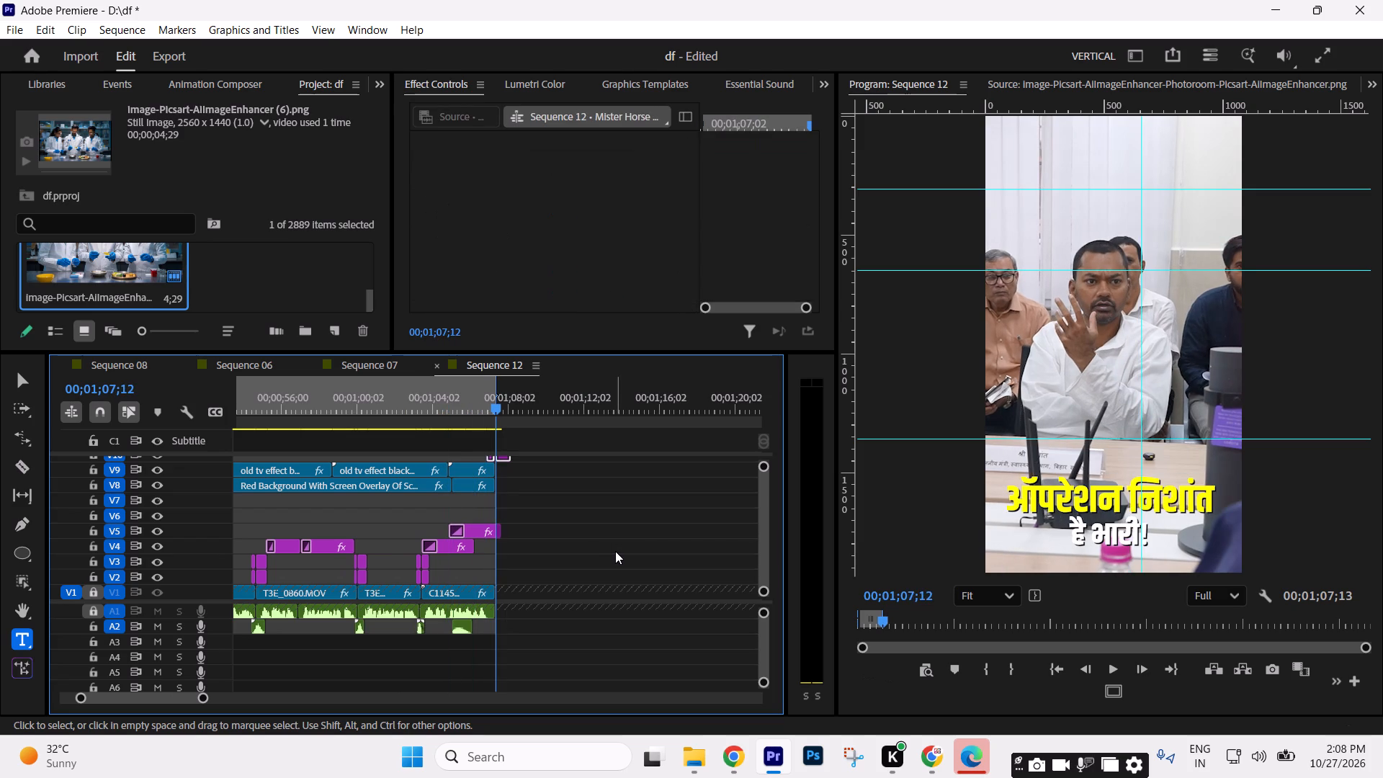
pyautogui.write('===O-----')
# Skim through the first half of Sequence 12 from its start and save the project.
pyautogui.press('Home')
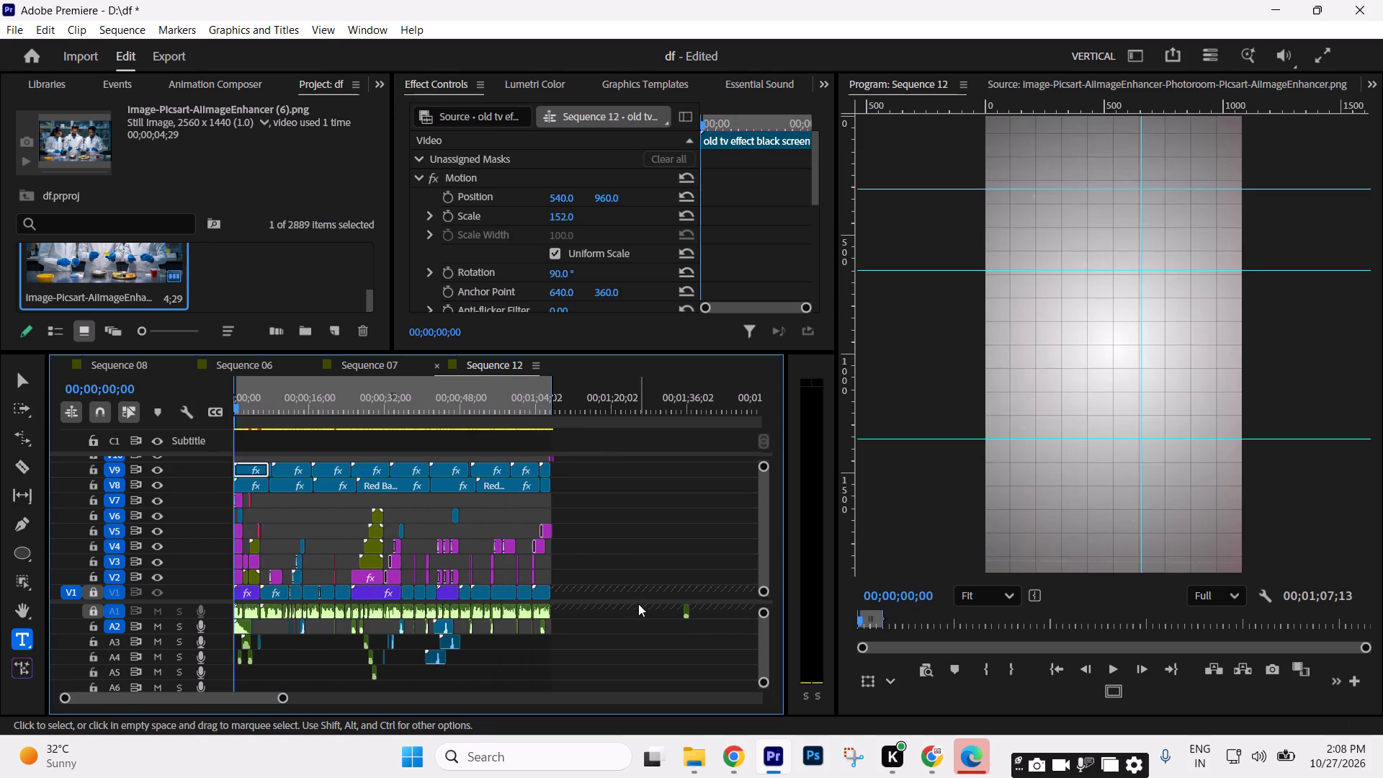
pyautogui.moveTo(244, 405); pyautogui.dragTo(266, 408)
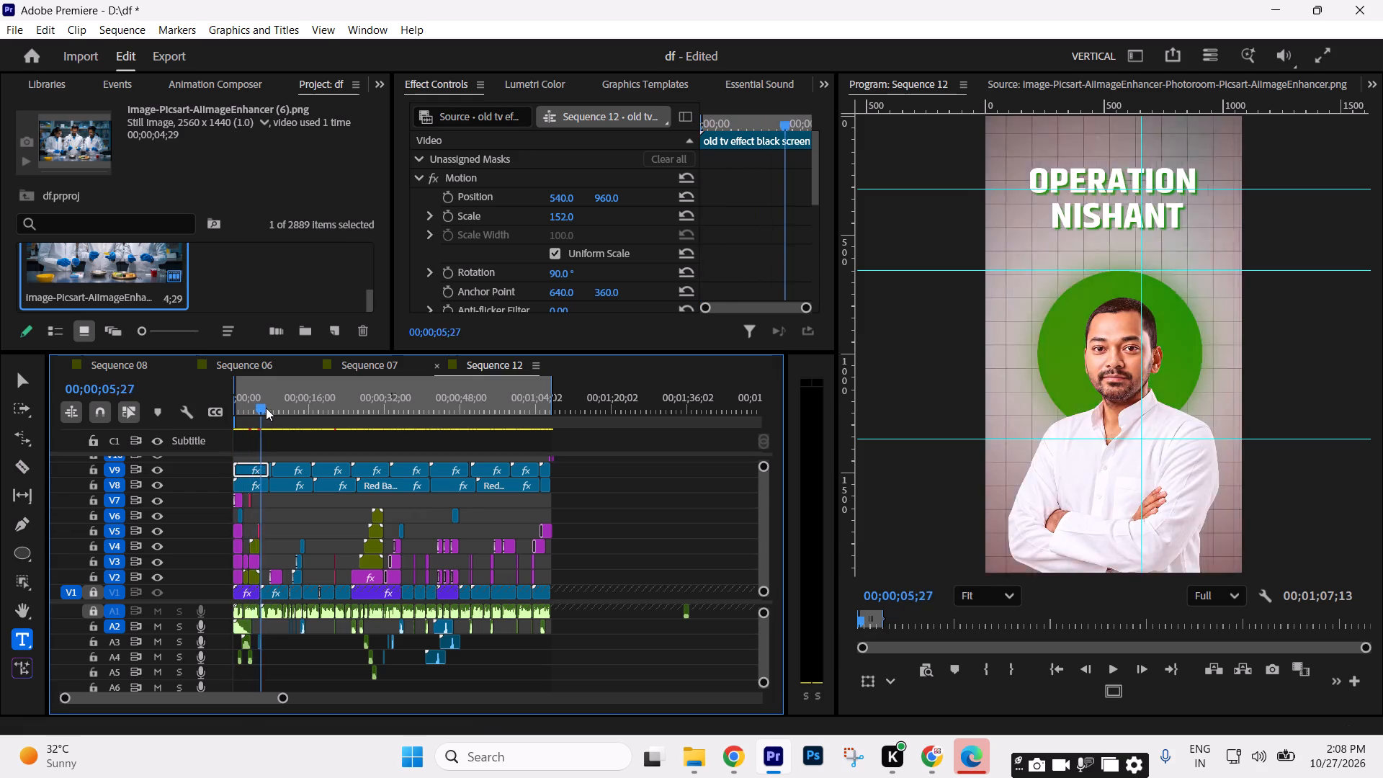
pyautogui.moveTo(266, 408); pyautogui.dragTo(295, 451)
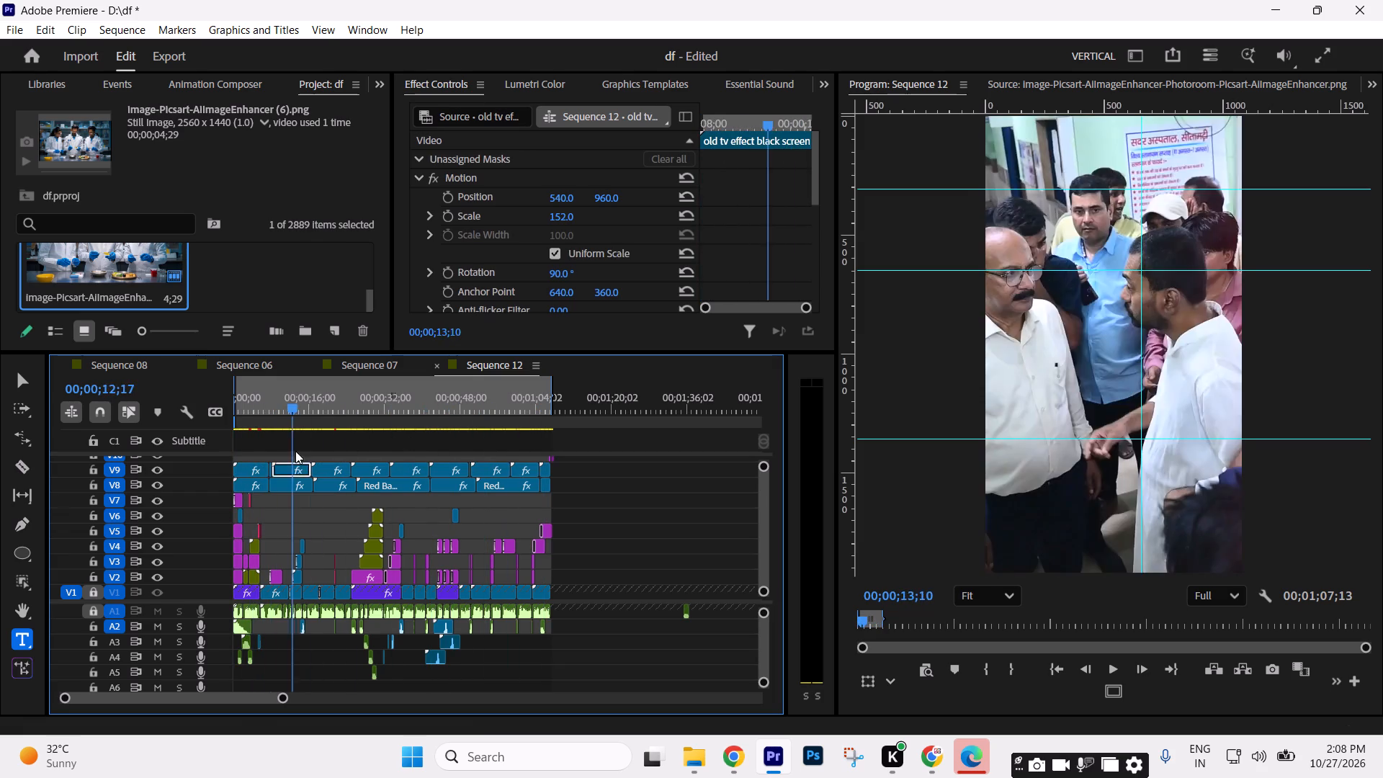
pyautogui.moveTo(295, 451); pyautogui.dragTo(408, 459)
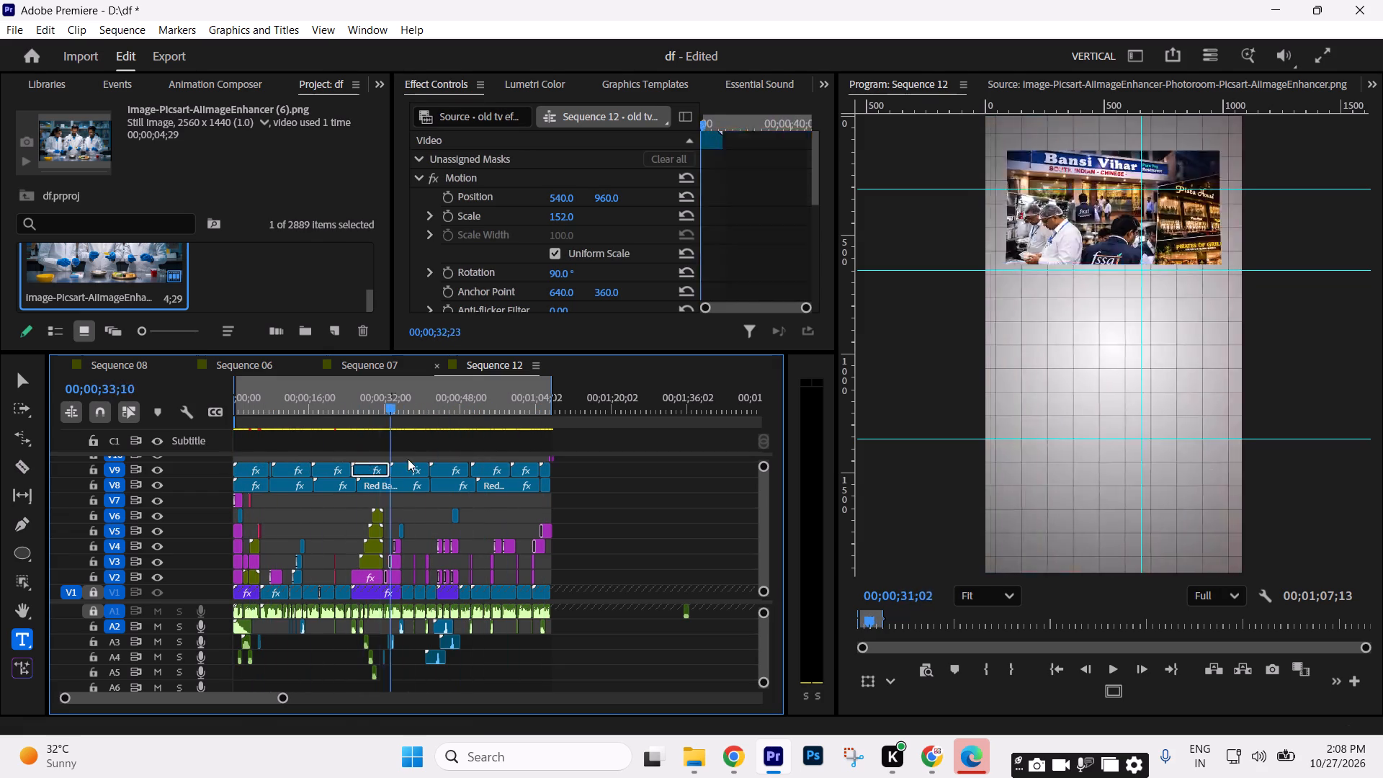
pyautogui.moveTo(408, 459); pyautogui.dragTo(267, 459)
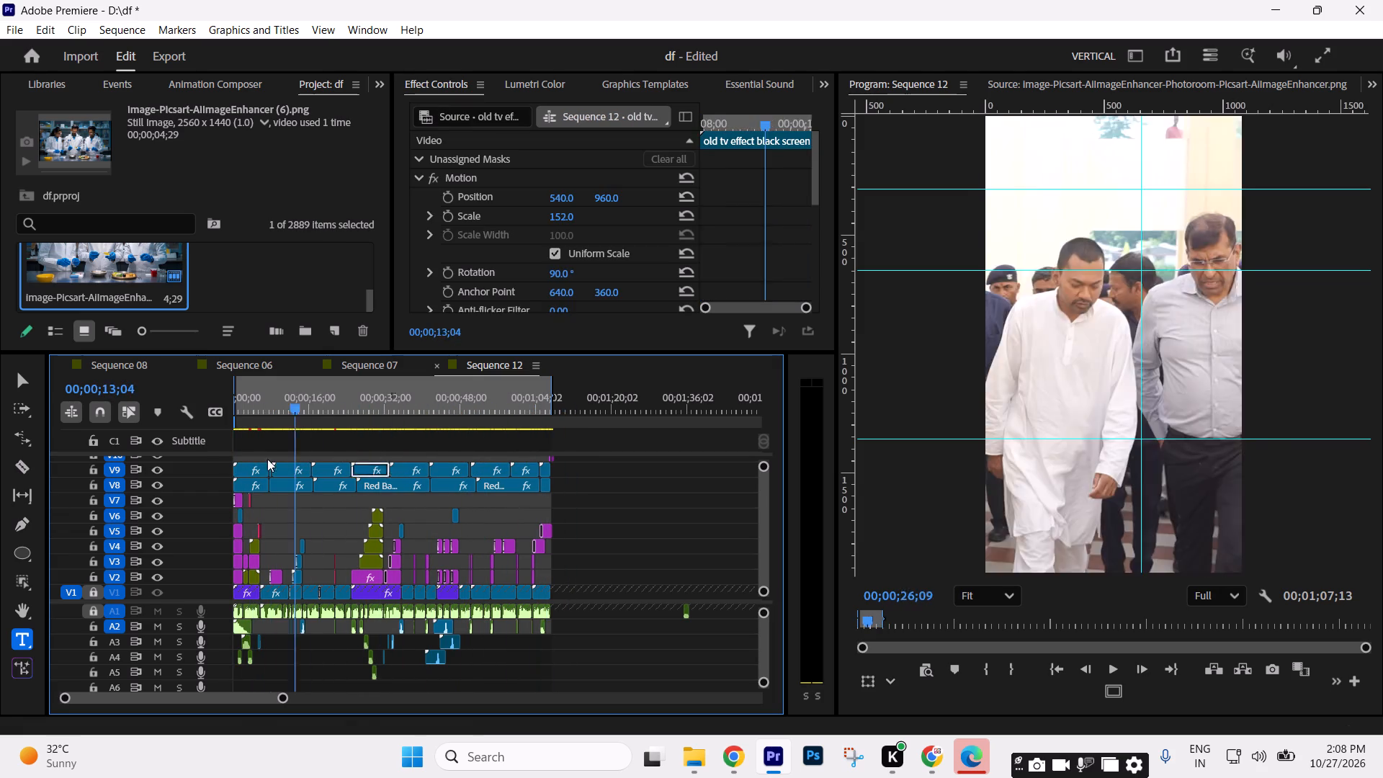
pyautogui.moveTo(267, 459); pyautogui.dragTo(143, 470)
pyautogui.click(643, 522)
pyautogui.hotkey('ctrl', 's')
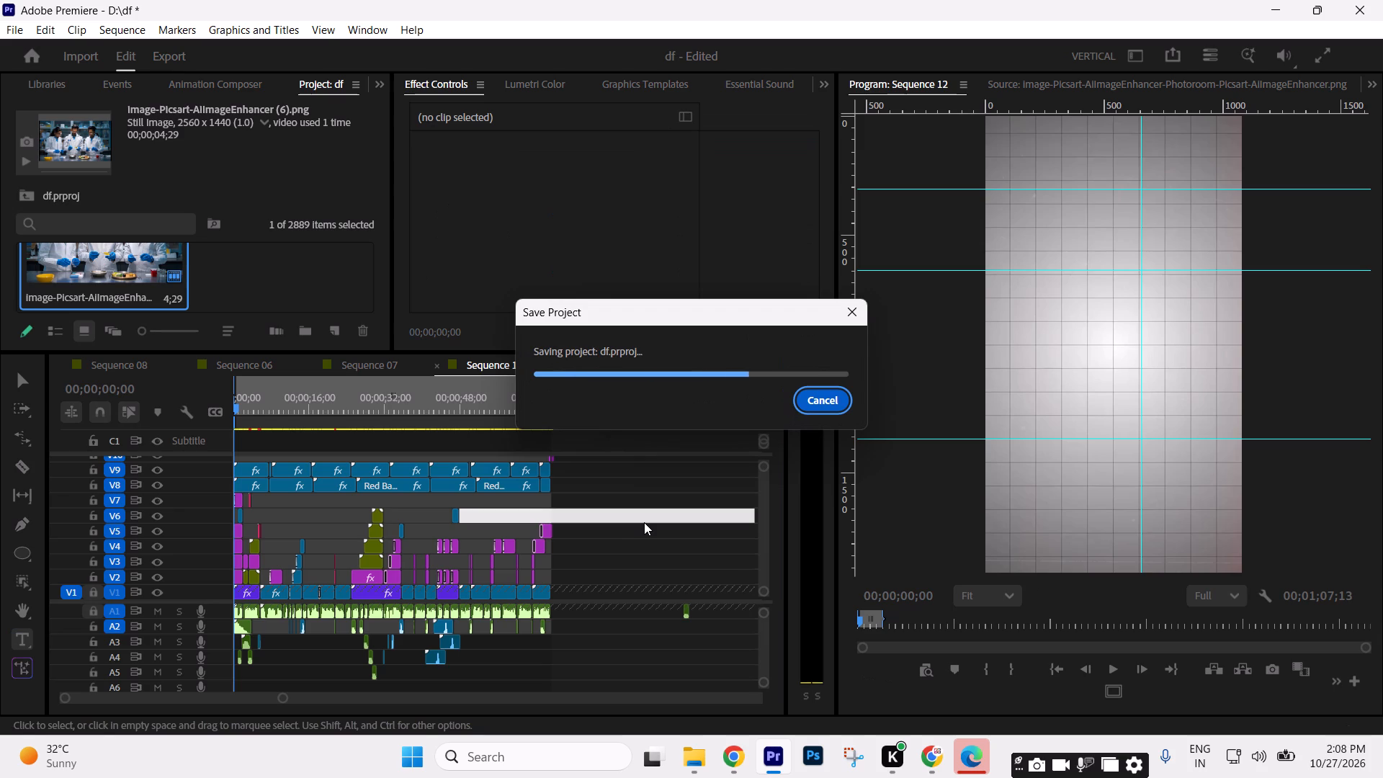
# Enlarge the timeline's audio area to show tracks A1 to A6 and Mix, and fit the whole edited sequence in view.
pyautogui.press('=')
pyautogui.click(644, 522)
pyautogui.write('====--')
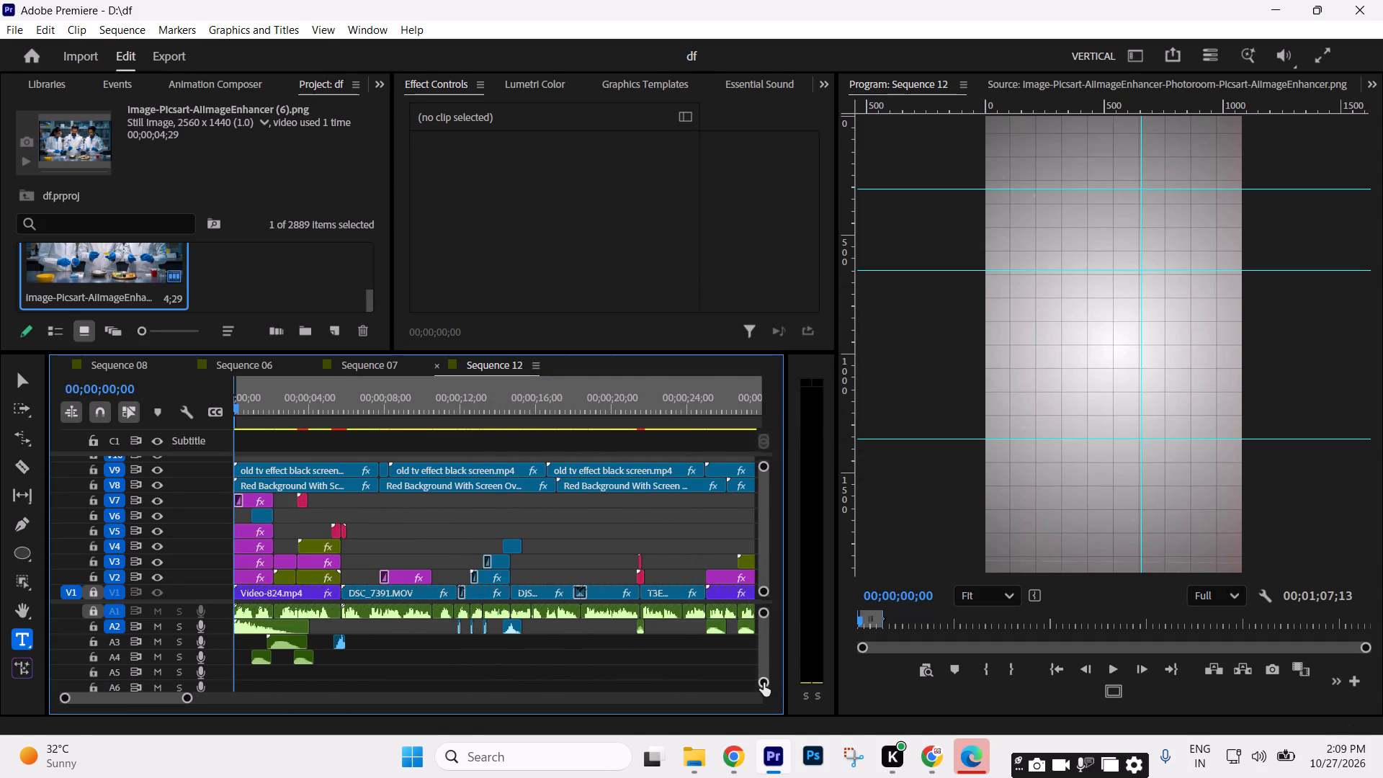
pyautogui.moveTo(763, 684); pyautogui.dragTo(764, 725)
pyautogui.moveTo(184, 602); pyautogui.dragTo(184, 570)
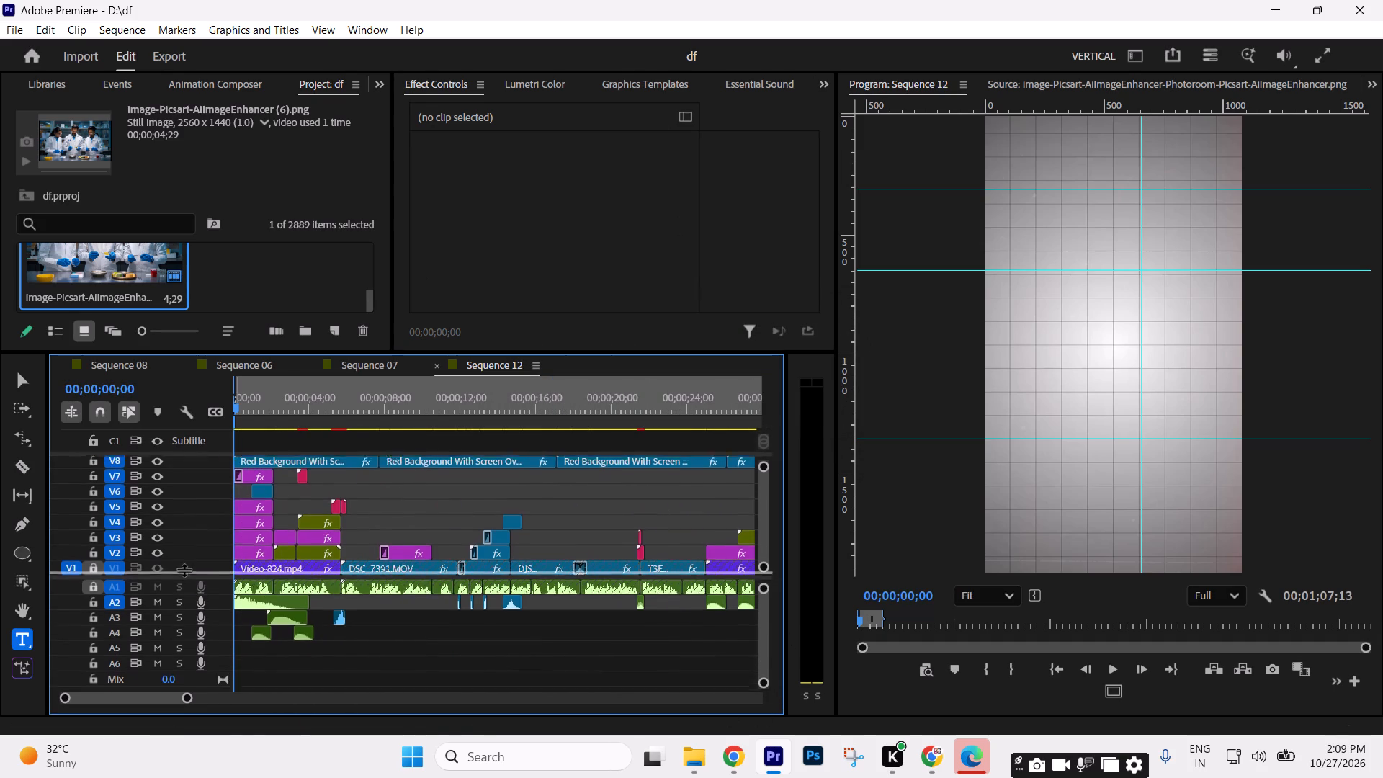
pyautogui.moveTo(184, 570); pyautogui.dragTo(184, 563)
pyautogui.click(418, 638)
pyautogui.moveTo(189, 697); pyautogui.dragTo(302, 697)
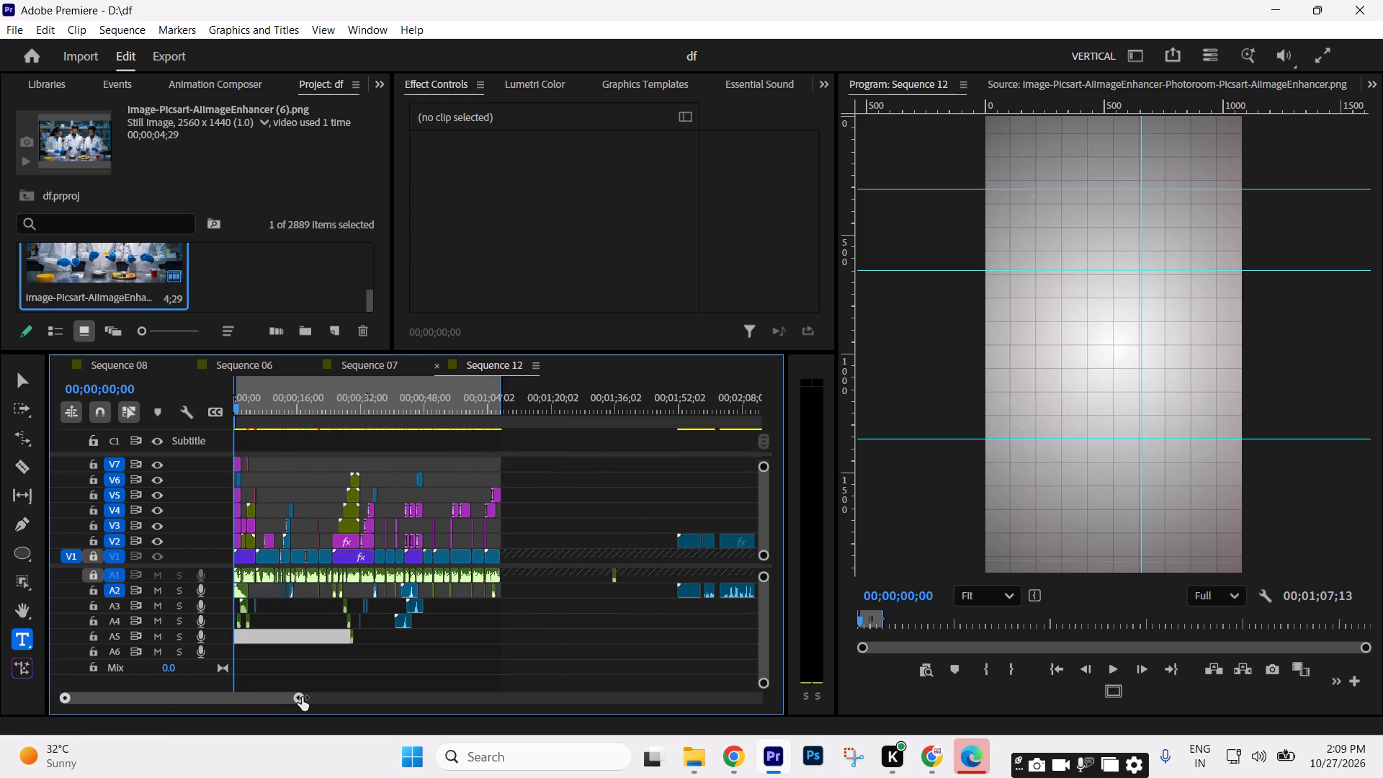
pyautogui.moveTo(302, 697); pyautogui.dragTo(267, 697)
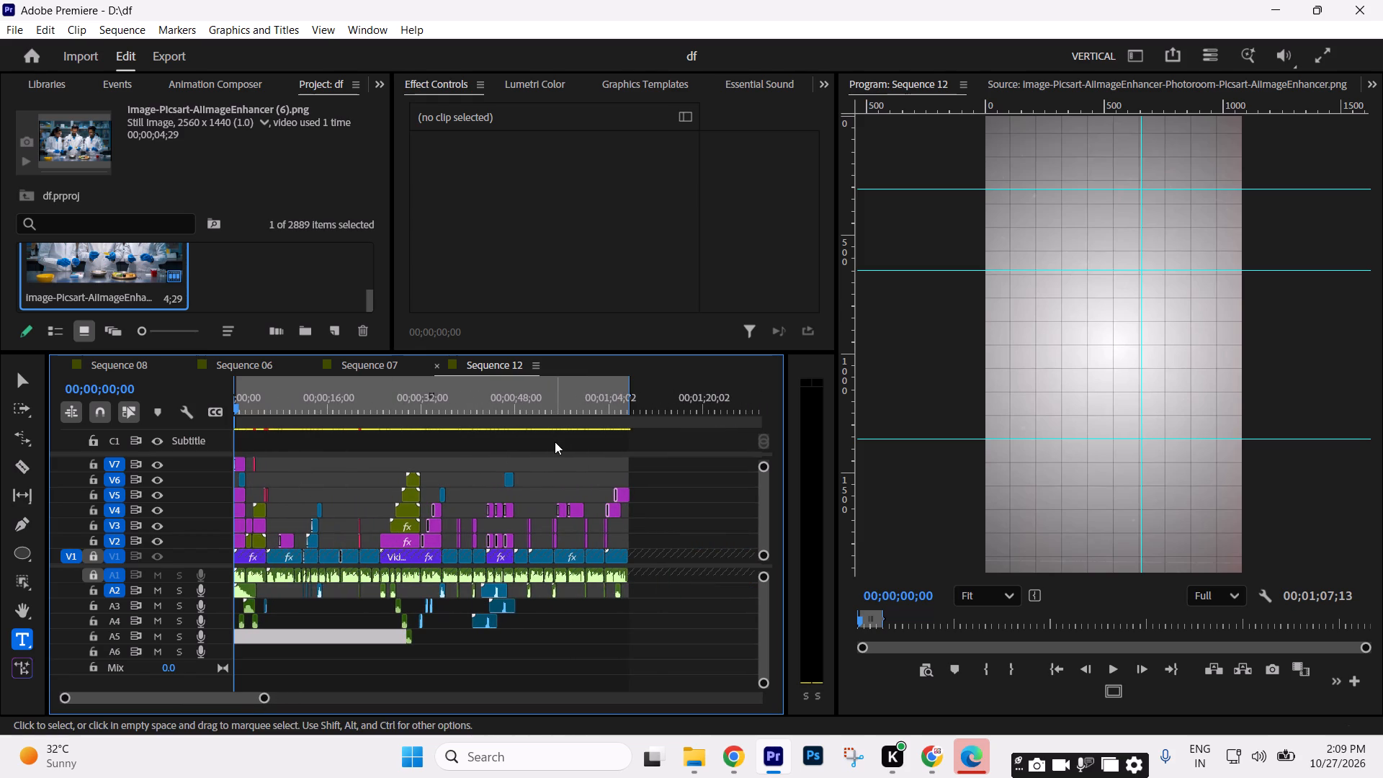
# Play the opening of Sequence 12 and scrub through it to about 00;00;47 to examine the titles and audio tracks.
pyautogui.press('space')
pyautogui.press('space')
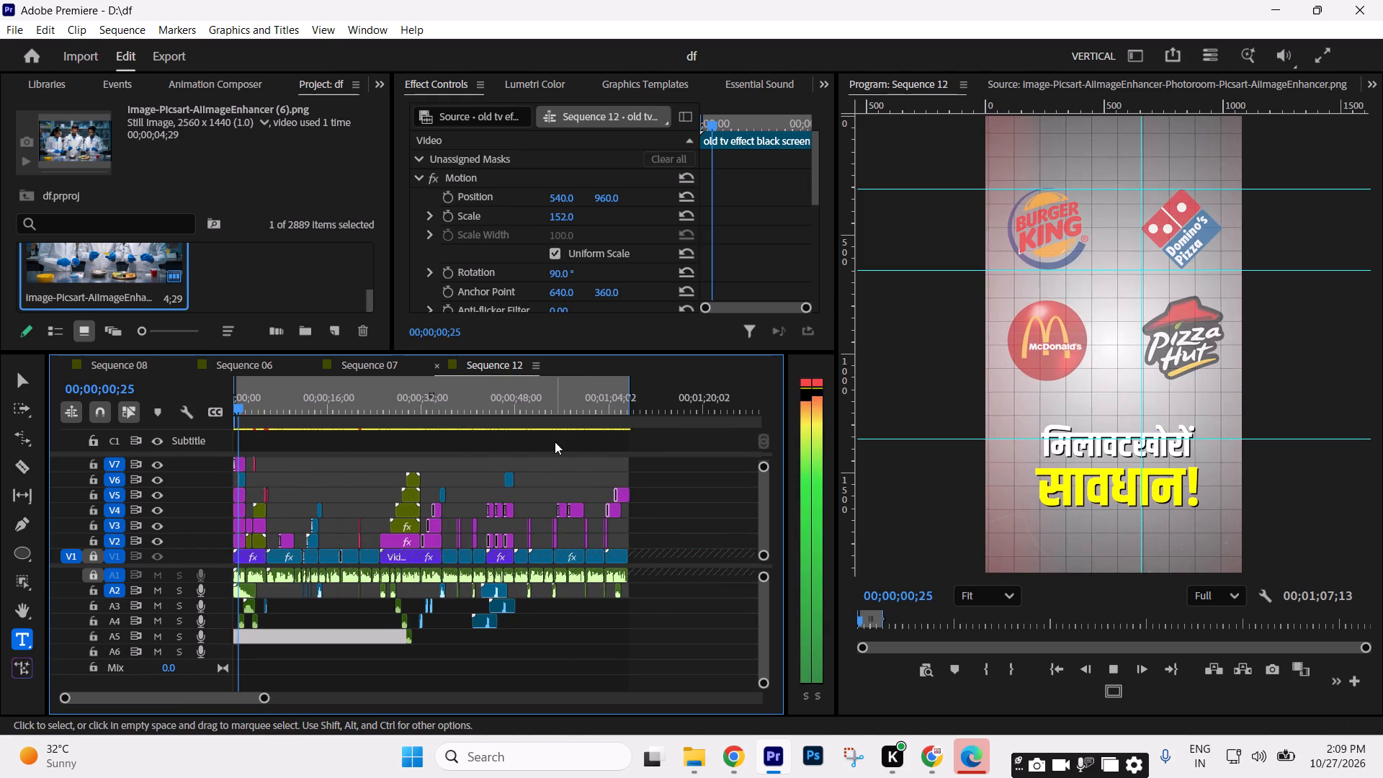
pyautogui.press('space')
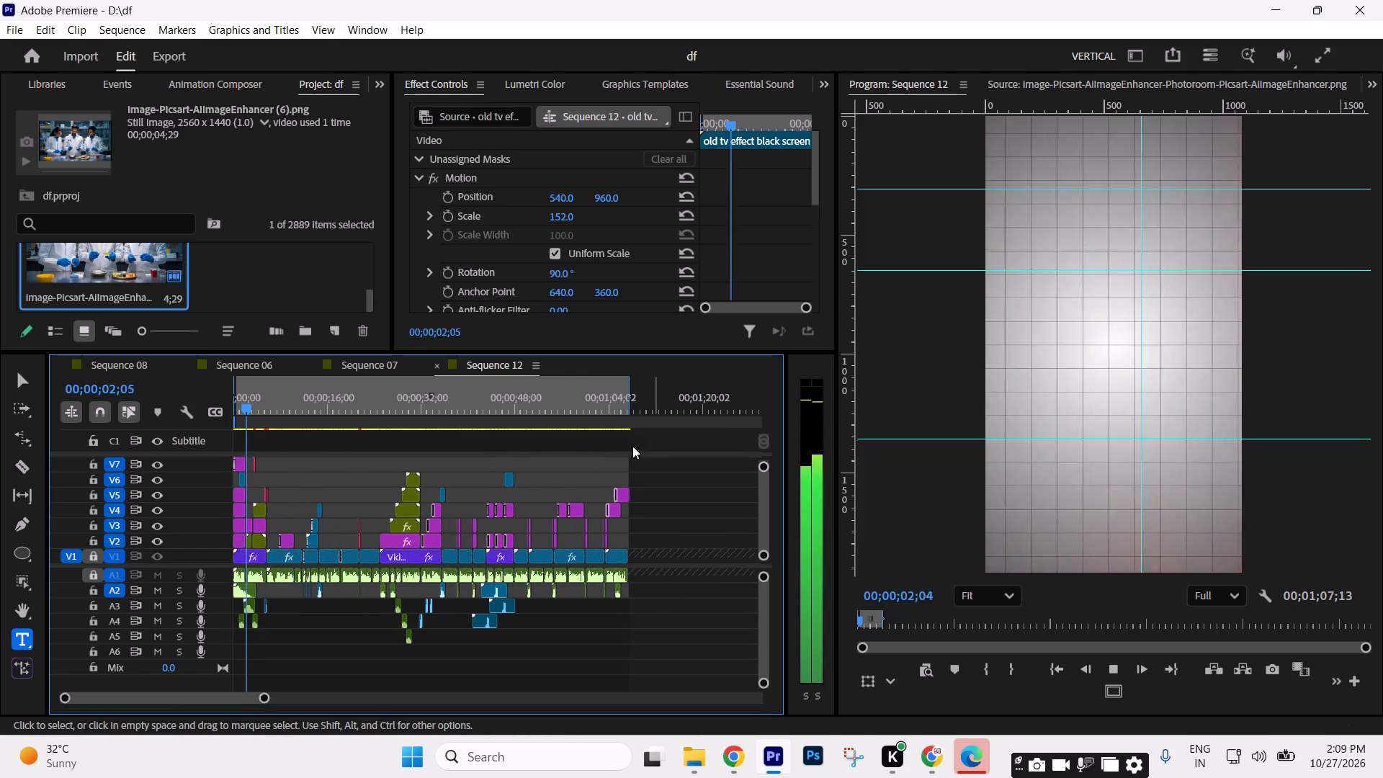
pyautogui.press('space')
pyautogui.press('space')
pyautogui.press('space')
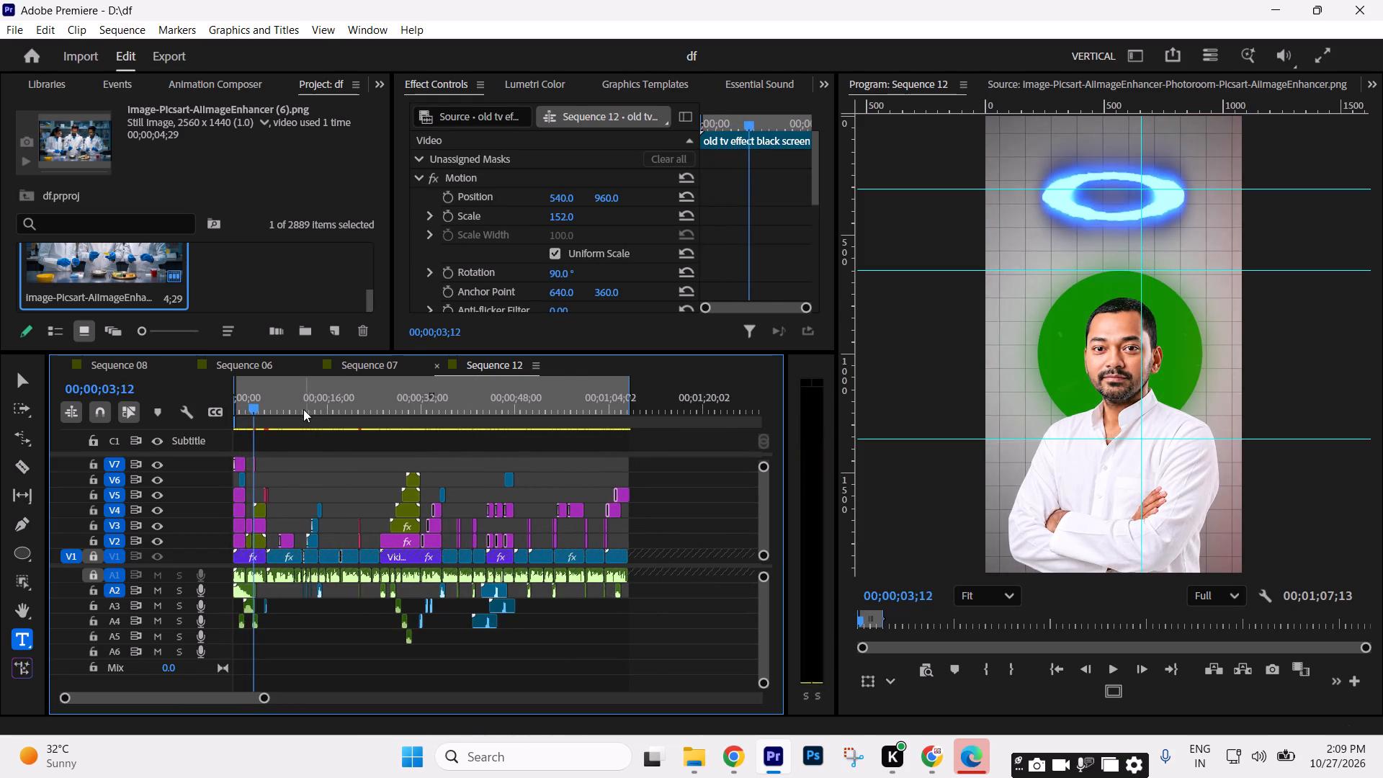
pyautogui.moveTo(298, 408); pyautogui.dragTo(422, 423)
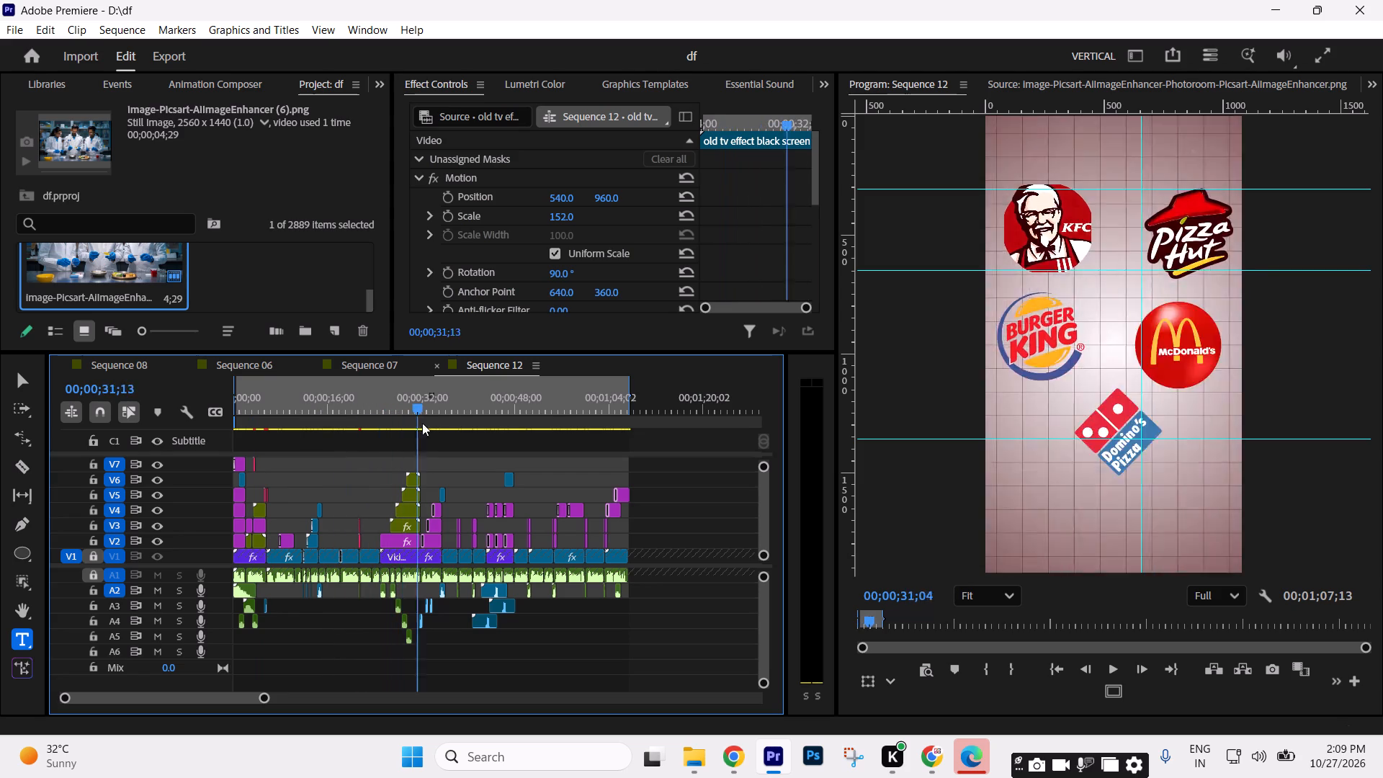
pyautogui.moveTo(422, 423); pyautogui.dragTo(514, 429)
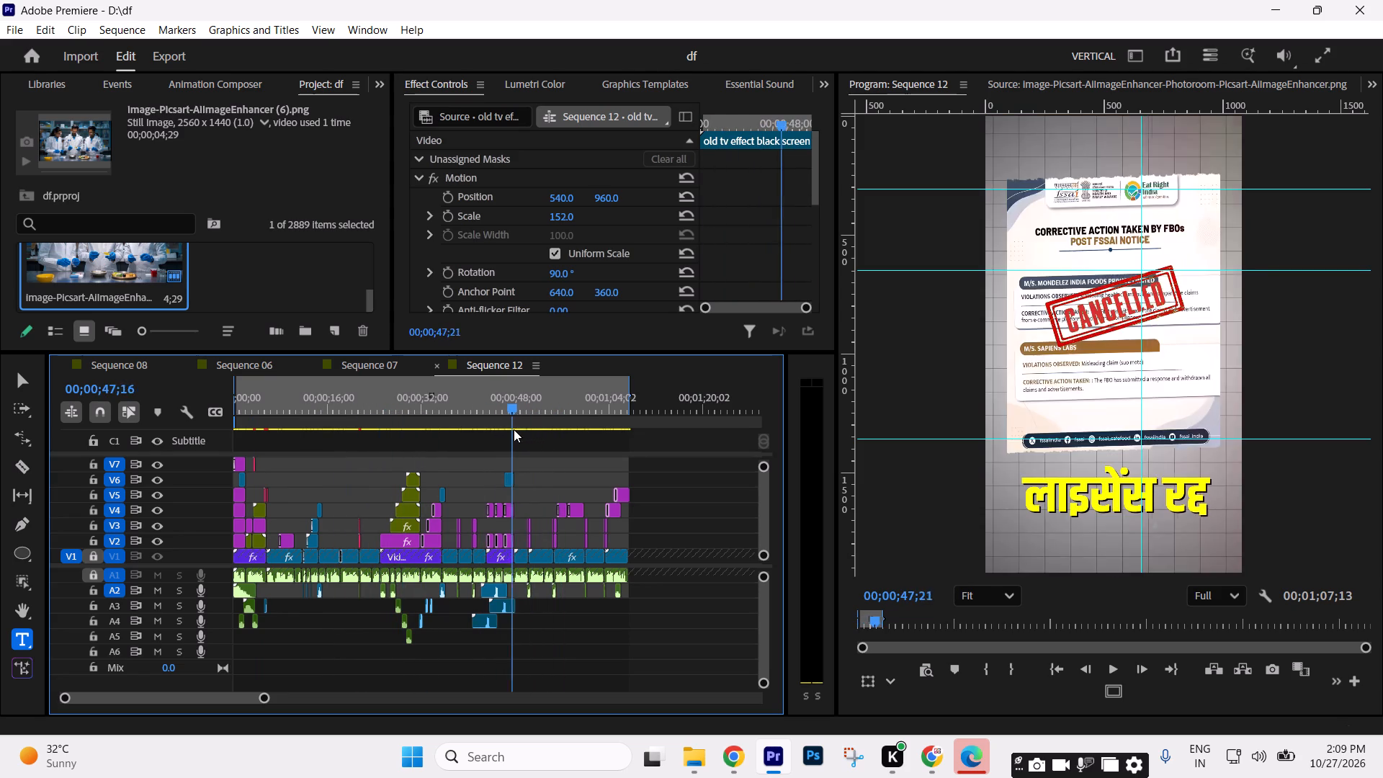
pyautogui.moveTo(514, 429); pyautogui.dragTo(439, 437)
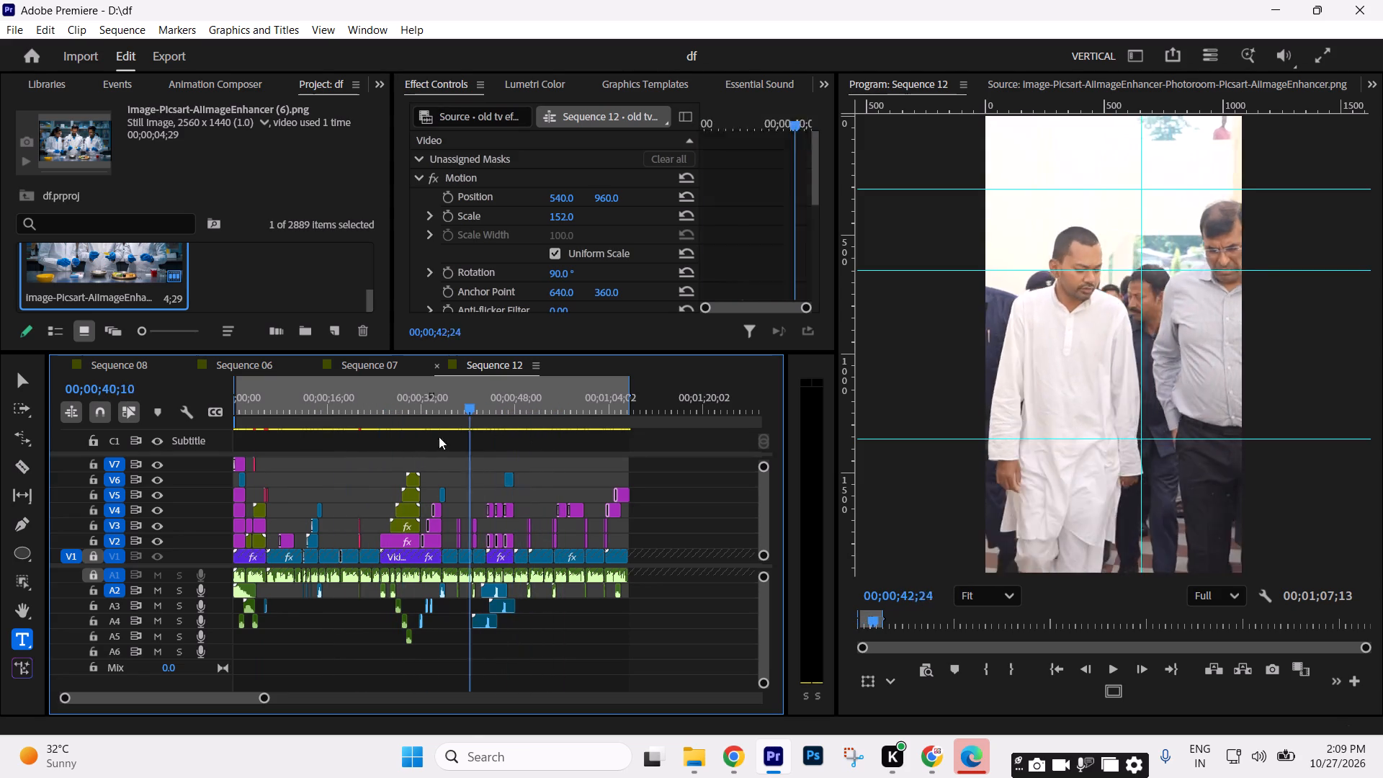
pyautogui.moveTo(439, 437); pyautogui.dragTo(135, 461)
# Save the project with the playhead back at the sequence start.
pyautogui.click(590, 465)
pyautogui.hotkey('ctrl', 's')
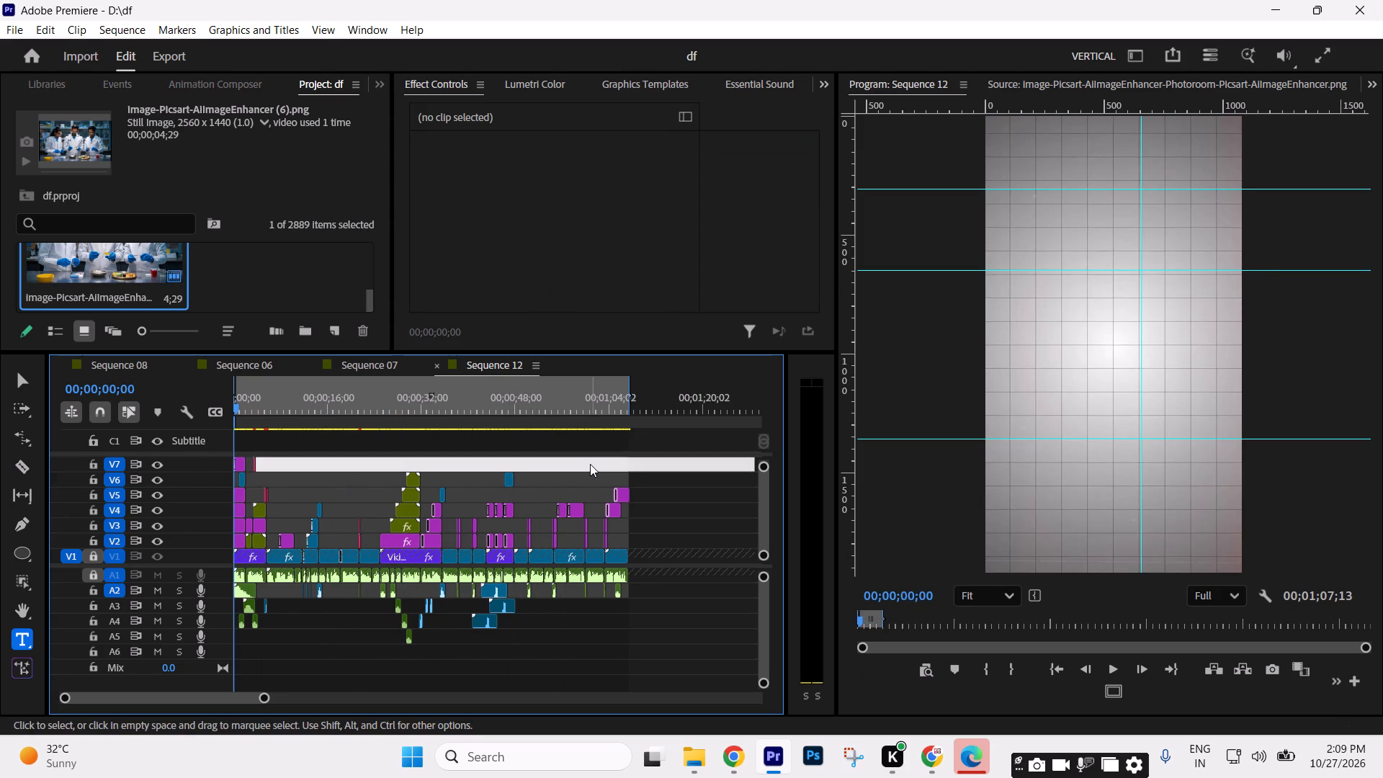
pyautogui.click(697, 523)
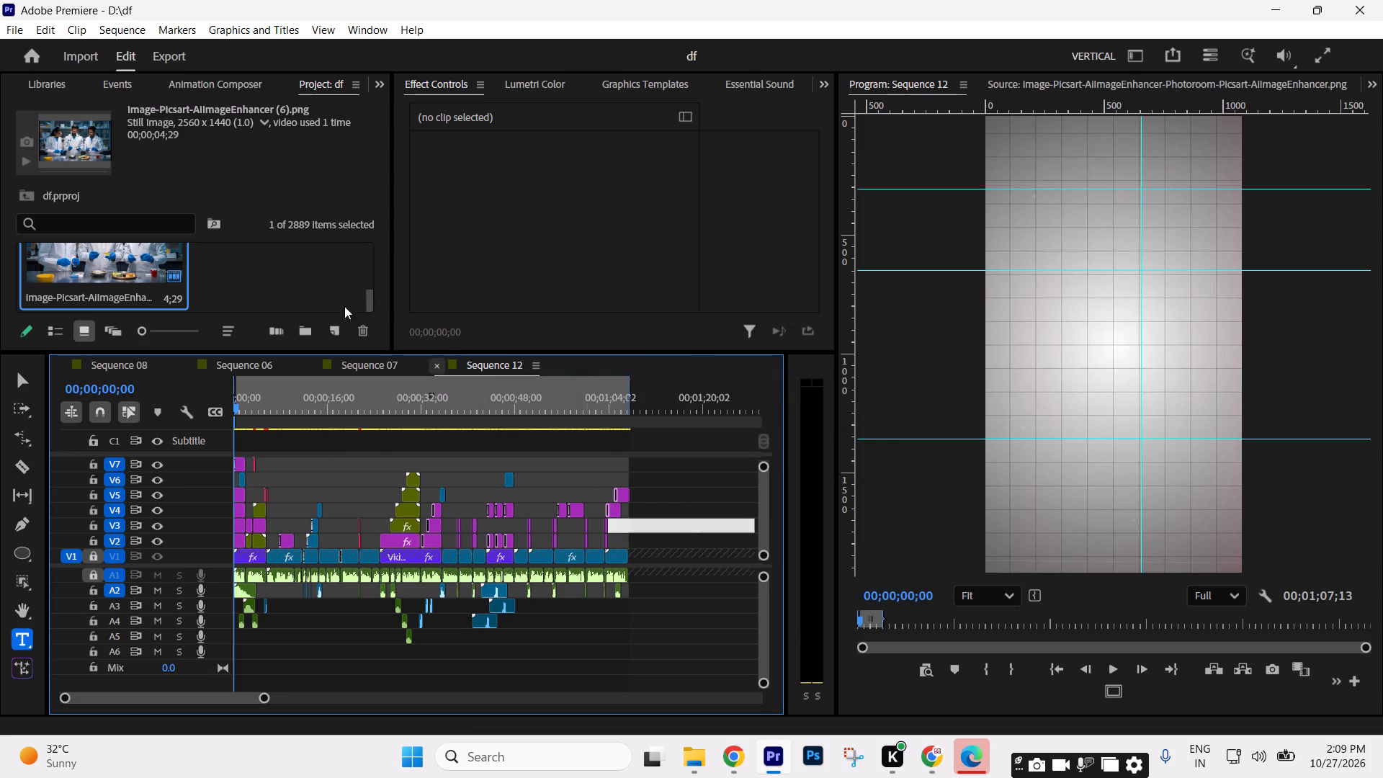
# Start importing media into the project and browse from the SOUND EFFECT folder to New Volume (E:).
pyautogui.doubleClick(277, 285)
pyautogui.scroll(-4, 946, 586)
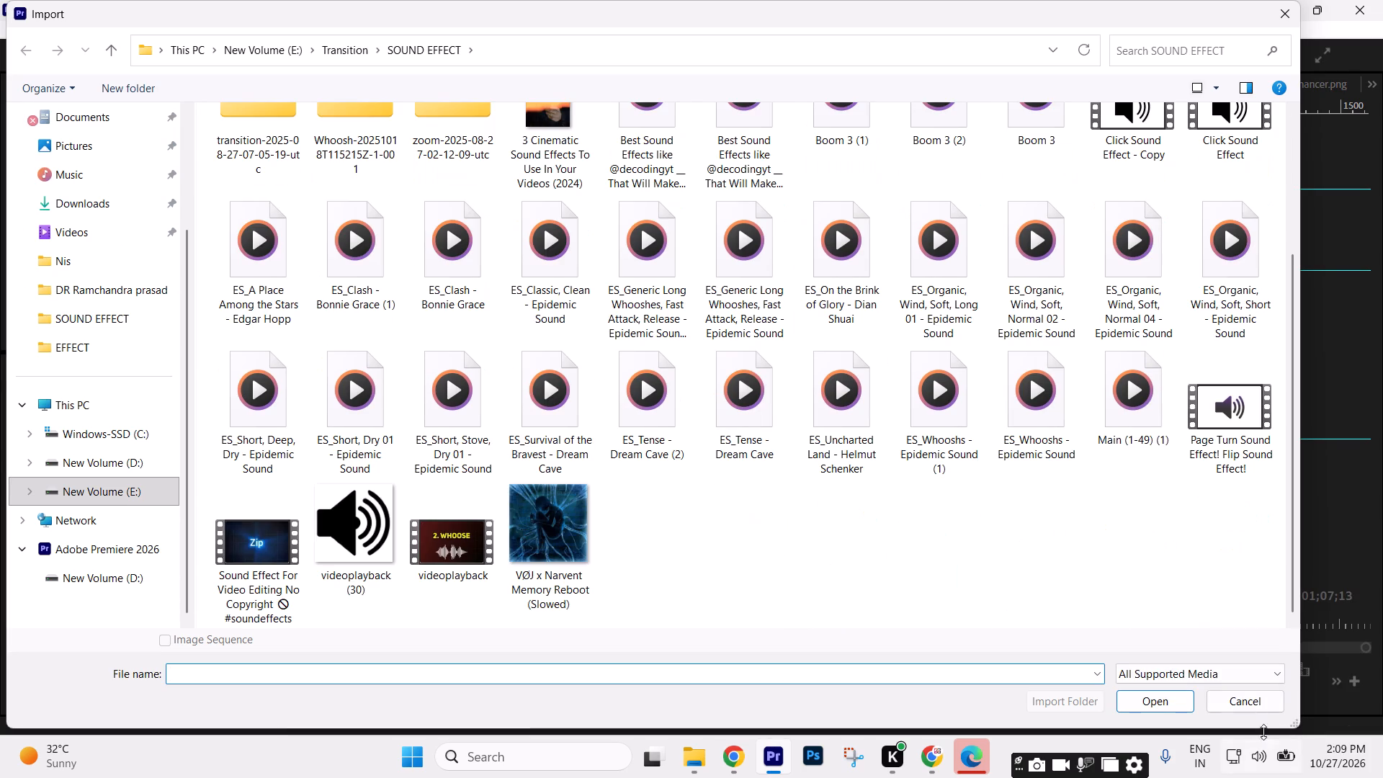
pyautogui.click(125, 475)
pyautogui.click(125, 494)
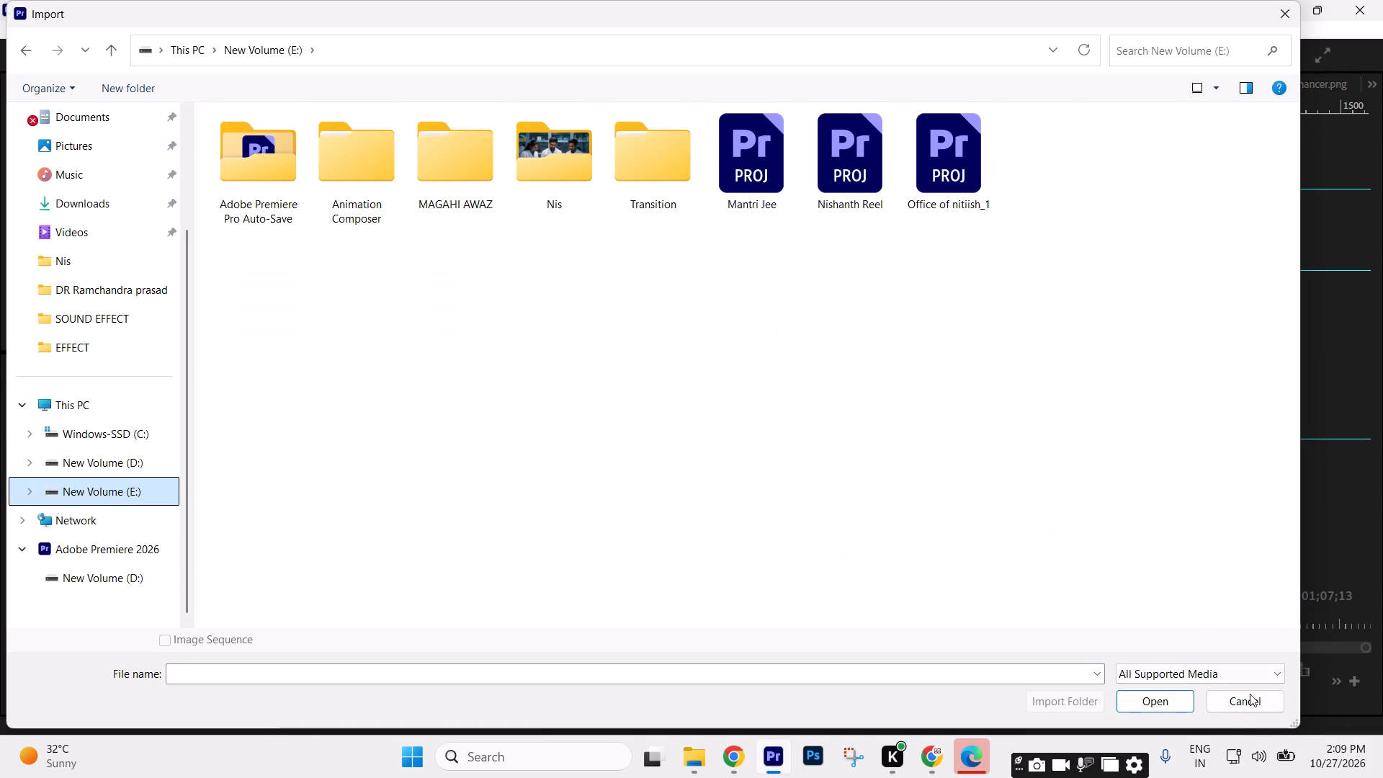
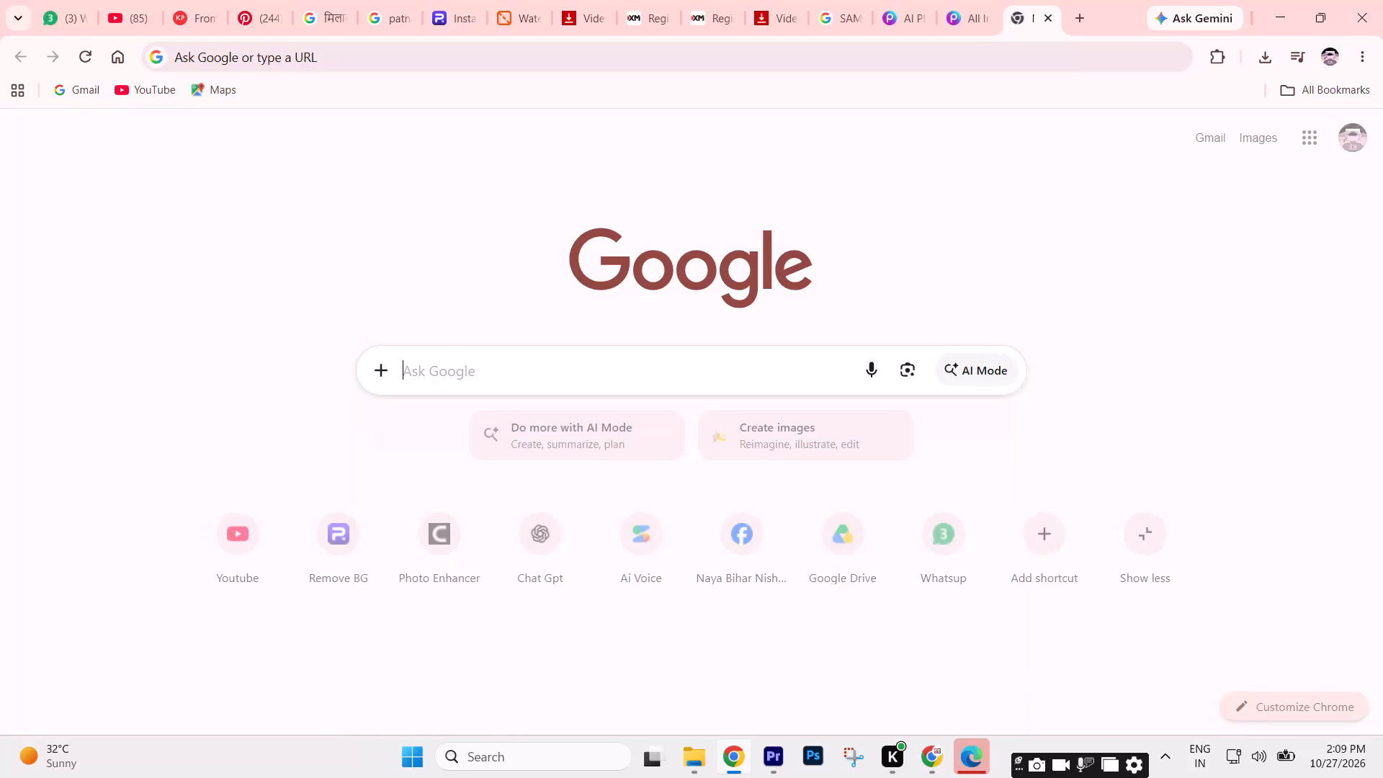
# Search the web for "ACTION MUSIC BG" and open Pixabay's royalty-free action music tracks.
pyautogui.write('ACTION MUSIC BG')
pyautogui.press('space')
pyautogui.press('Return')
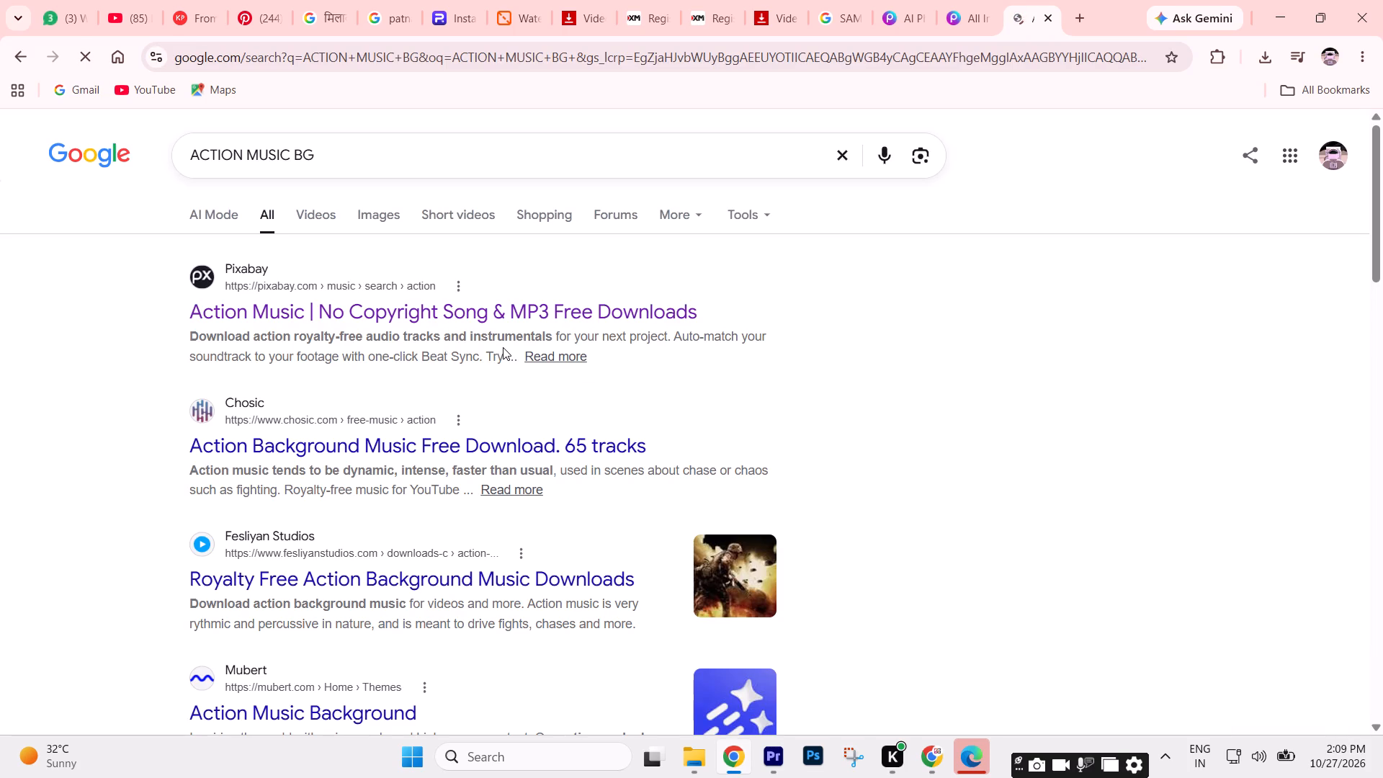
pyautogui.click(351, 307)
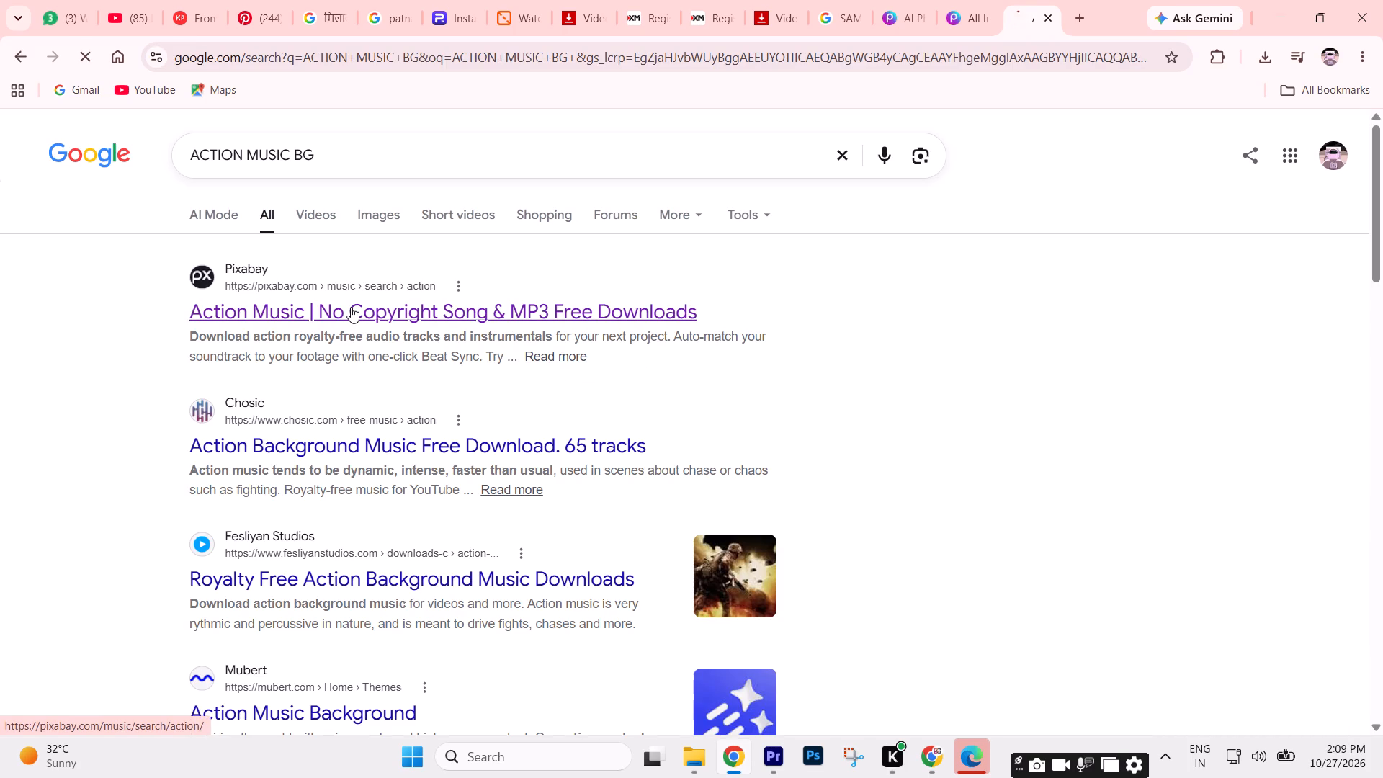
pyautogui.scroll(-3, 457, 417)
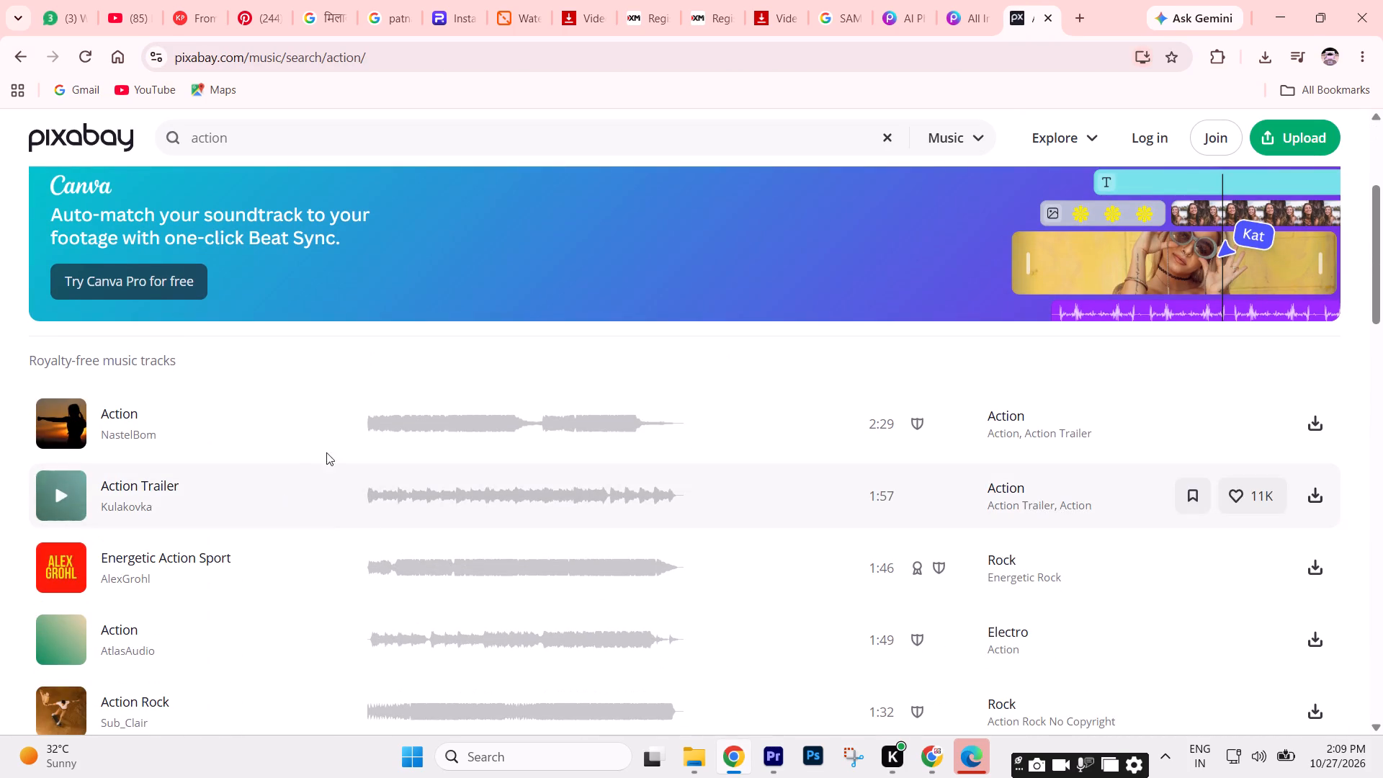
# Preview the track Action by NastelBom up to about 0:40 and download it.
pyautogui.click(74, 427)
pyautogui.click(68, 418)
pyautogui.click(68, 418)
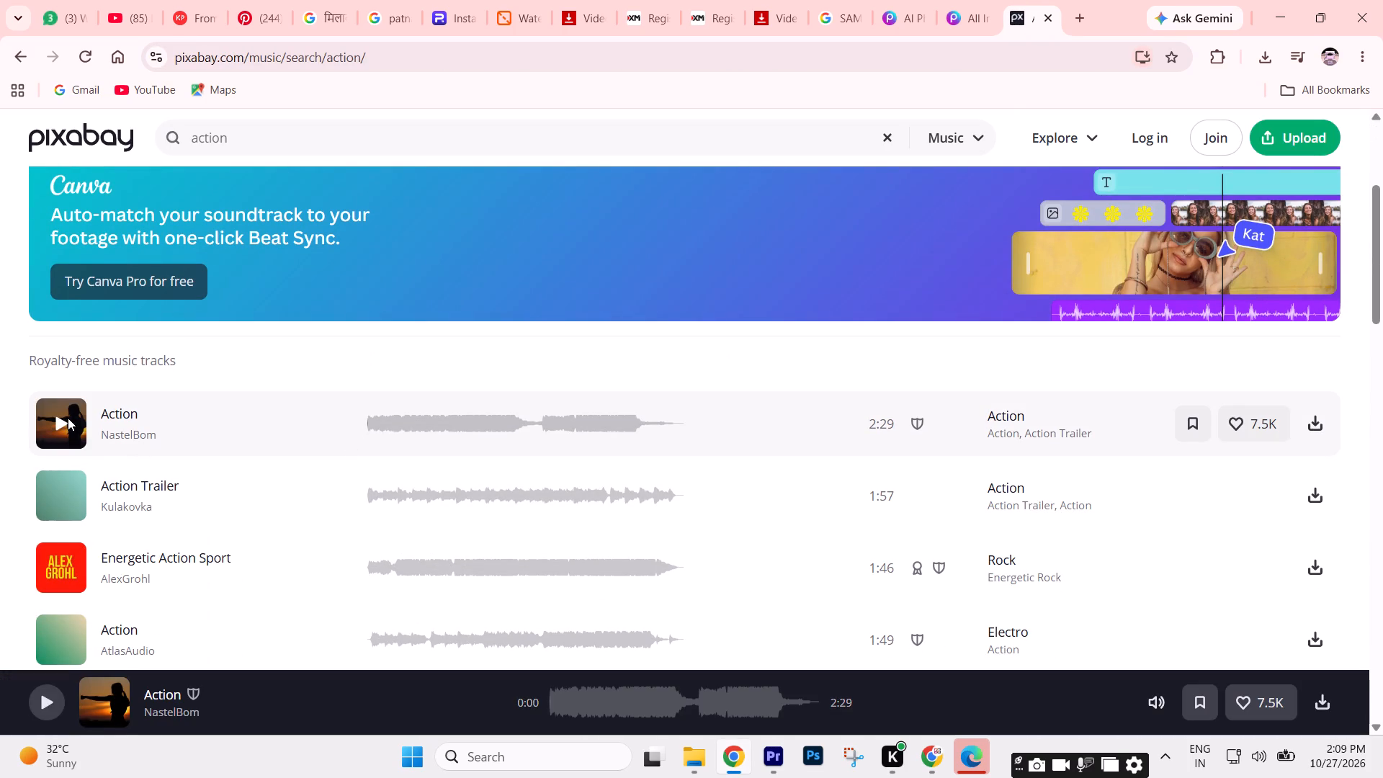
pyautogui.click(565, 698)
pyautogui.click(616, 692)
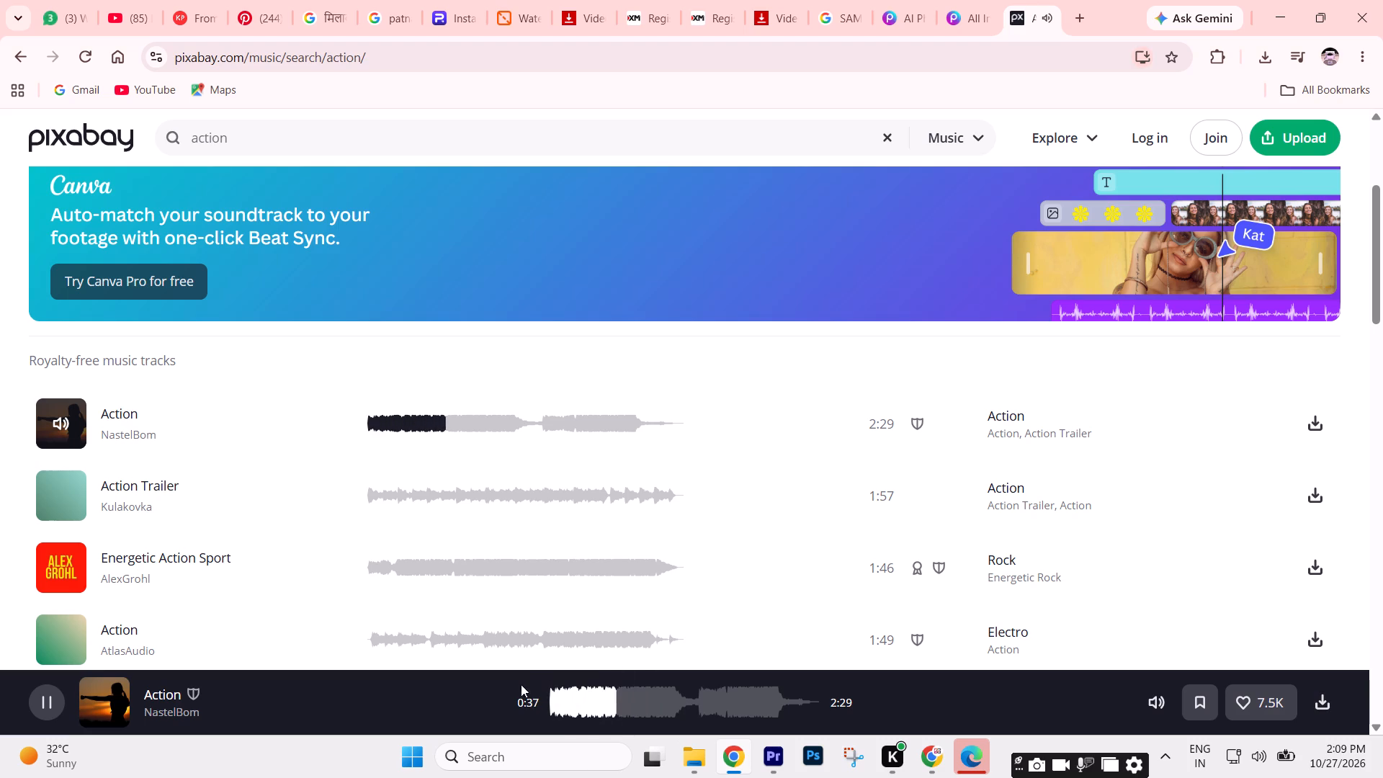
pyautogui.click(621, 690)
pyautogui.click(56, 701)
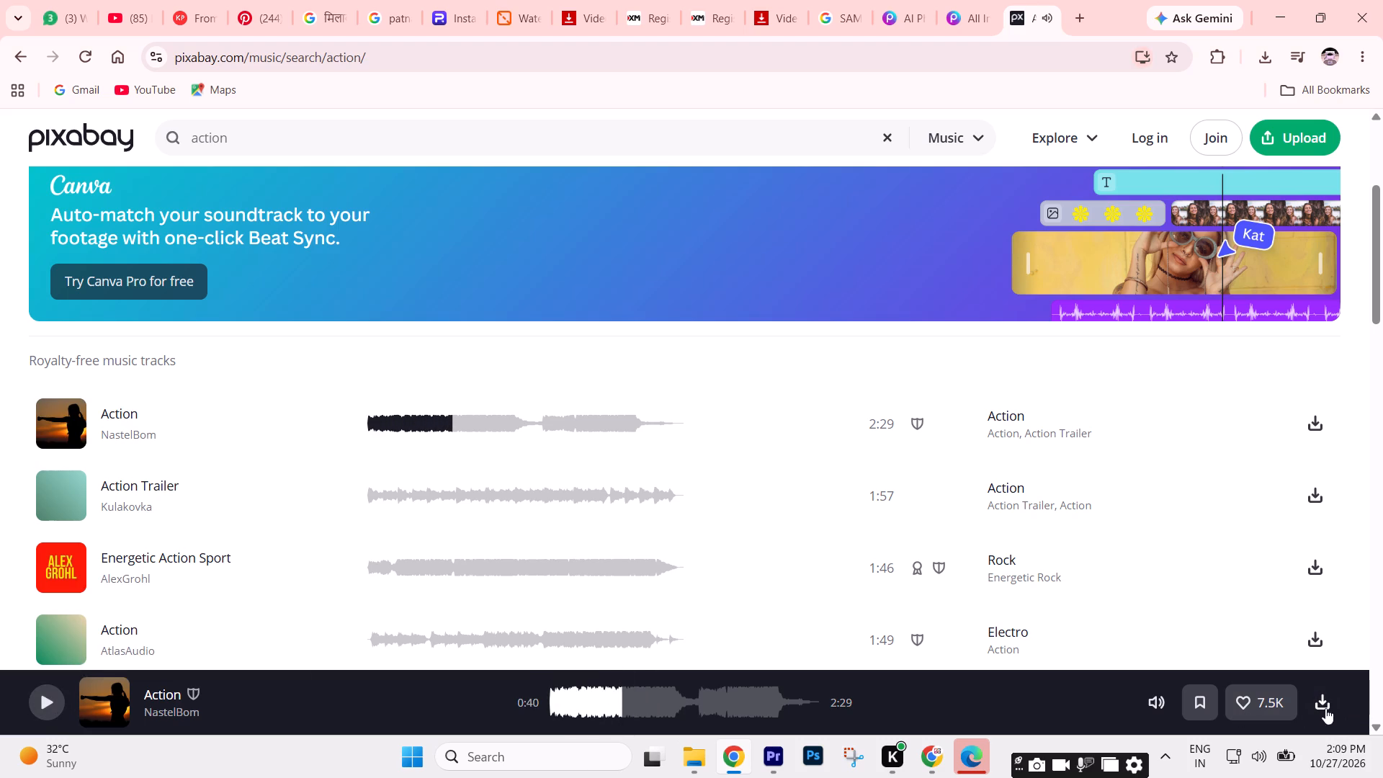
pyautogui.click(1322, 708)
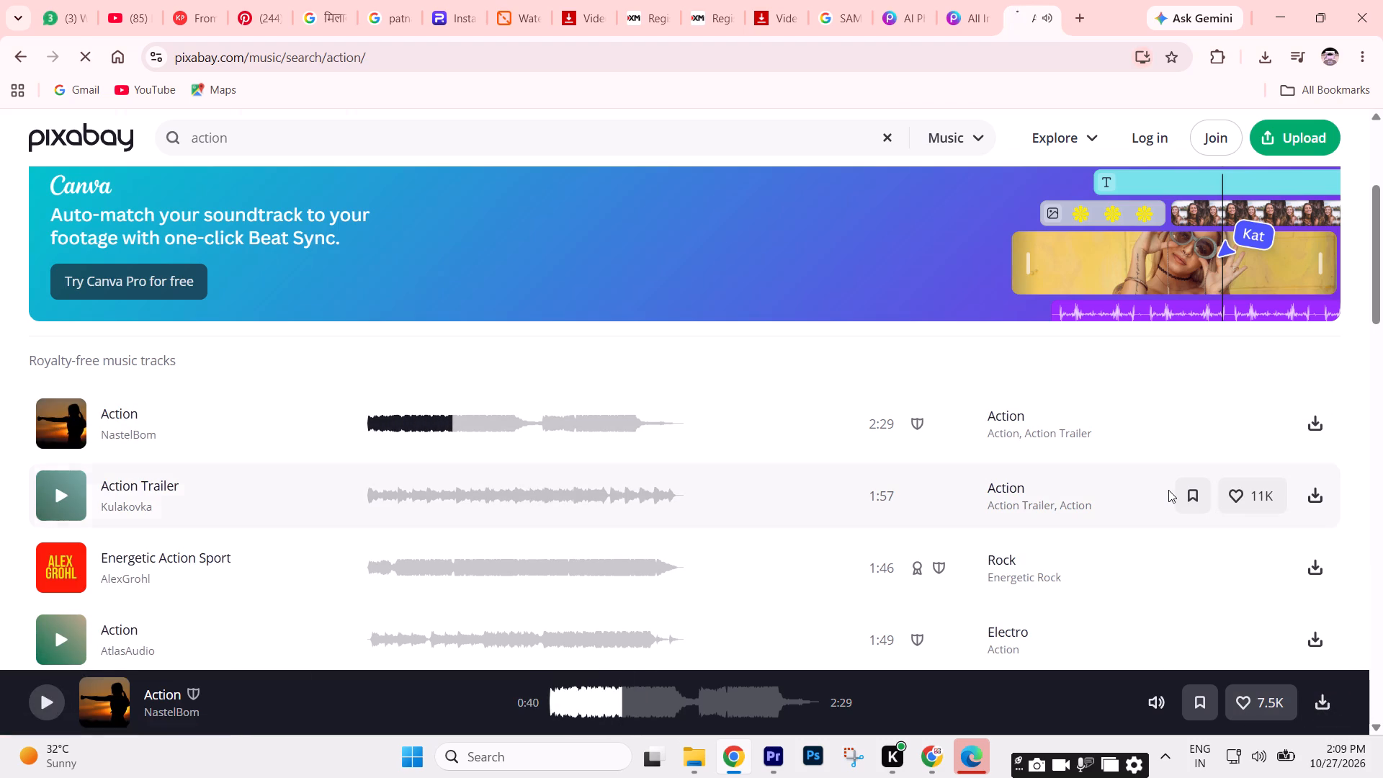
pyautogui.click(965, 200)
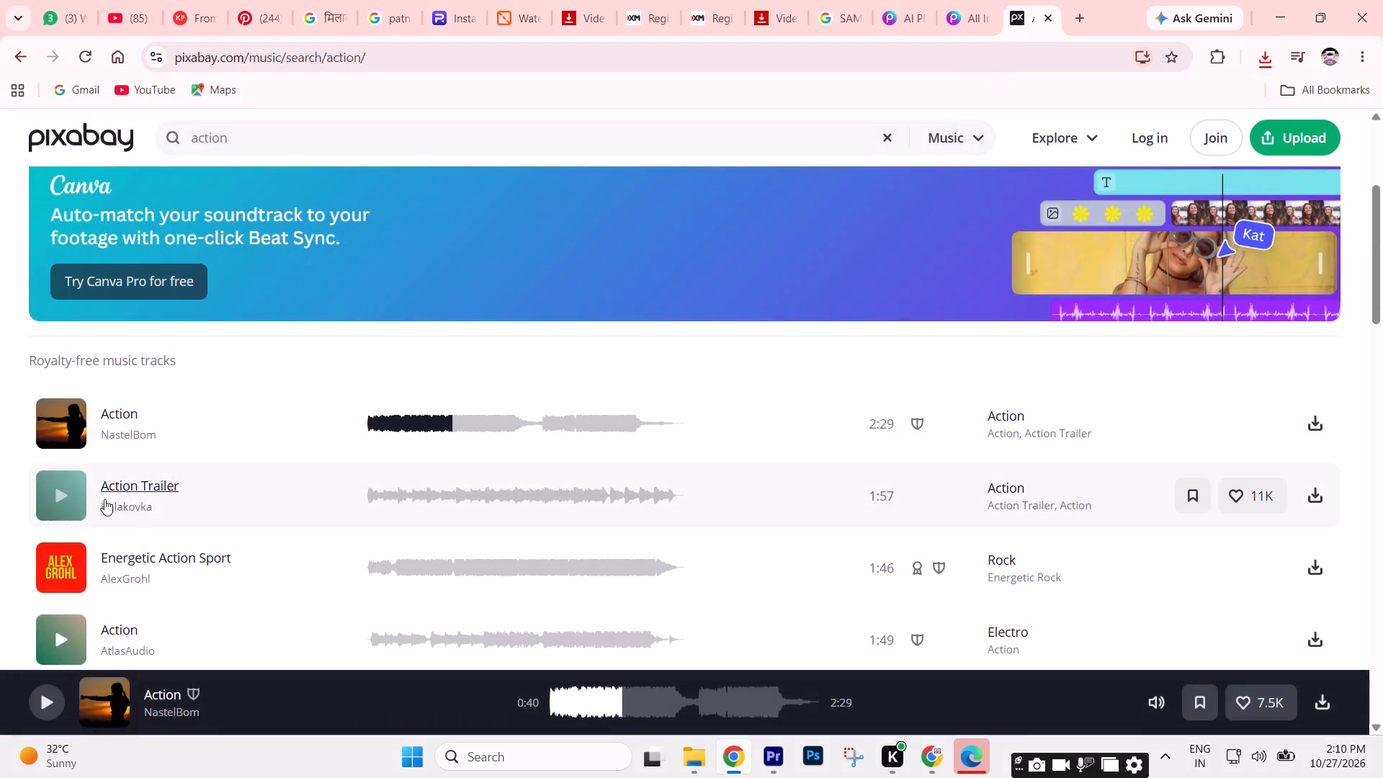
# Preview several parts of Action Trailer by Kulakovka and download the track.
pyautogui.click(55, 495)
pyautogui.click(379, 497)
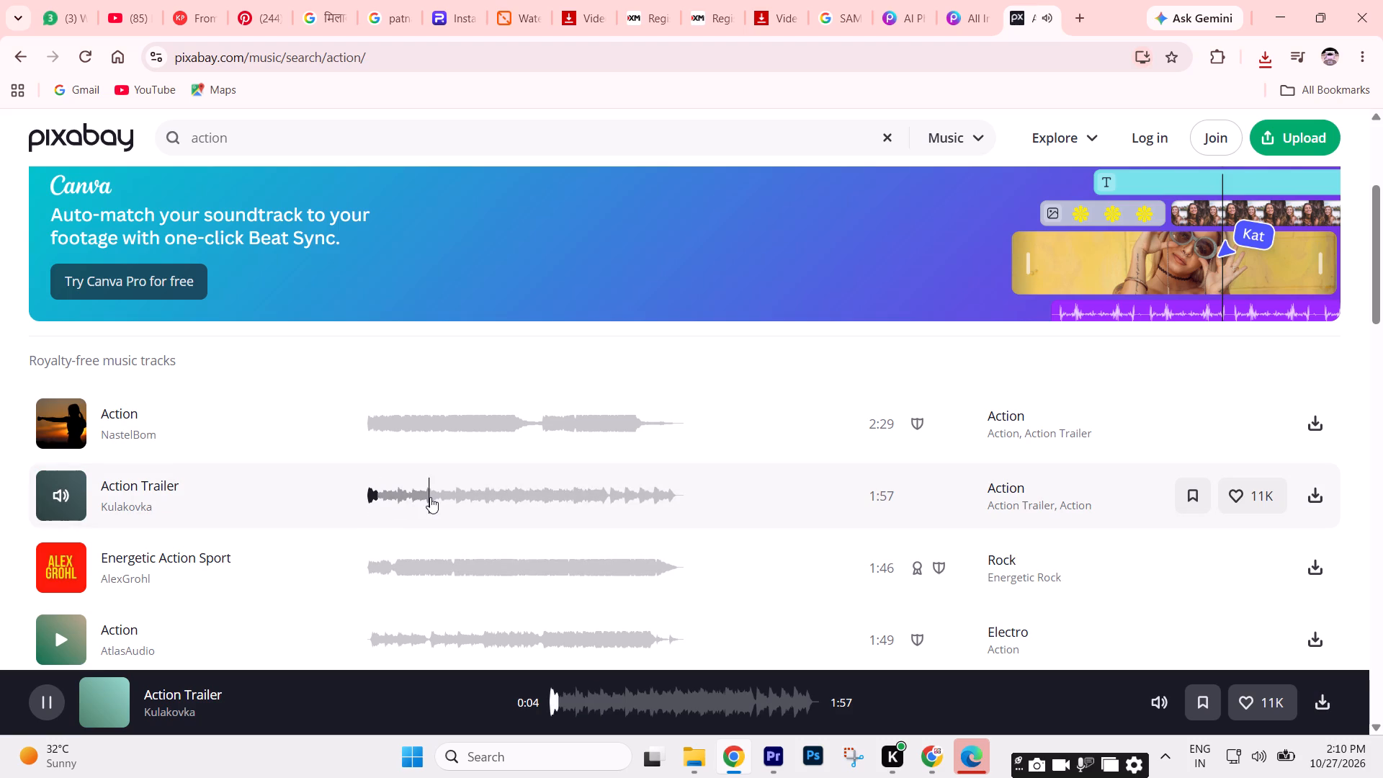
pyautogui.click(430, 497)
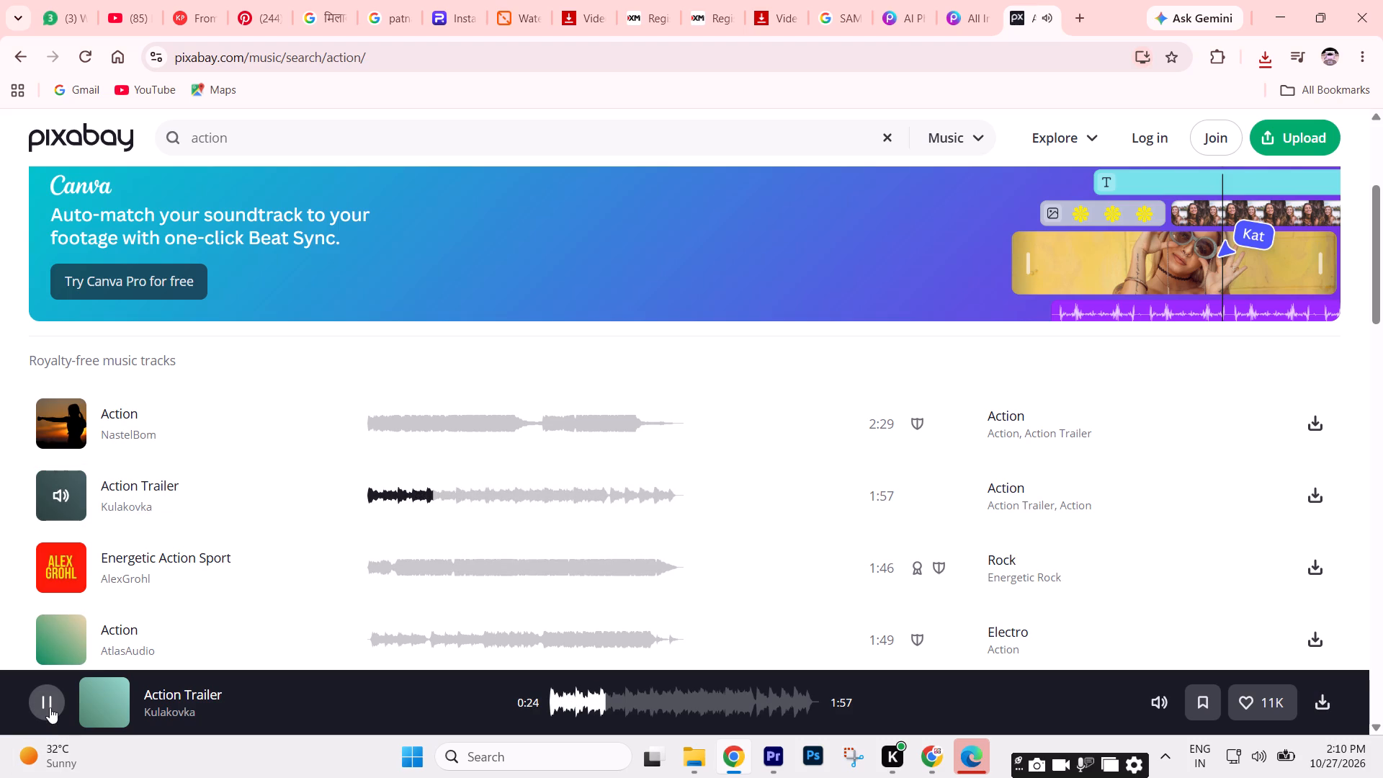
pyautogui.click(661, 707)
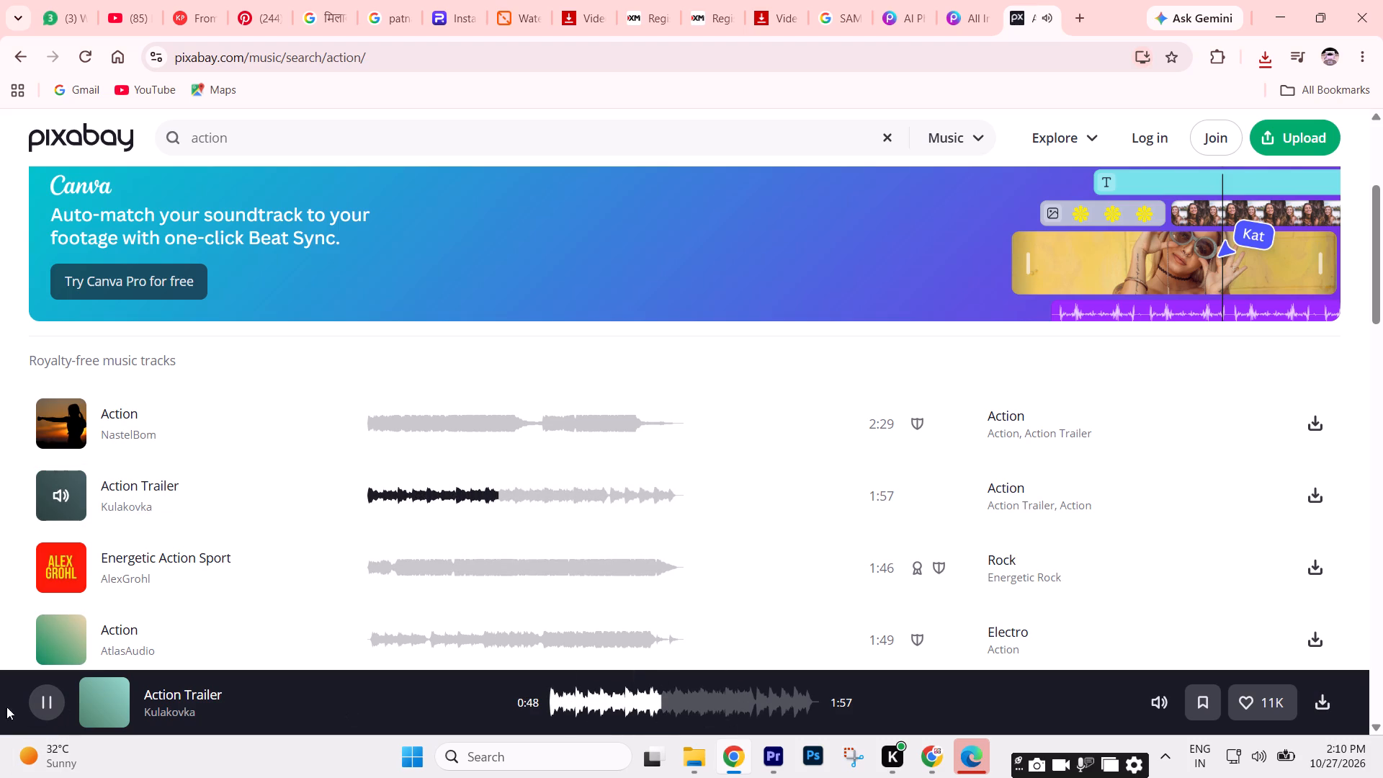
pyautogui.click(46, 703)
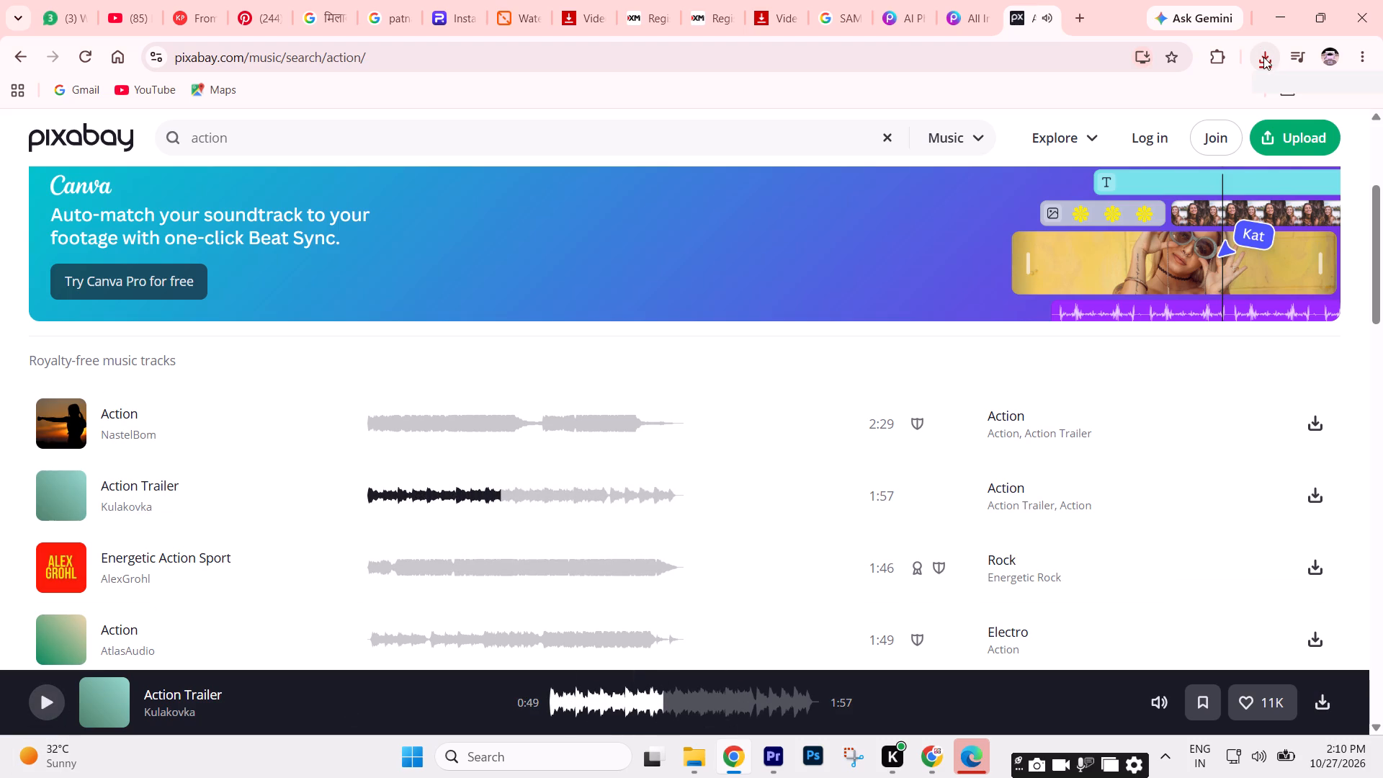
pyautogui.click(1263, 57)
pyautogui.click(1320, 709)
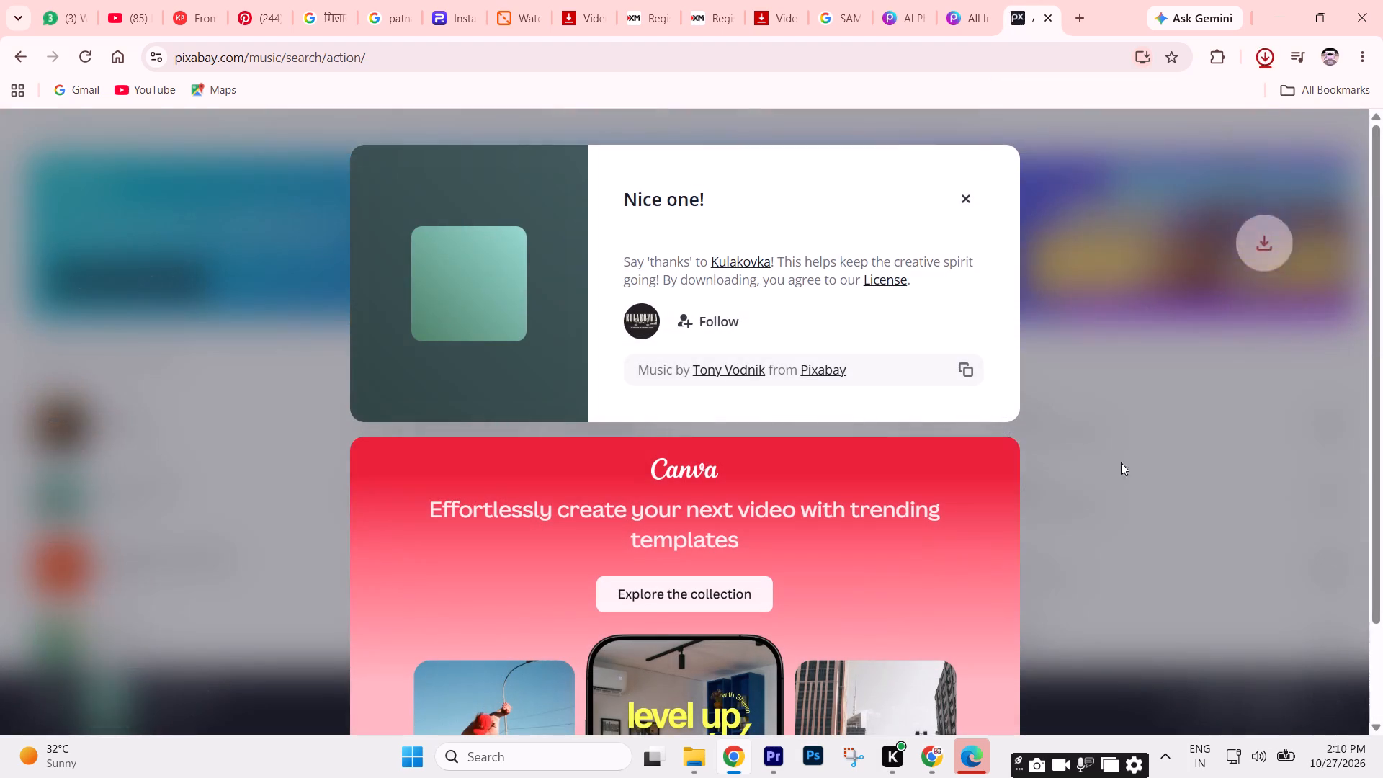
# Bring the downloaded kulakovka-action-trailer and nastelbom-action files from the Nis folder into Sequence 12 on track A5, around 00;01;16;26.
pyautogui.click(1218, 98)
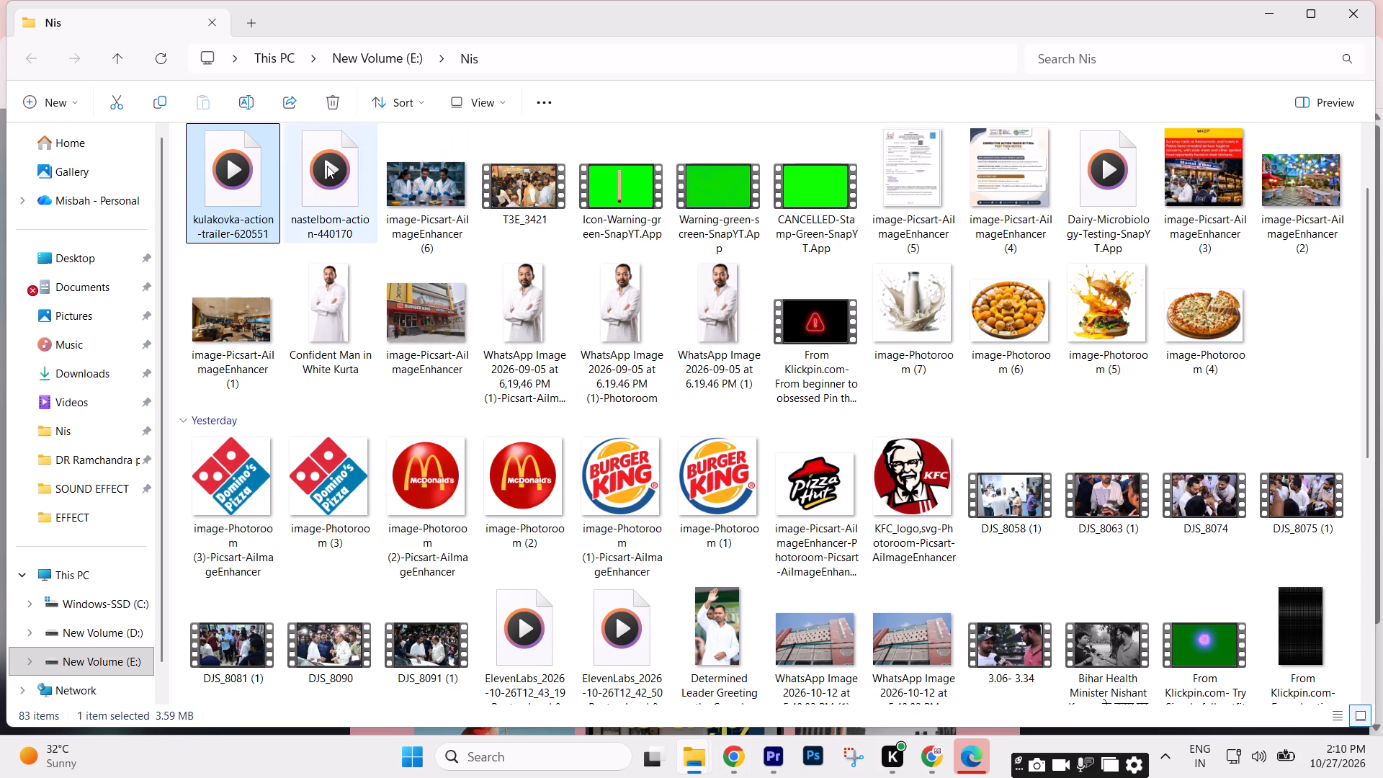
pyautogui.keyDown('shift'); pyautogui.click(327, 166); pyautogui.keyUp('shift')
pyautogui.moveTo(205, 181); pyautogui.dragTo(767, 764)
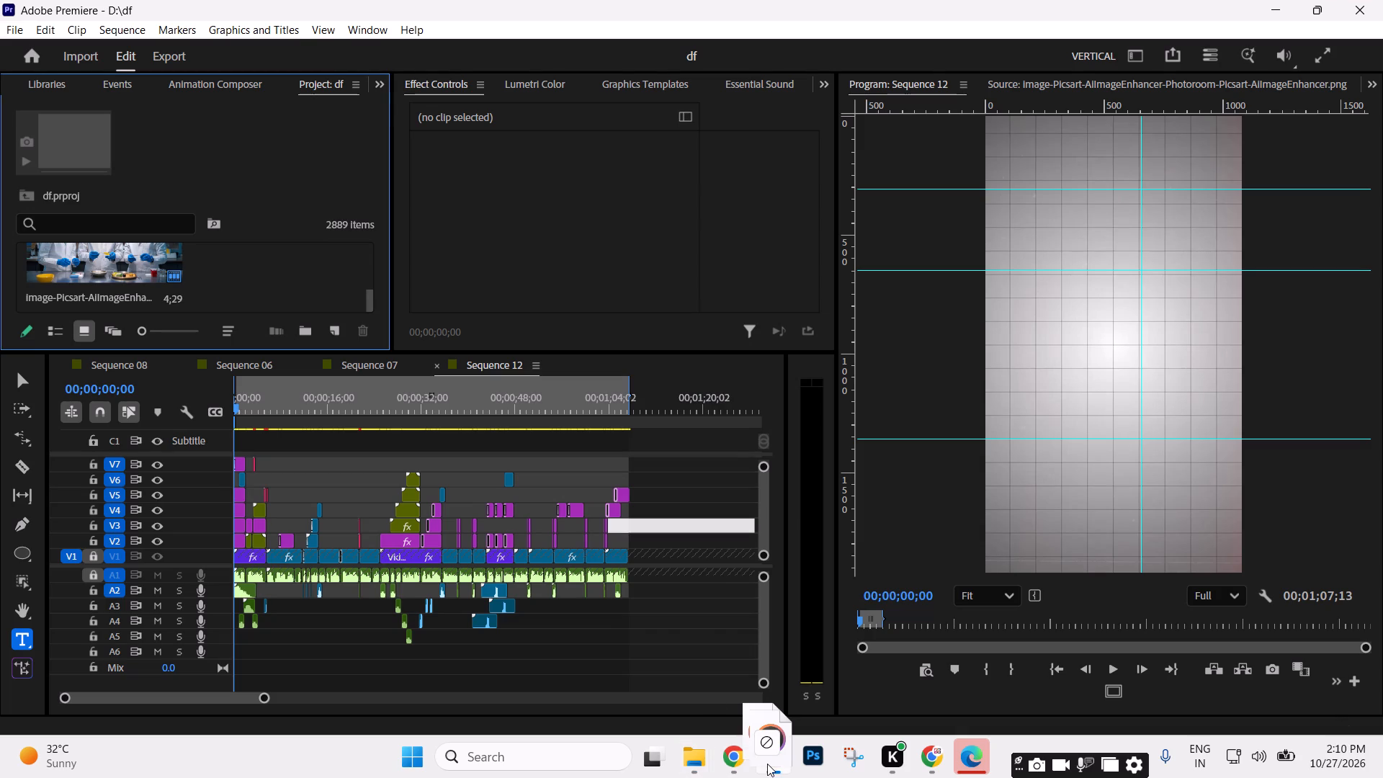
pyautogui.moveTo(767, 764); pyautogui.dragTo(679, 633)
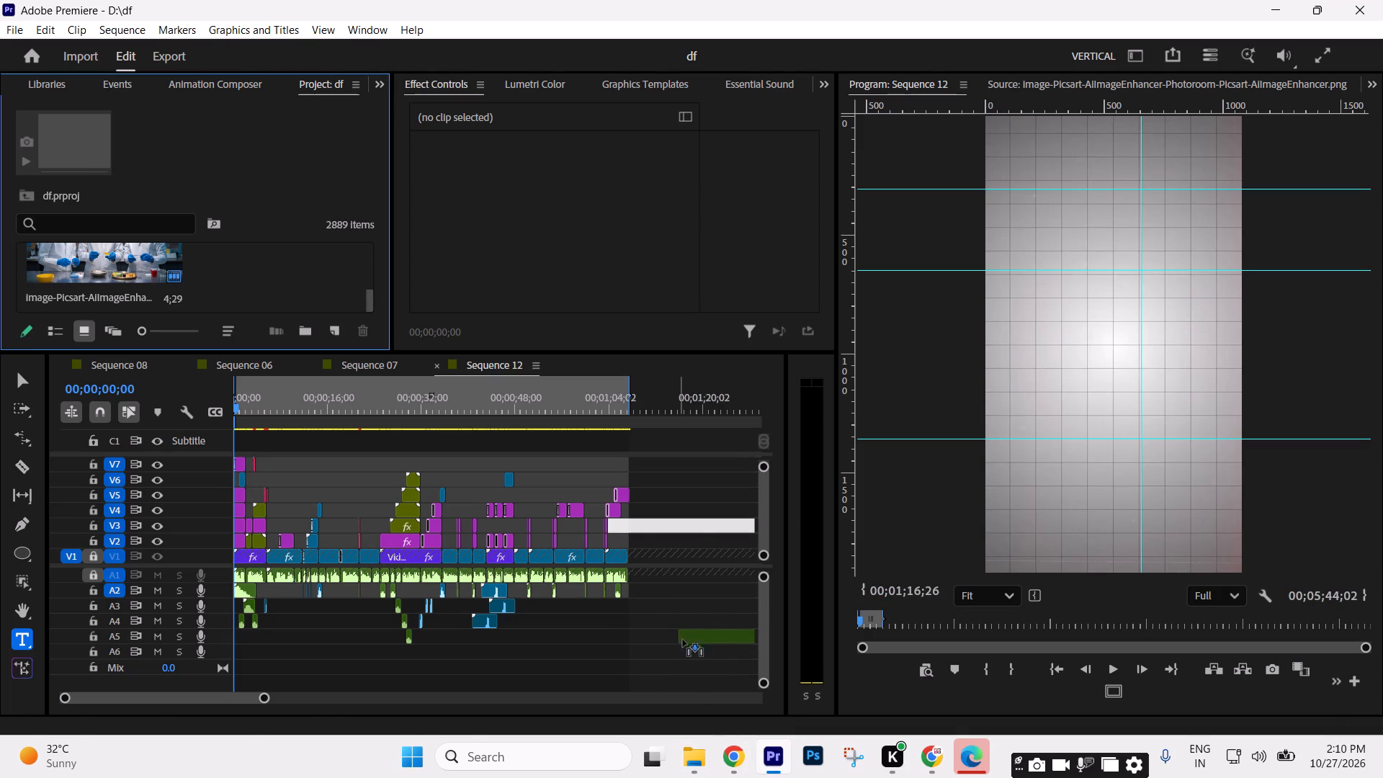
# Move the kulakovka-action-trailer clip from track A5 to the sequence start on track A6.
pyautogui.moveTo(266, 699); pyautogui.dragTo(387, 697)
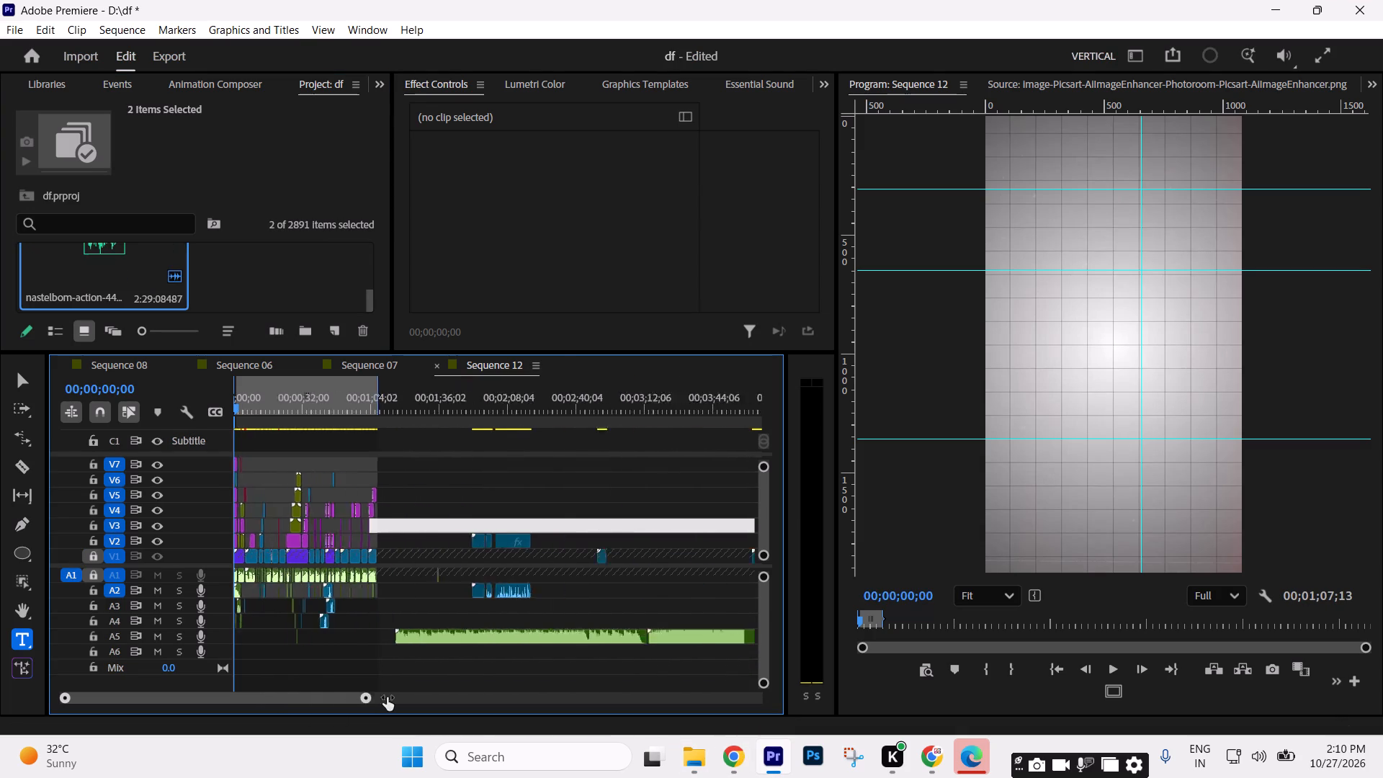
pyautogui.moveTo(387, 697); pyautogui.dragTo(404, 694)
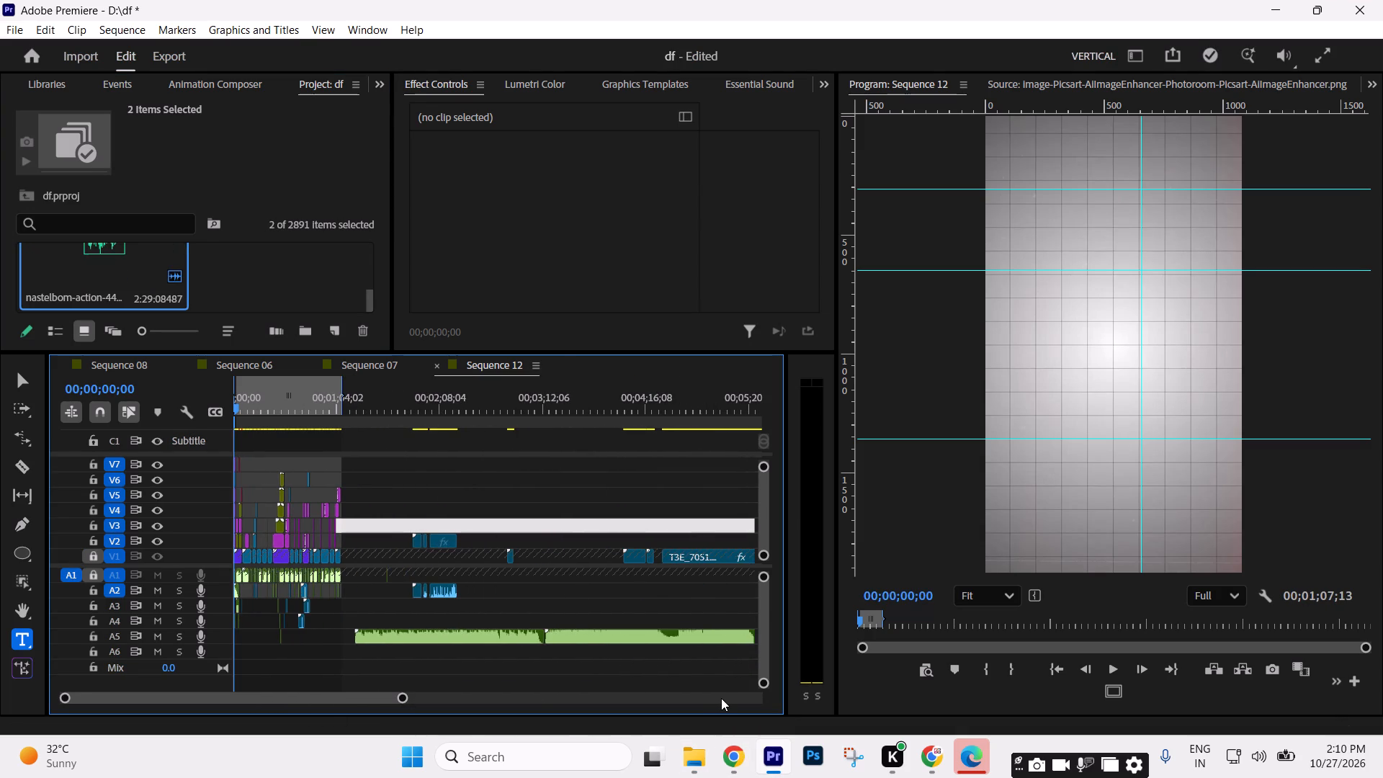
pyautogui.click(488, 668)
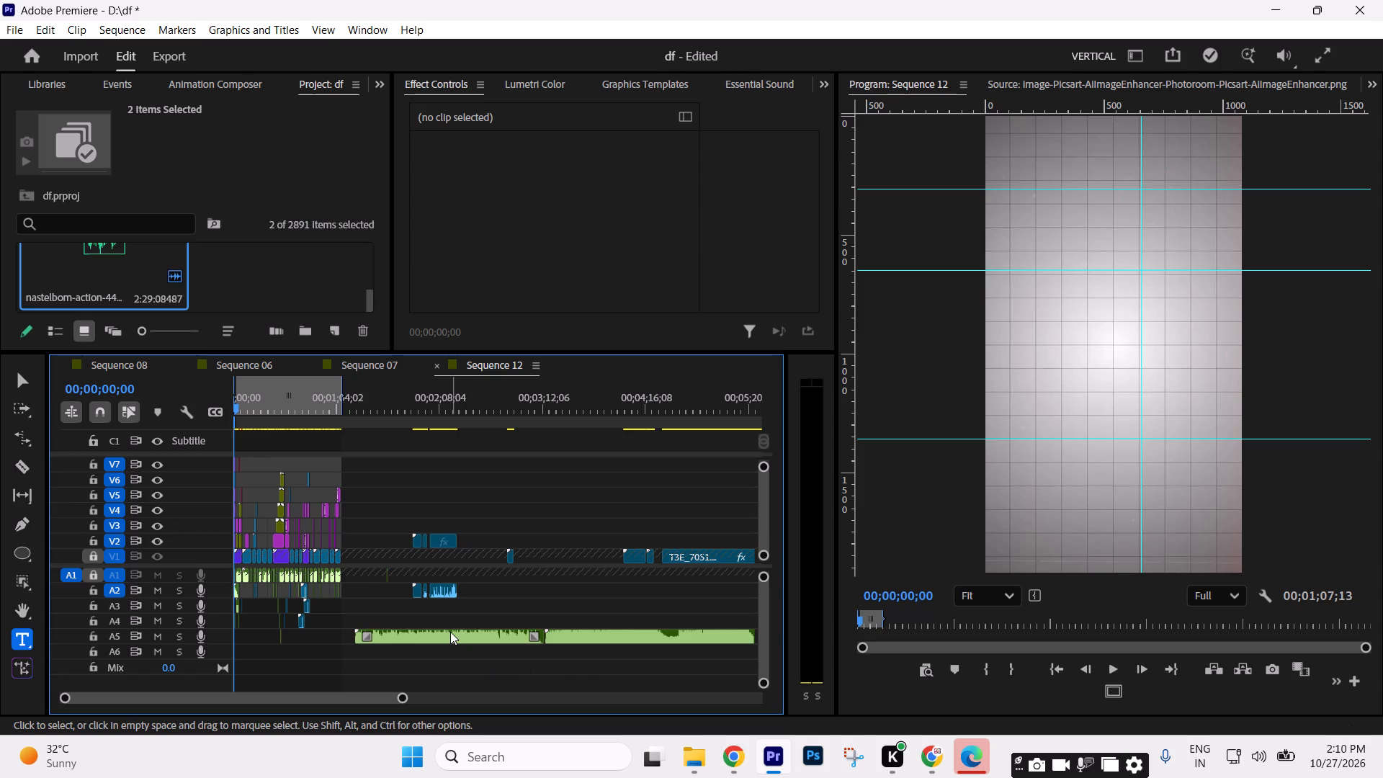
pyautogui.click(450, 632)
pyautogui.moveTo(491, 635); pyautogui.dragTo(323, 676)
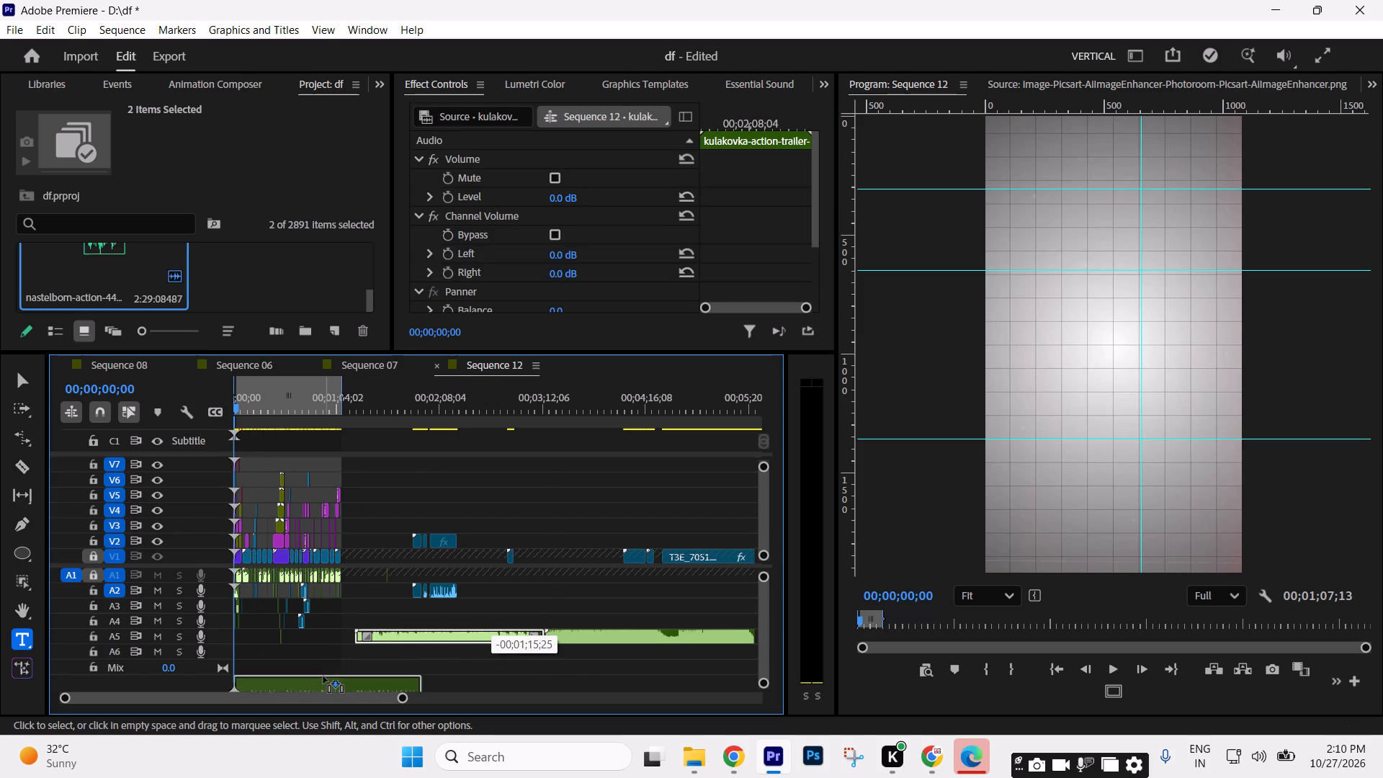
pyautogui.moveTo(323, 676); pyautogui.dragTo(308, 656)
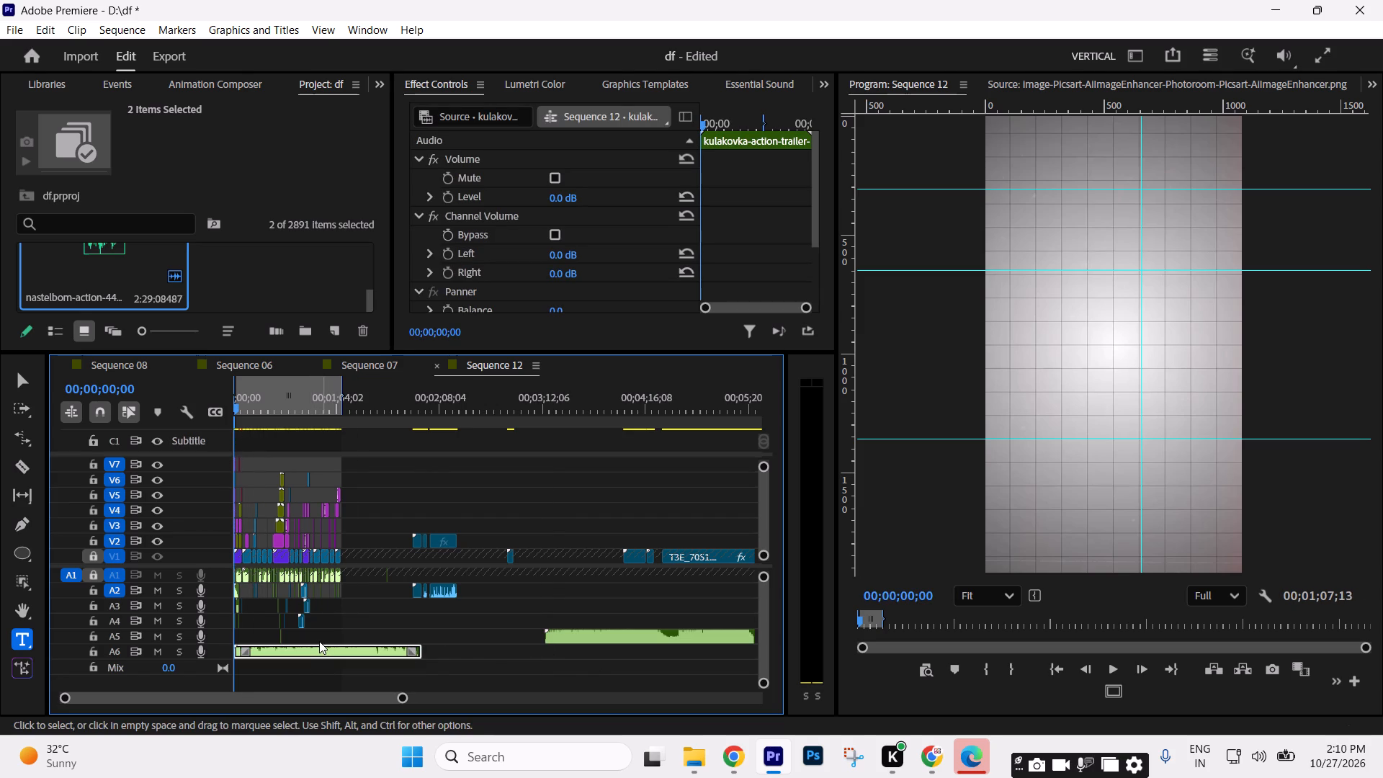
# Play the opening of Sequence 12 to about 00;00;01;25 to hear the music under the titles.
pyautogui.moveTo(400, 700); pyautogui.dragTo(292, 701)
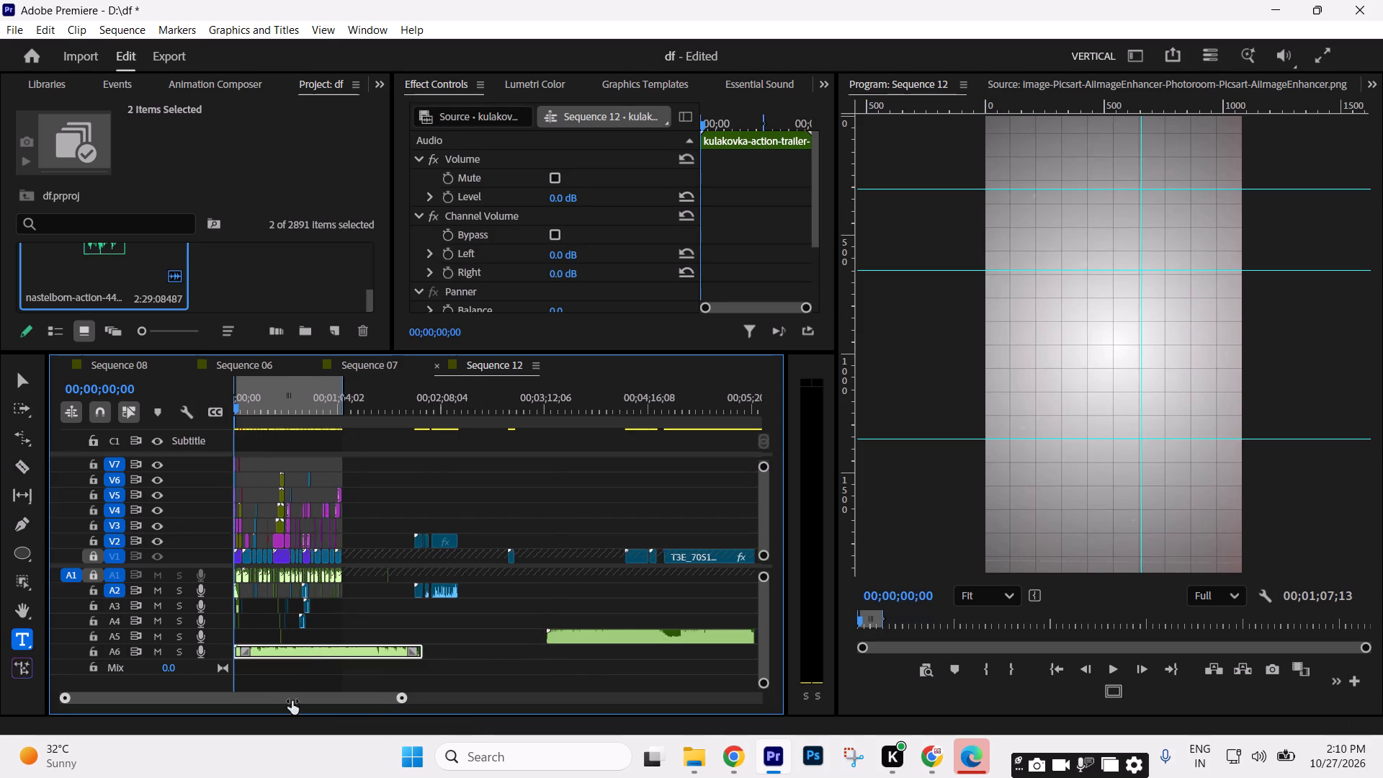
pyautogui.moveTo(292, 701); pyautogui.dragTo(164, 700)
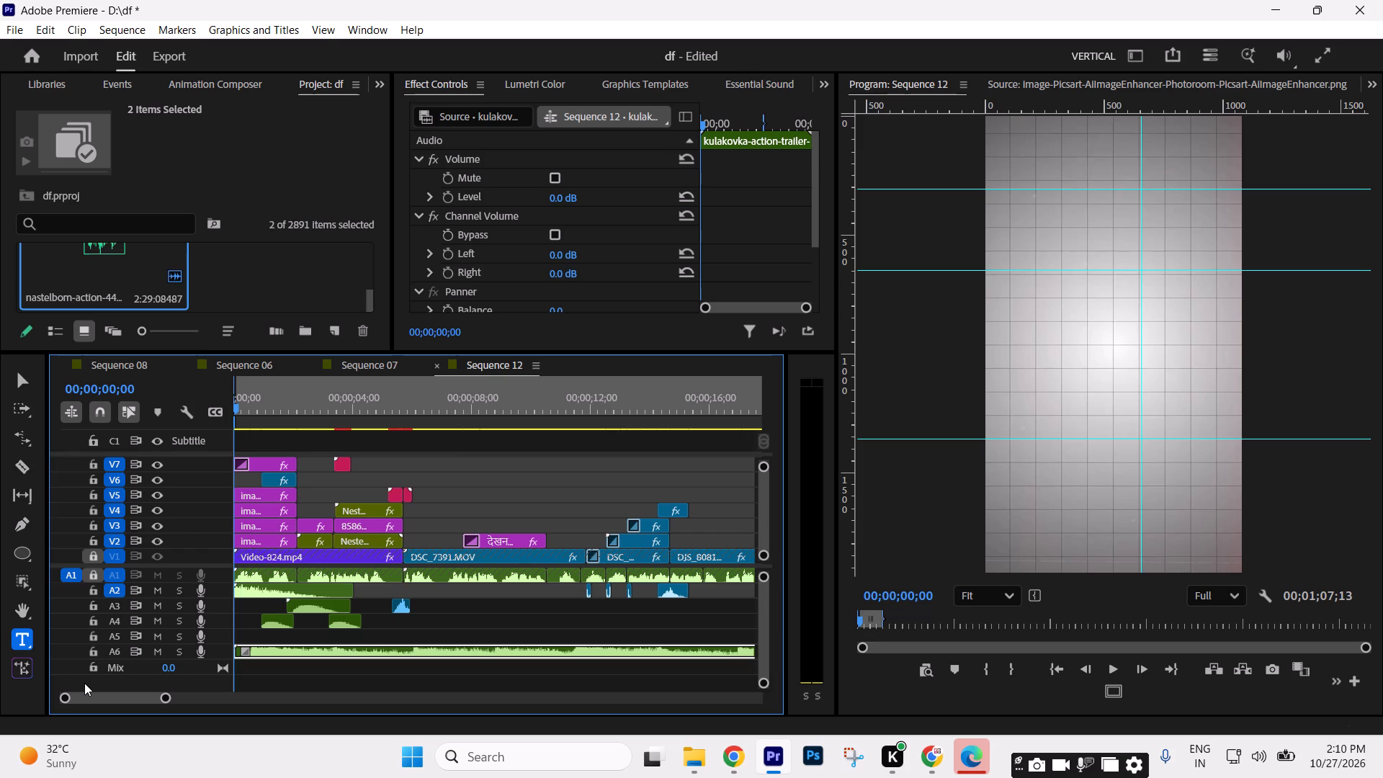
pyautogui.press('space')
pyautogui.press('space')
pyautogui.moveTo(166, 698); pyautogui.dragTo(133, 703)
pyautogui.press('space')
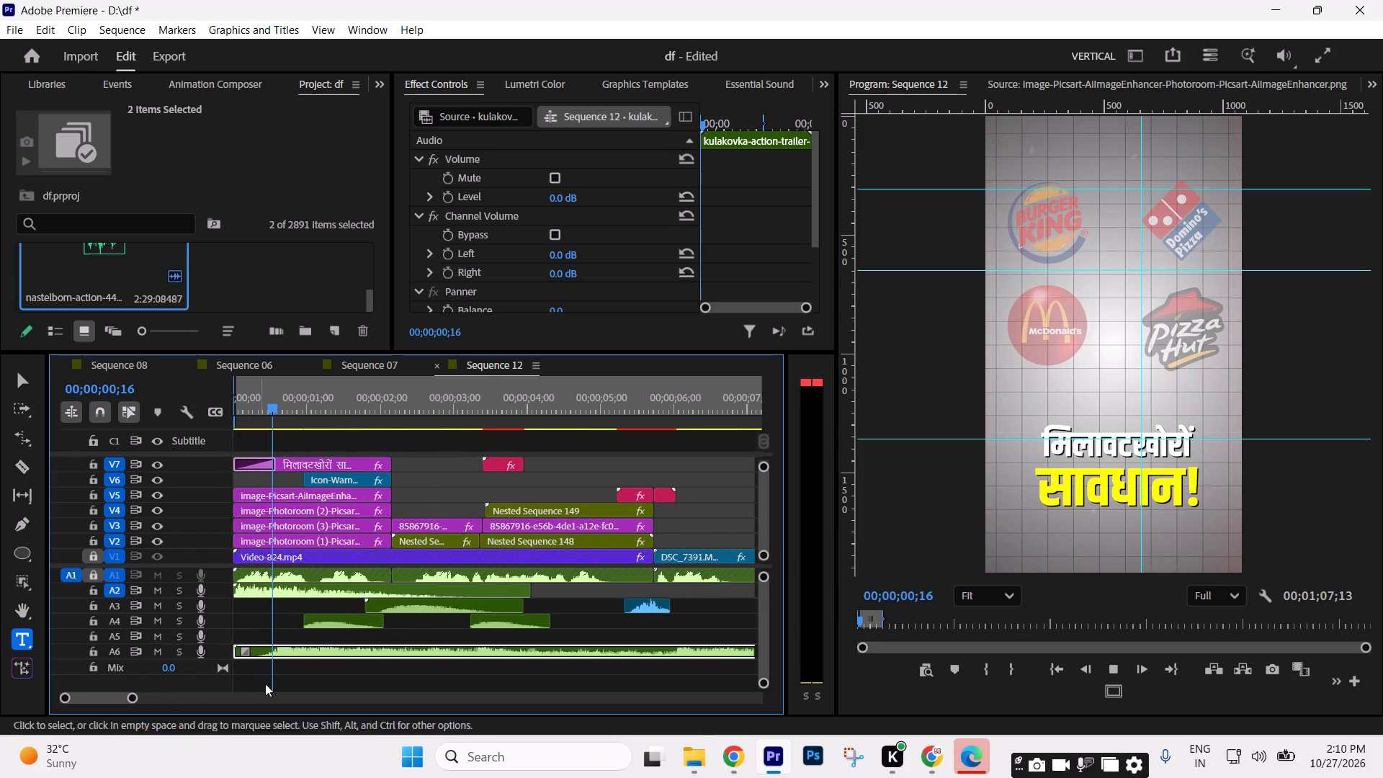
pyautogui.click(418, 655)
pyautogui.press('space')
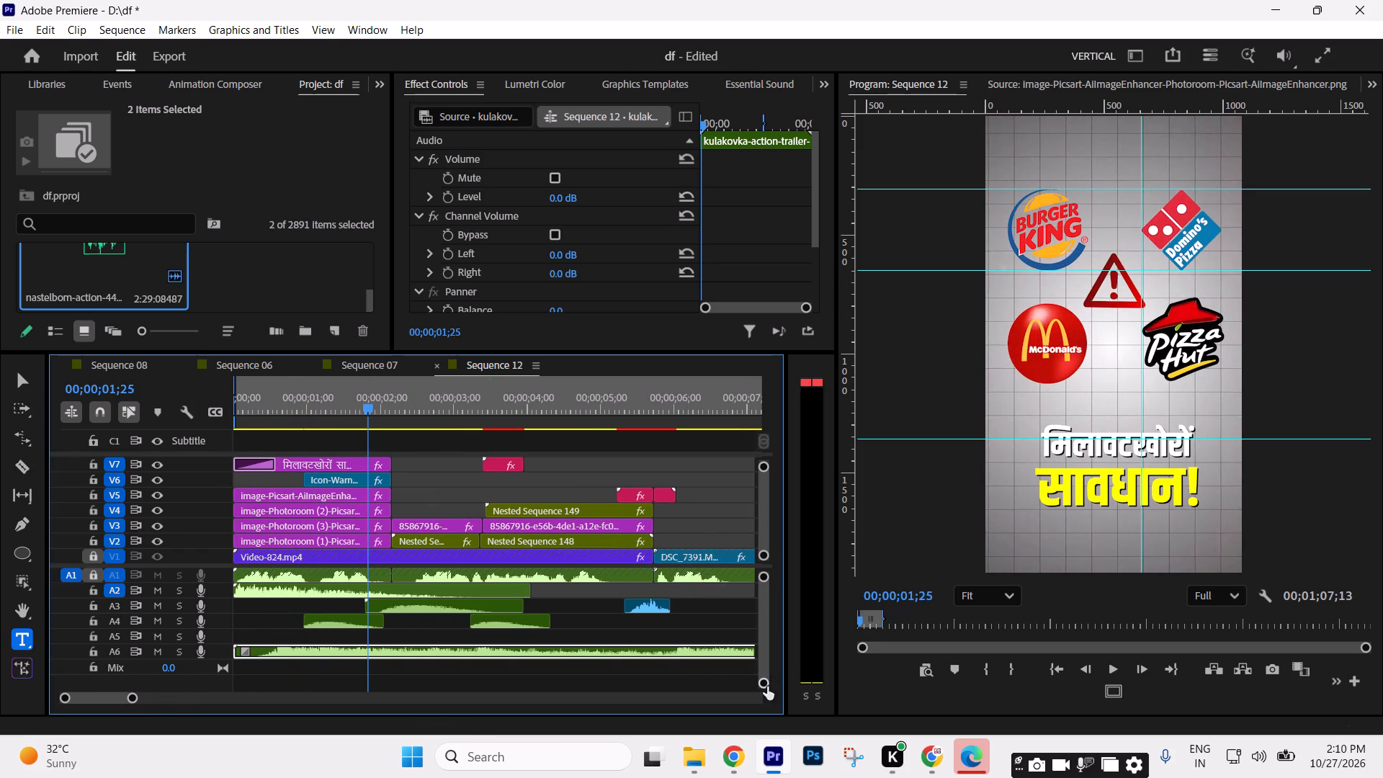
# Enlarge the audio tracks and lower the kulakovka-action-trailer clip on A6 to -13.7 dB.
pyautogui.click(767, 686)
pyautogui.click(769, 637)
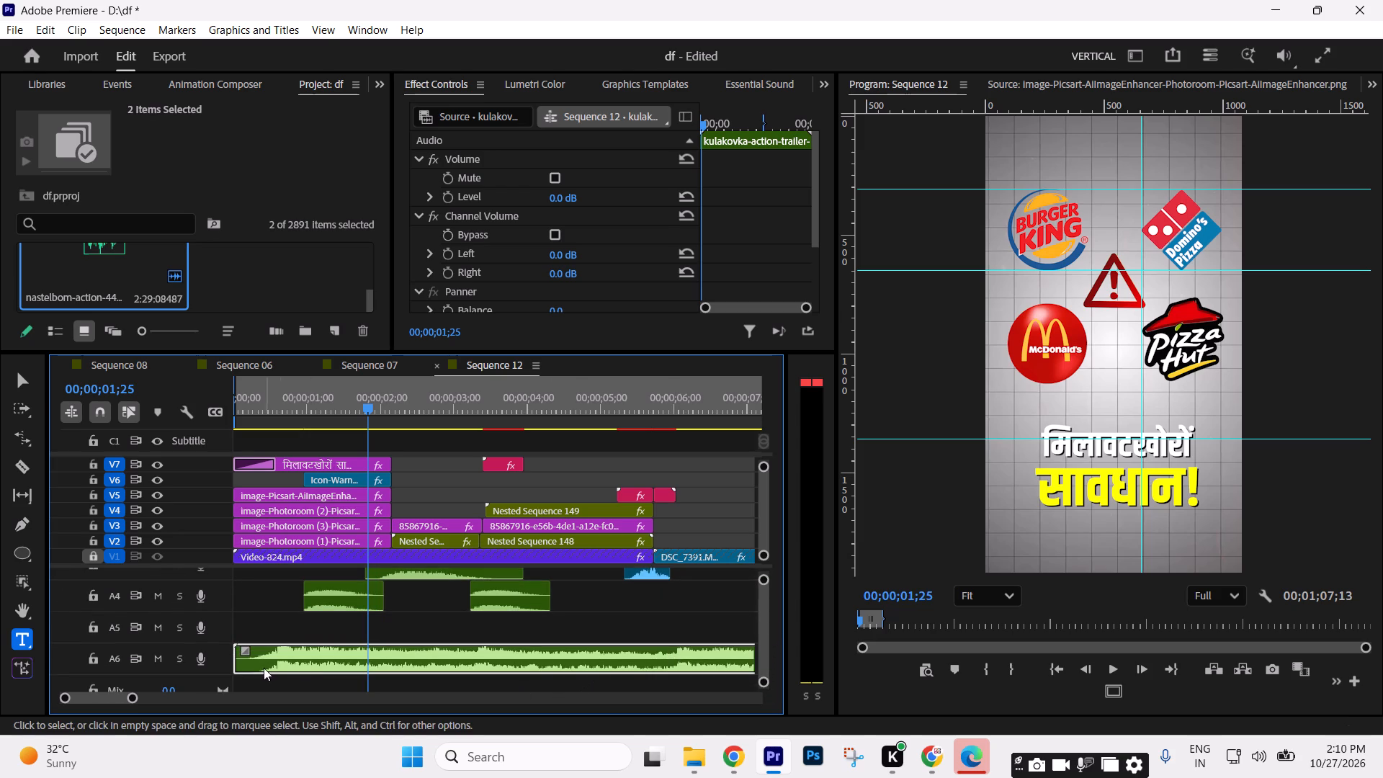
pyautogui.click(764, 684)
pyautogui.click(764, 645)
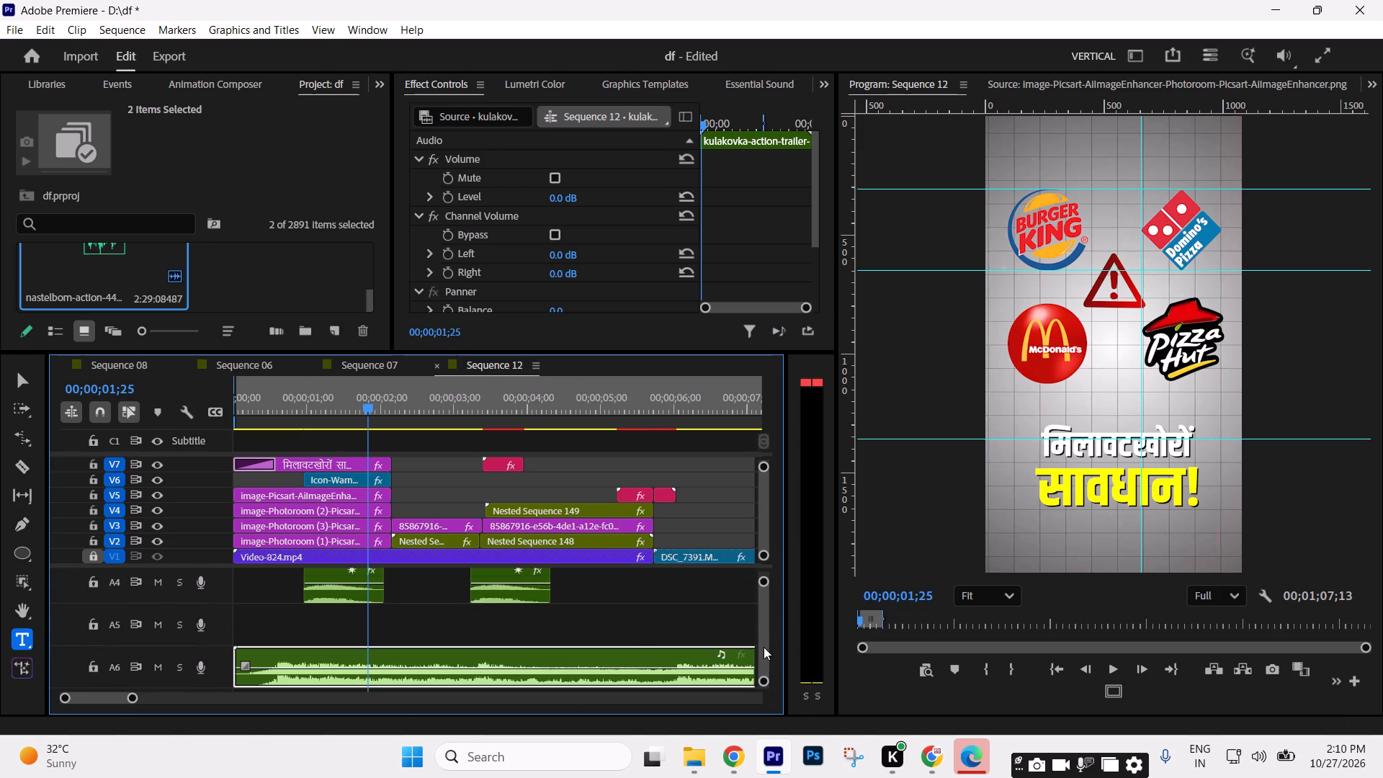
pyautogui.click(692, 669)
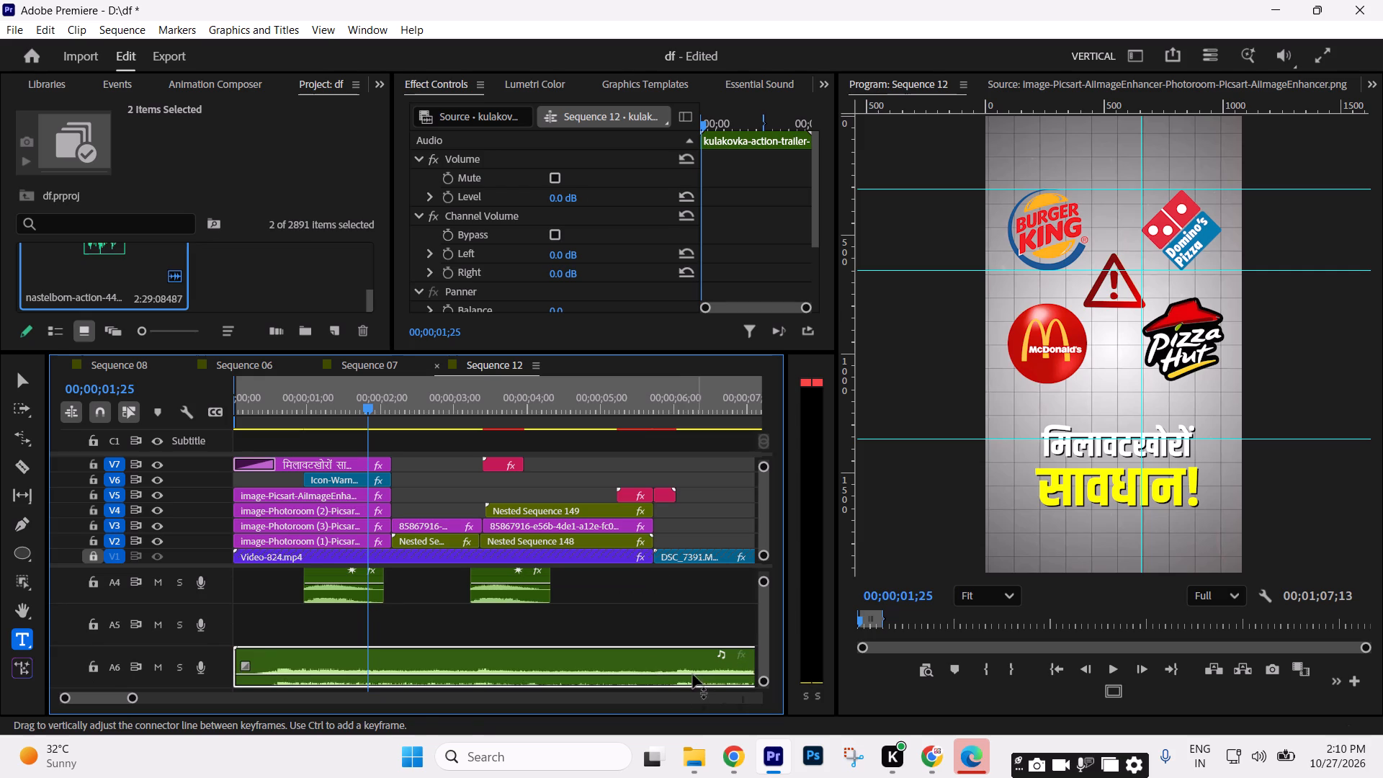
# Trim about 10 frames off the start of the A6 music clip and move it back to the sequence start.
pyautogui.press('space')
pyautogui.moveTo(303, 411); pyautogui.dragTo(260, 427)
pyautogui.moveTo(236, 654); pyautogui.dragTo(259, 653)
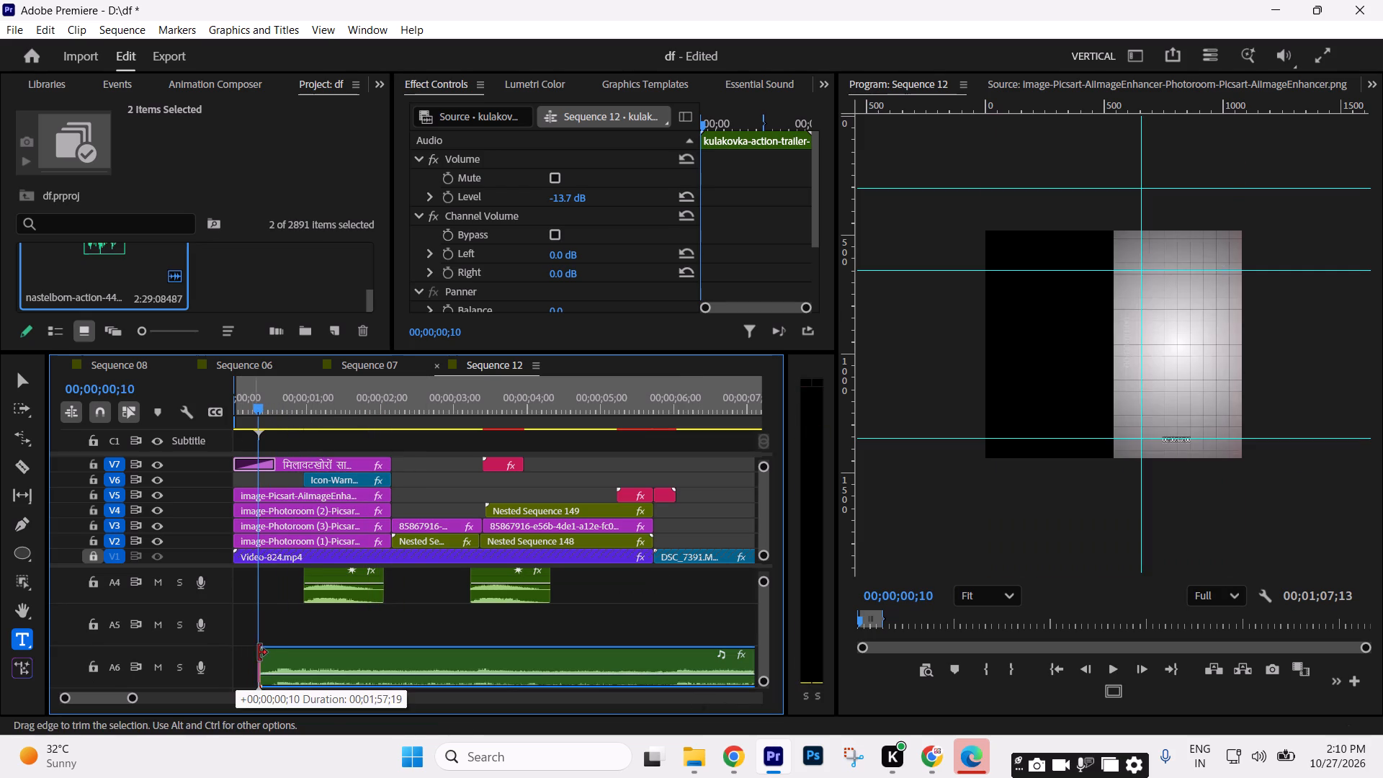
pyautogui.moveTo(259, 653); pyautogui.dragTo(261, 653)
pyautogui.moveTo(331, 660); pyautogui.dragTo(292, 664)
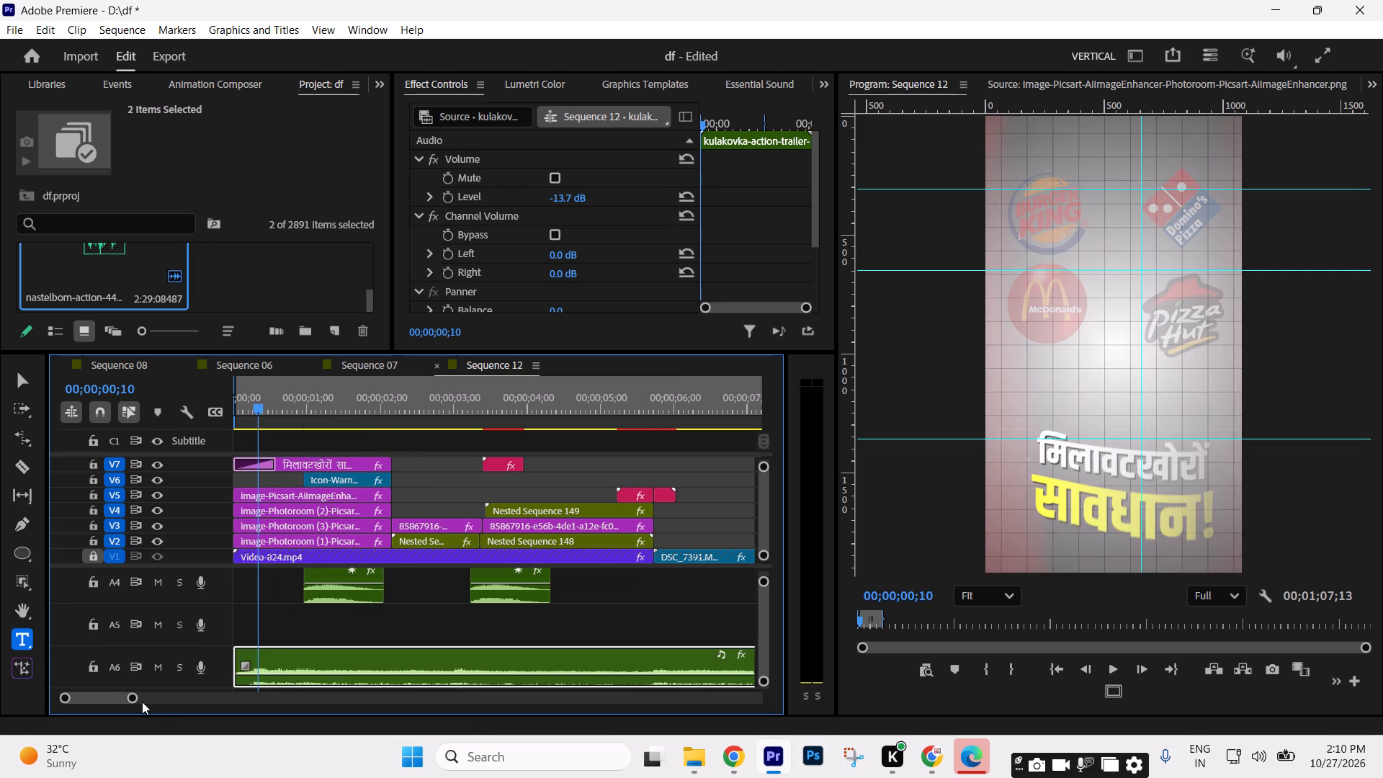
# Trim the end of the A6 music clip to the end of the last V5 title and check the cut from 00;01;03;14.
pyautogui.moveTo(133, 699); pyautogui.dragTo(321, 701)
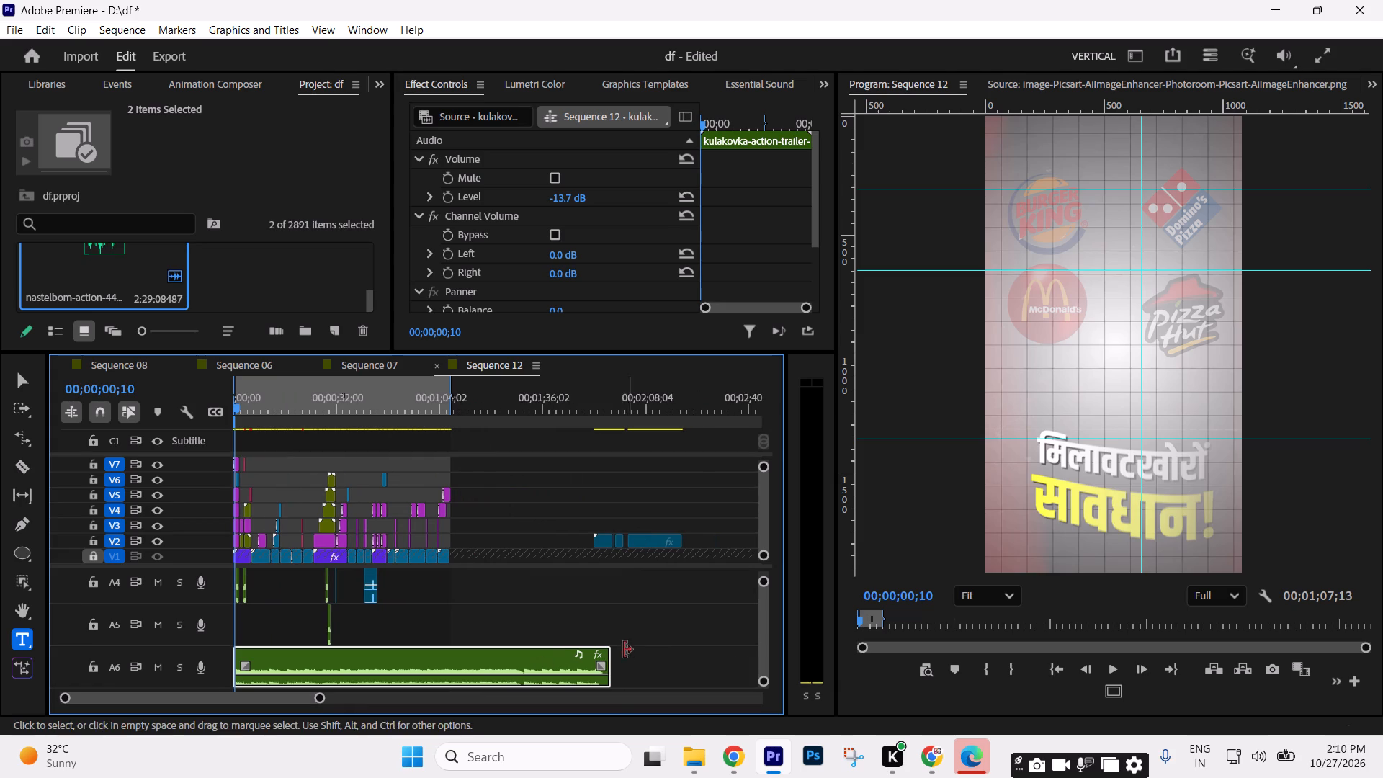
pyautogui.moveTo(611, 656); pyautogui.dragTo(450, 635)
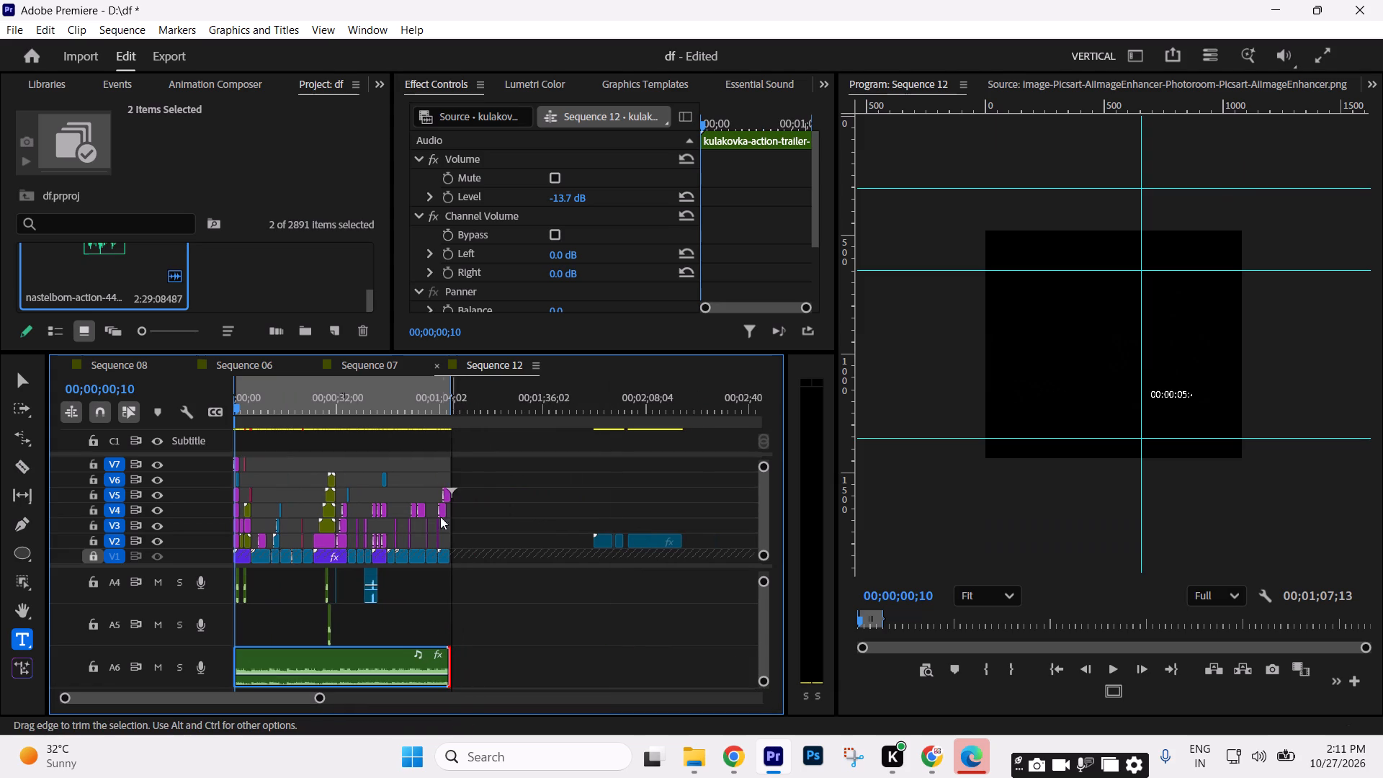
pyautogui.click(441, 413)
pyautogui.press('=')
pyautogui.press('=')
pyautogui.press('=')
pyautogui.press('=')
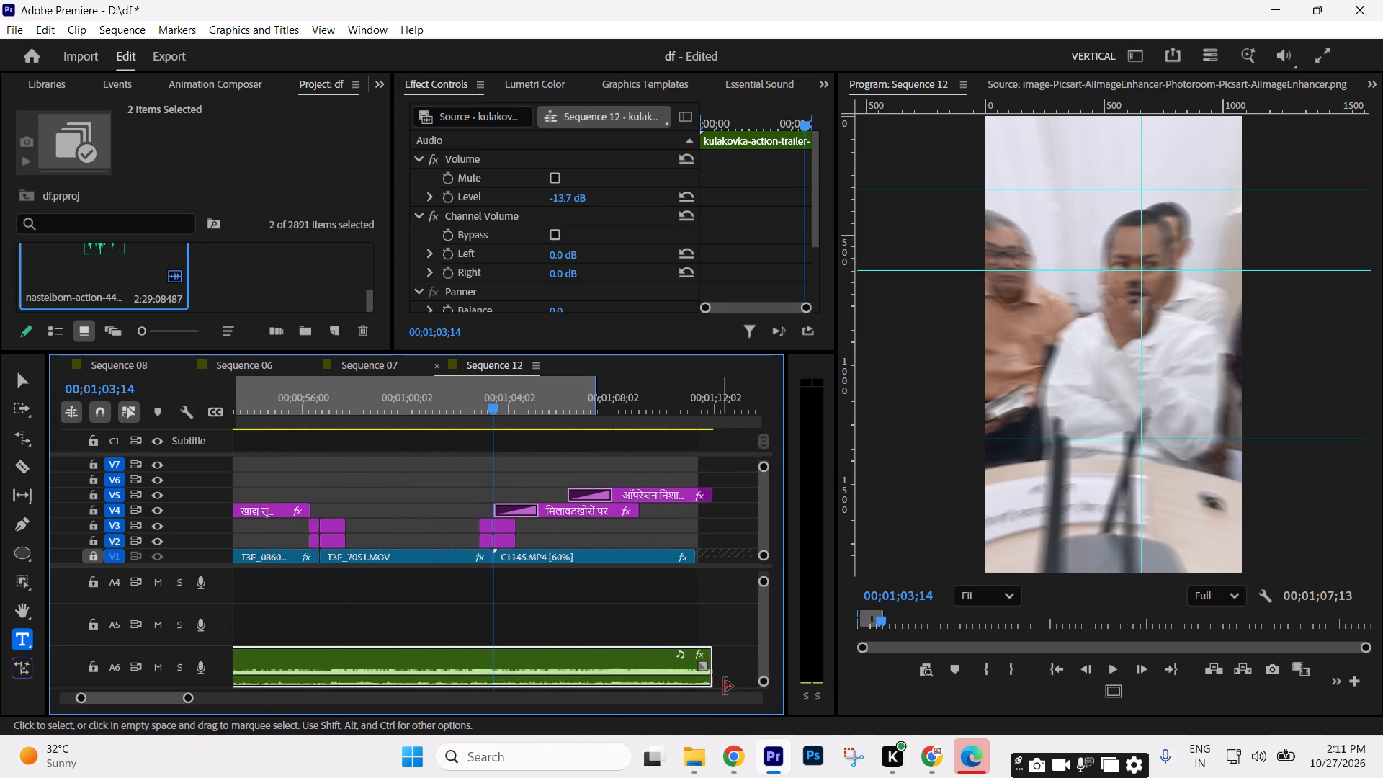
pyautogui.press('-')
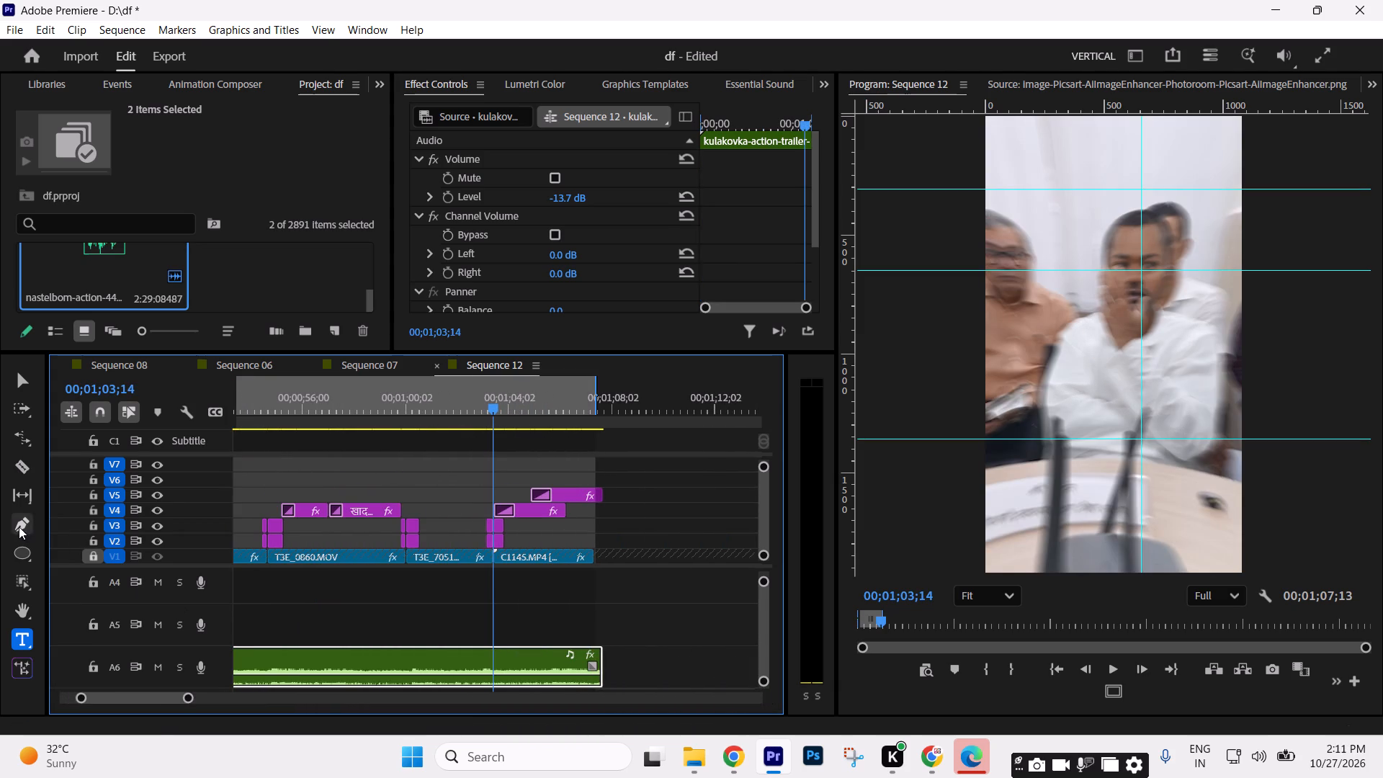
# Fade out the end of the A6 music clip with two volume keyframes, lowering the last one, and play the ending.
pyautogui.click(19, 527)
pyautogui.click(537, 675)
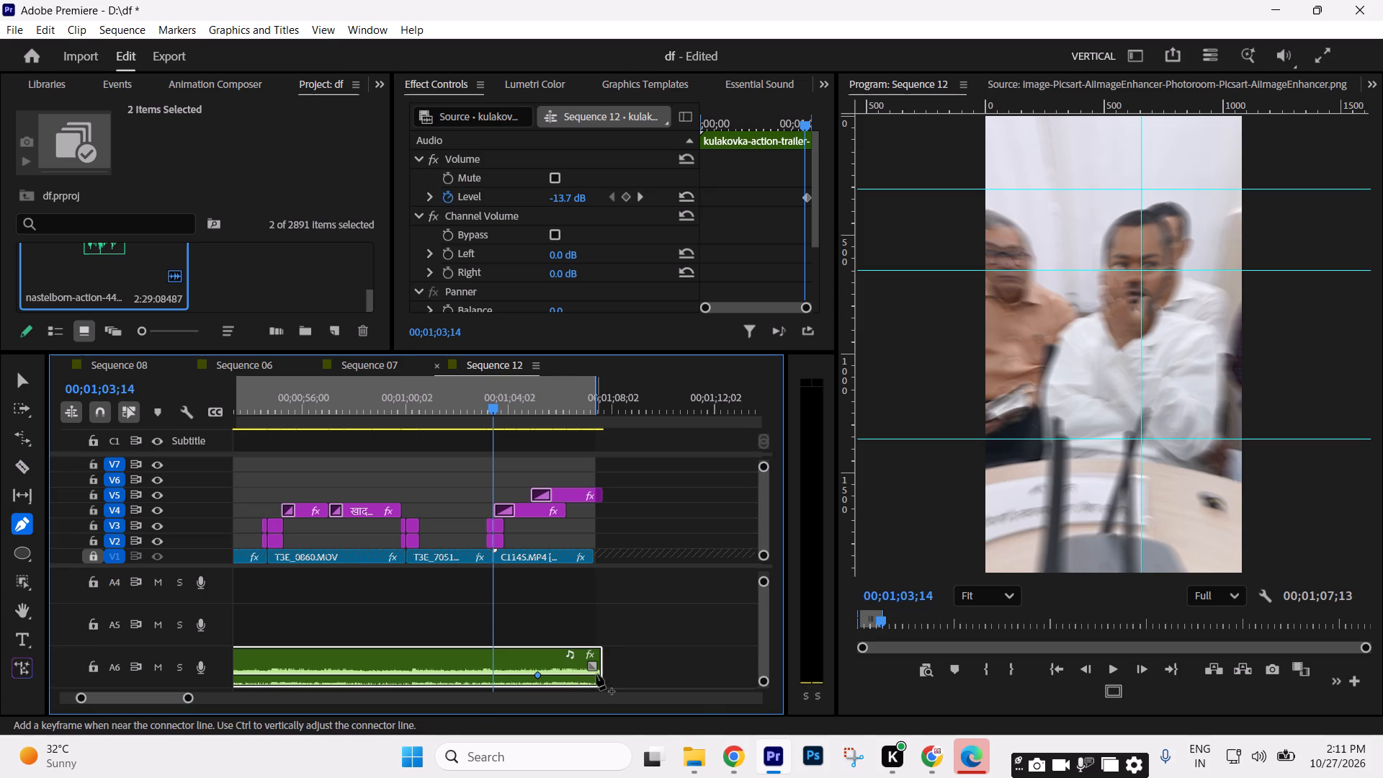
pyautogui.moveTo(596, 674); pyautogui.dragTo(615, 696)
pyautogui.moveTo(540, 674); pyautogui.dragTo(559, 674)
pyautogui.click(662, 674)
pyautogui.press('v')
pyautogui.click(684, 666)
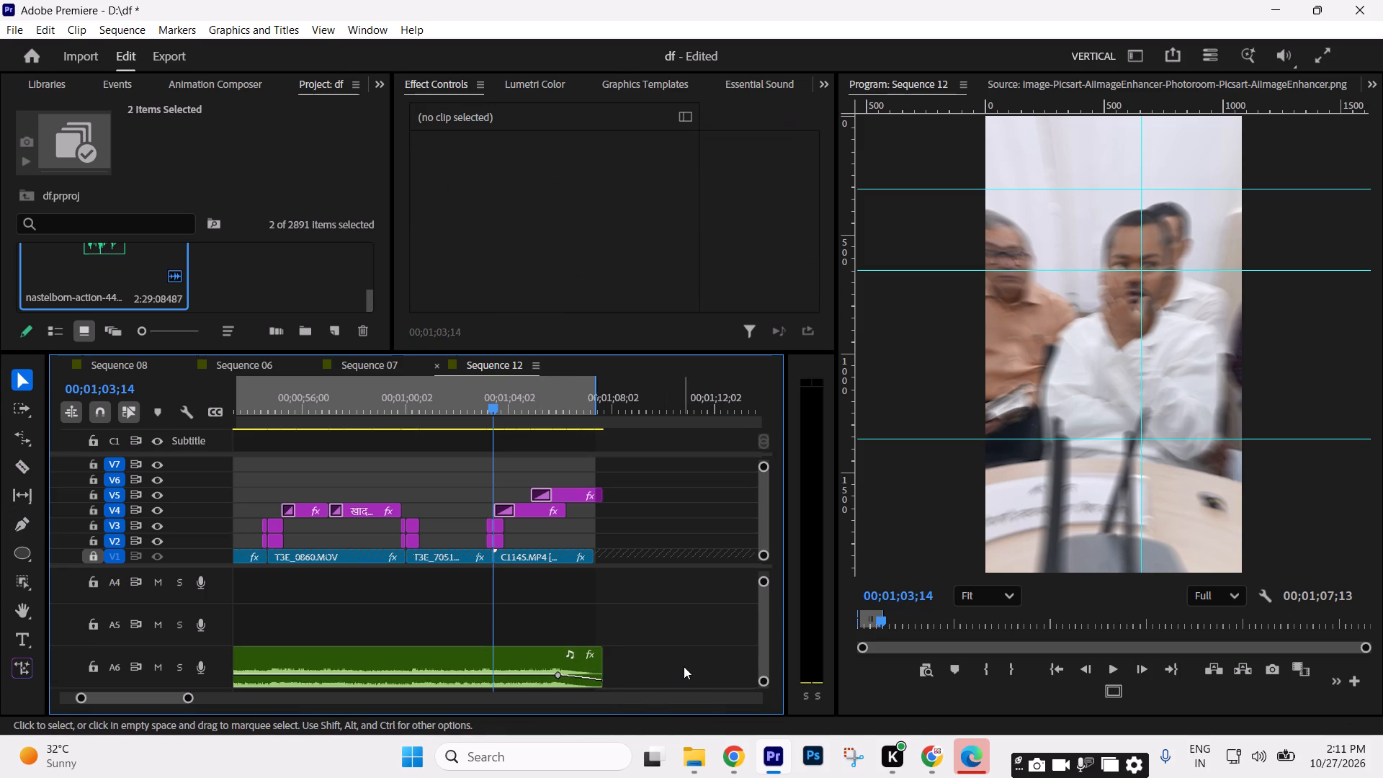
pyautogui.press('space')
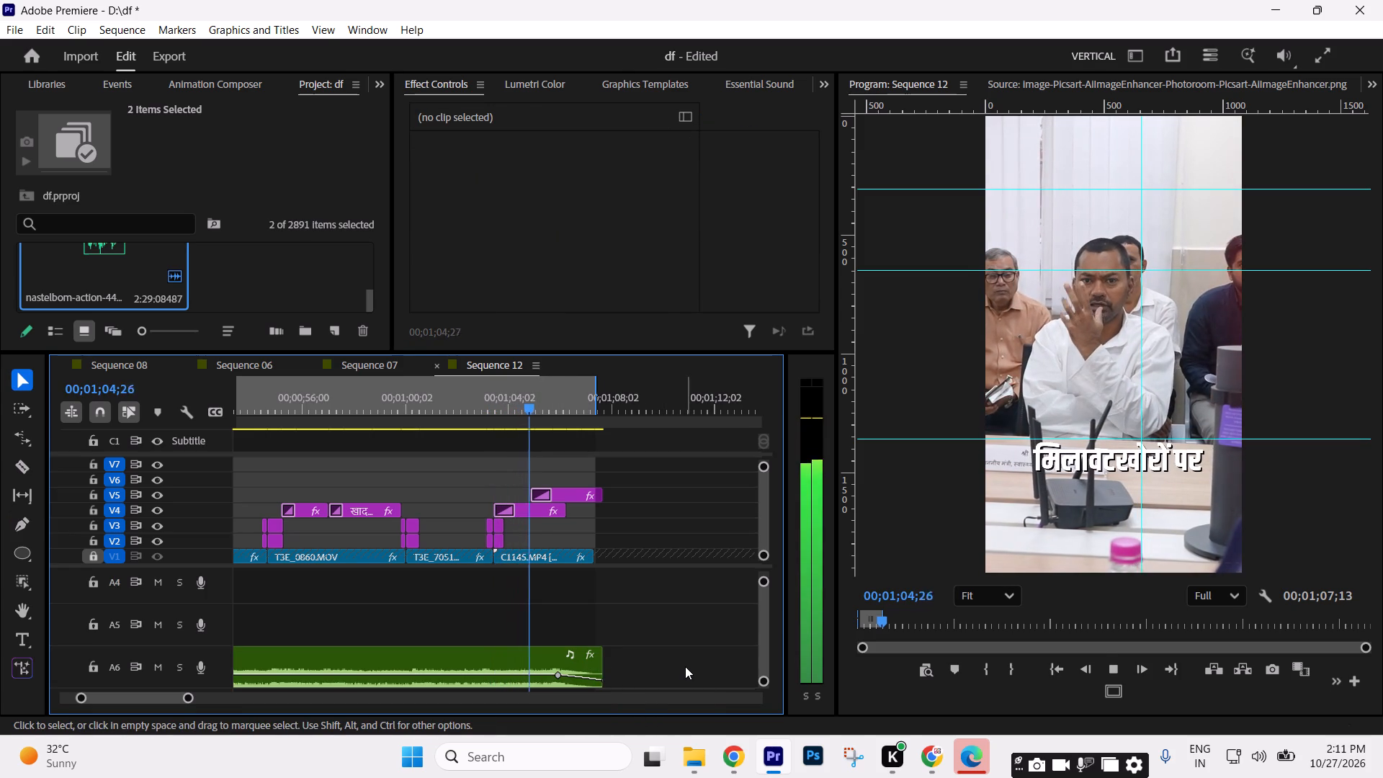
pyautogui.press('space')
# Return to the start of Sequence 12 and shrink the audio tracks so A1 through A6 all fit in the timeline.
pyautogui.write('---')
pyautogui.moveTo(406, 426); pyautogui.dragTo(0, 443)
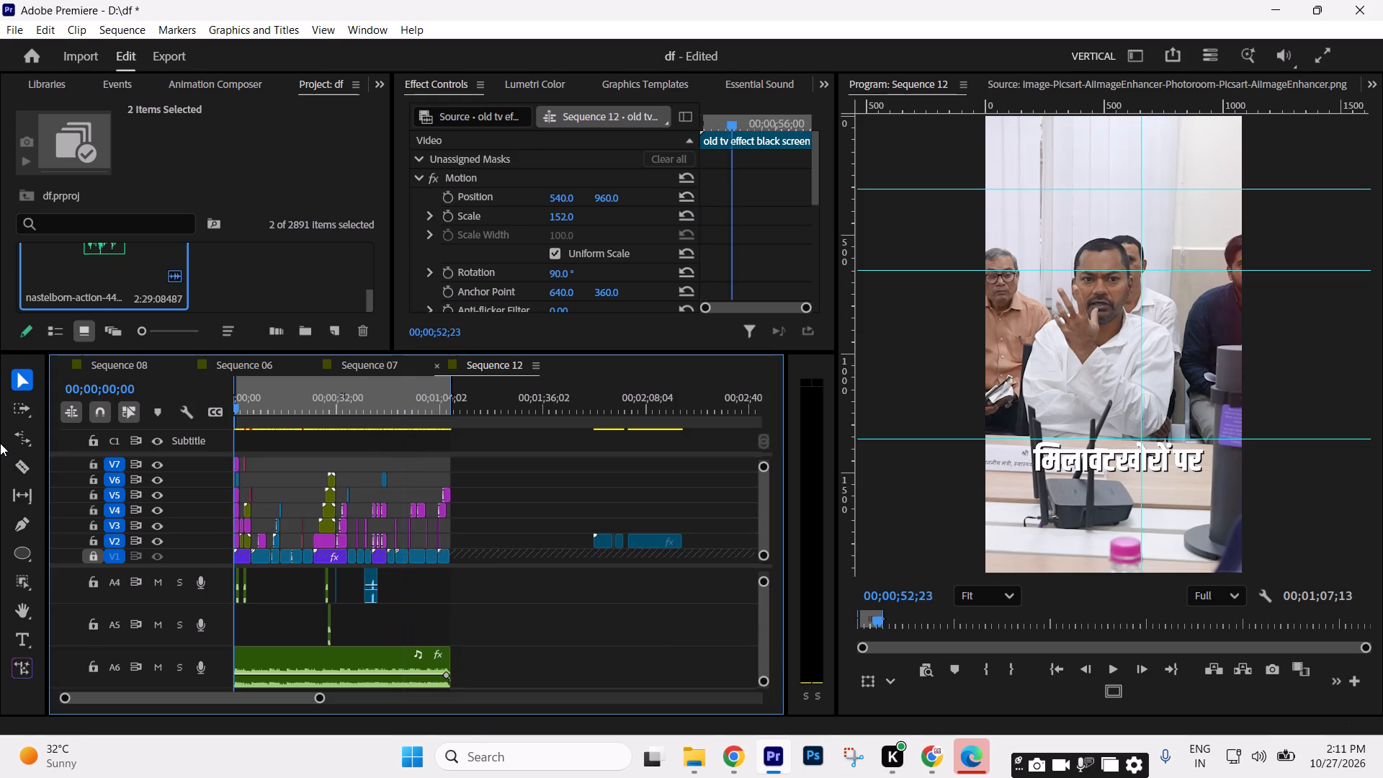
pyautogui.moveTo(0, 443); pyautogui.dragTo(0, 445)
pyautogui.press('=')
pyautogui.press('=')
pyautogui.press('=')
pyautogui.press('=')
pyautogui.press('-')
pyautogui.press('-')
pyautogui.press('-')
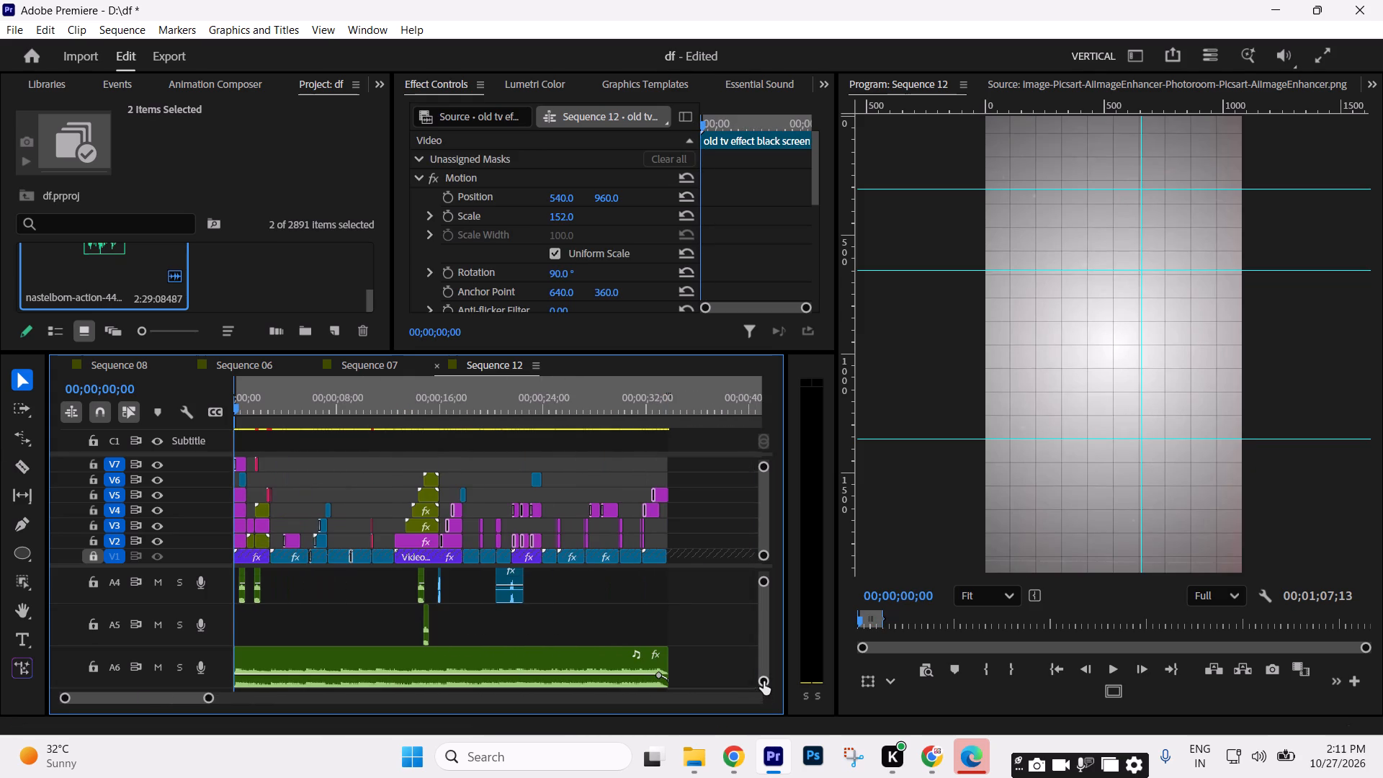
pyautogui.press('-')
pyautogui.moveTo(764, 680); pyautogui.dragTo(774, 709)
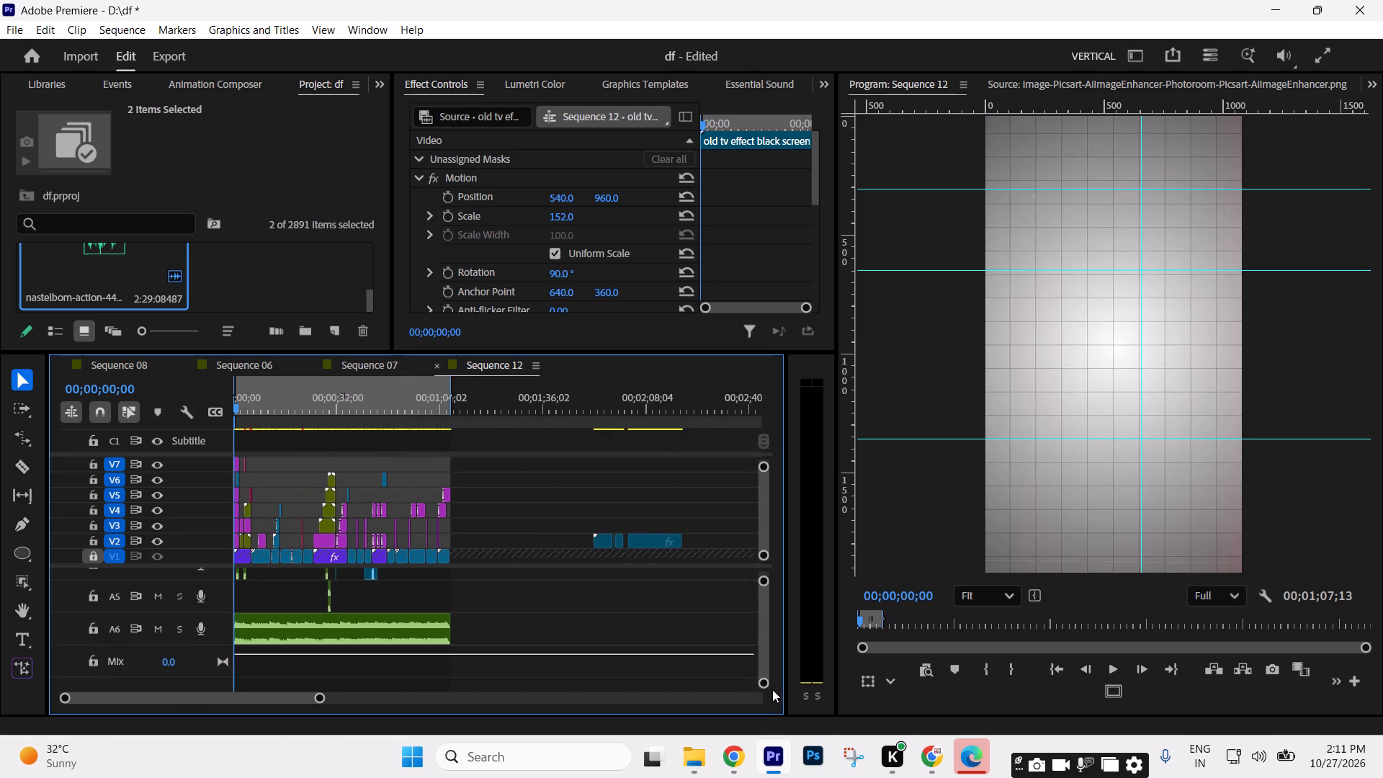
pyautogui.moveTo(765, 683); pyautogui.dragTo(773, 732)
pyautogui.moveTo(763, 578); pyautogui.dragTo(765, 544)
pyautogui.moveTo(765, 544); pyautogui.dragTo(765, 526)
pyautogui.moveTo(322, 698); pyautogui.dragTo(237, 697)
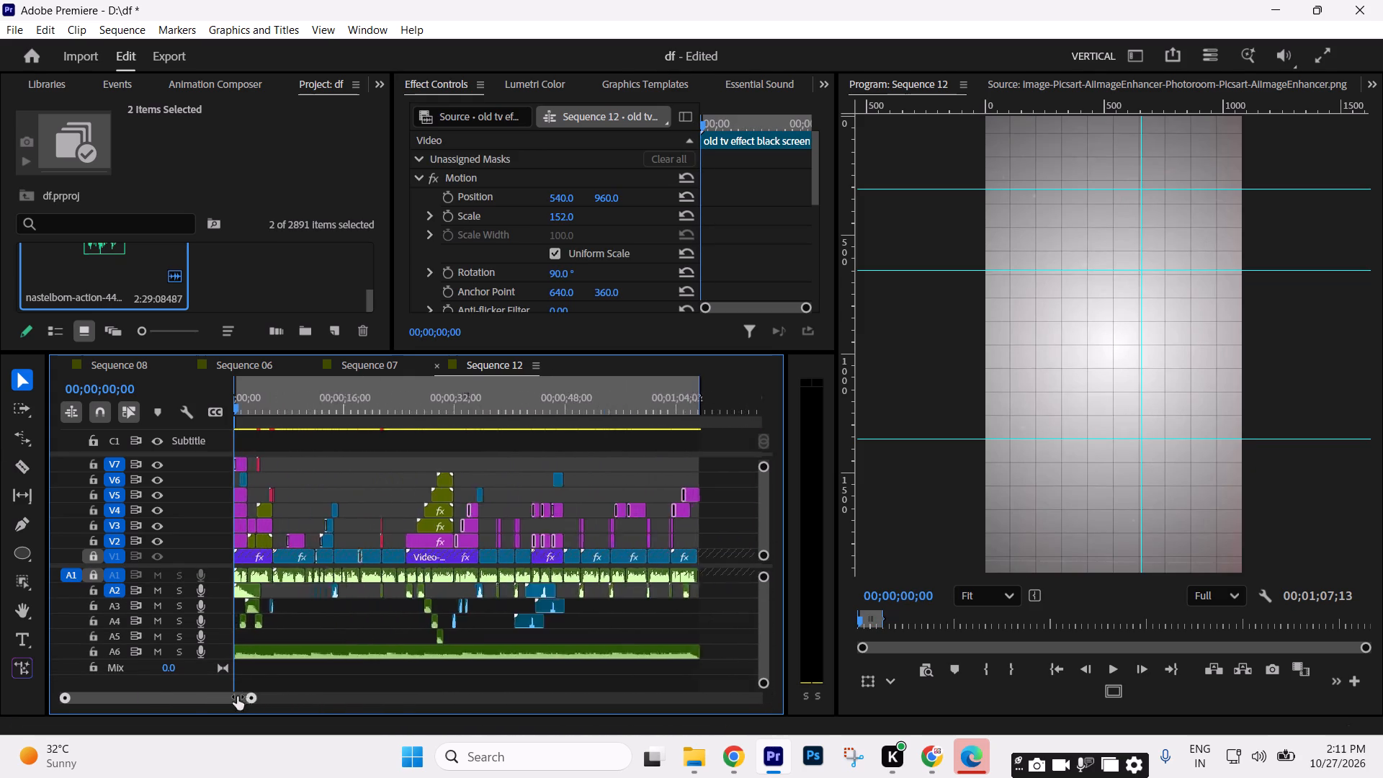
pyautogui.moveTo(237, 697); pyautogui.dragTo(177, 697)
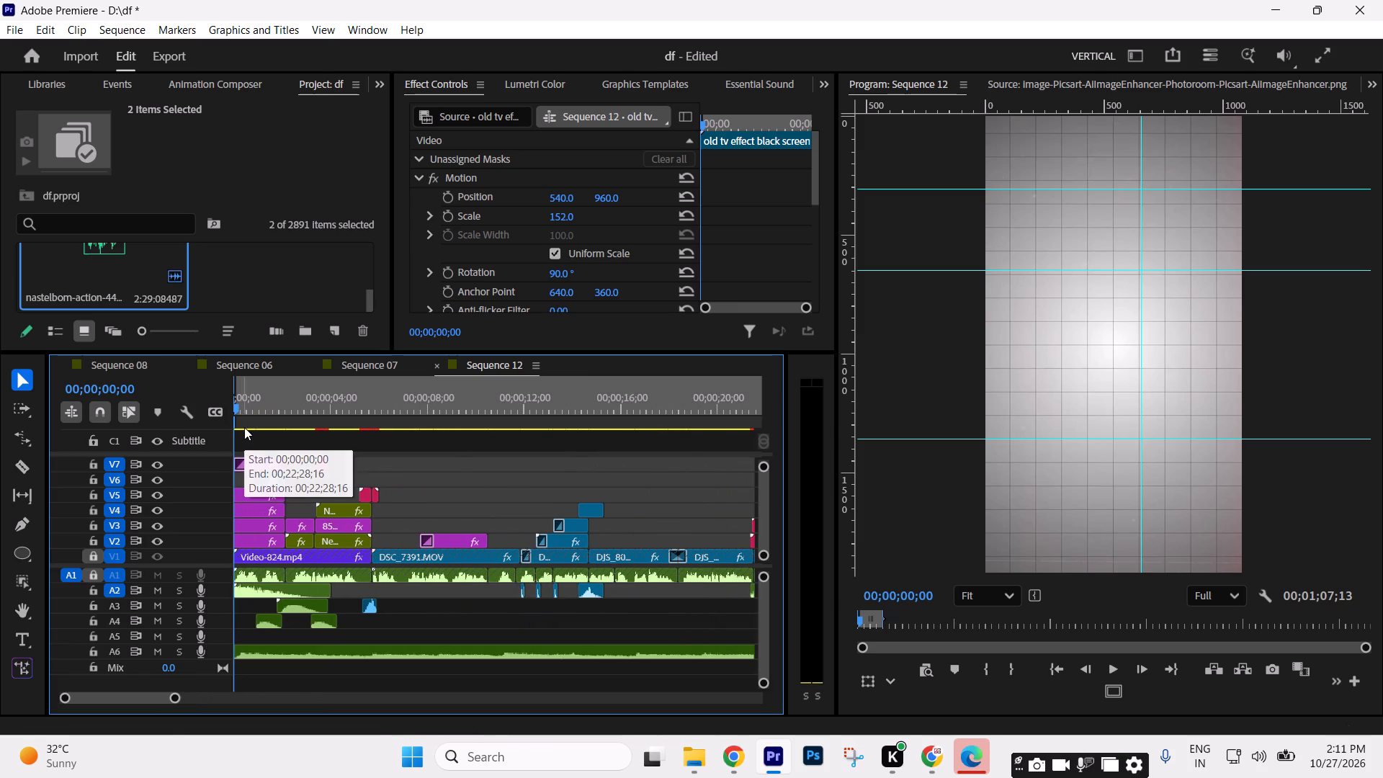
pyautogui.press('=')
pyautogui.press('=')
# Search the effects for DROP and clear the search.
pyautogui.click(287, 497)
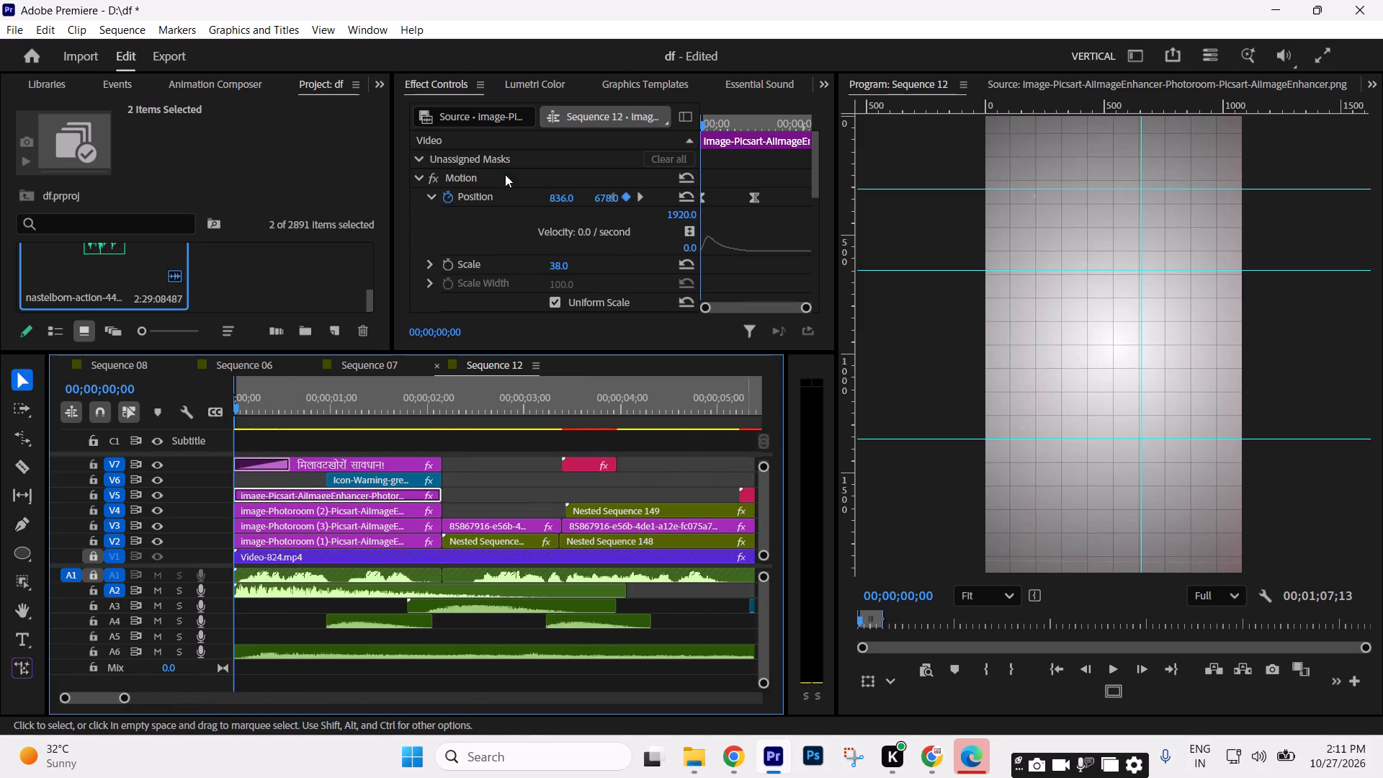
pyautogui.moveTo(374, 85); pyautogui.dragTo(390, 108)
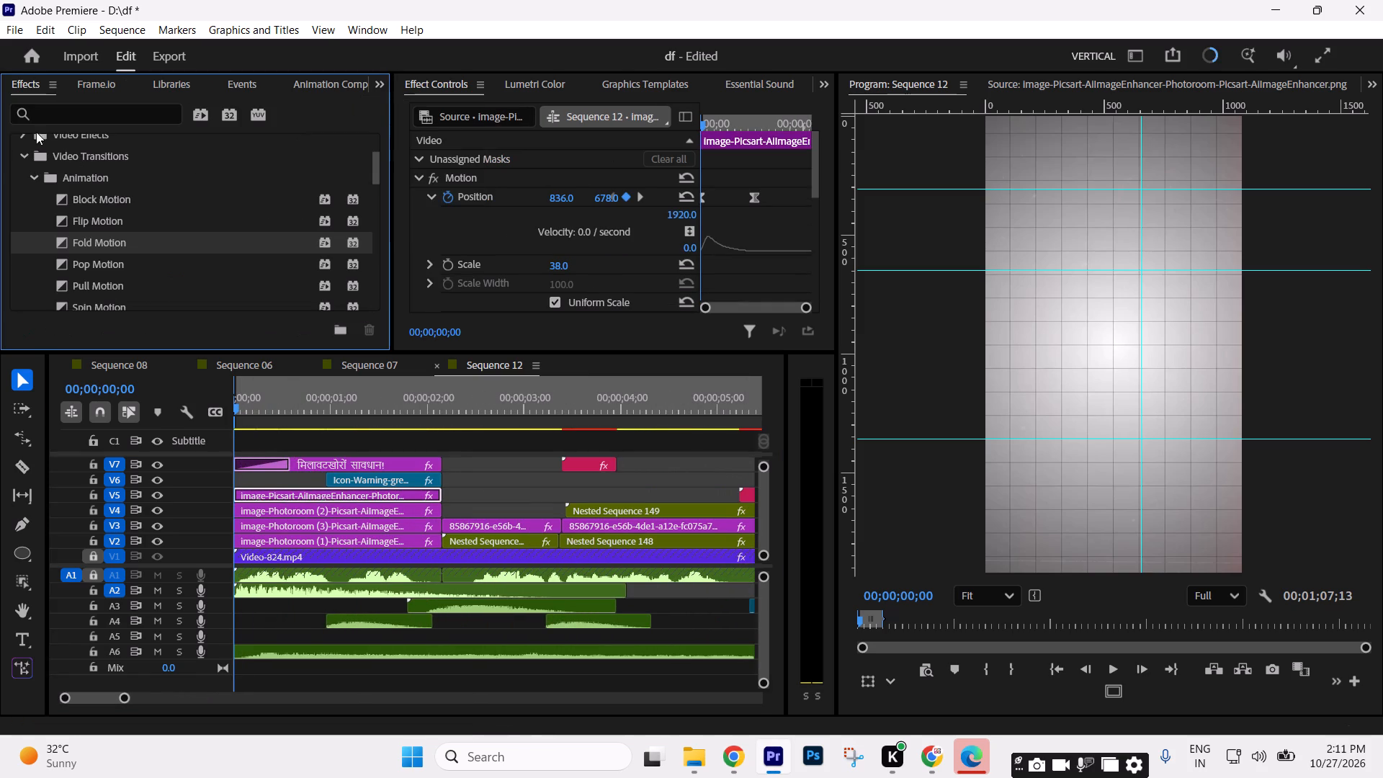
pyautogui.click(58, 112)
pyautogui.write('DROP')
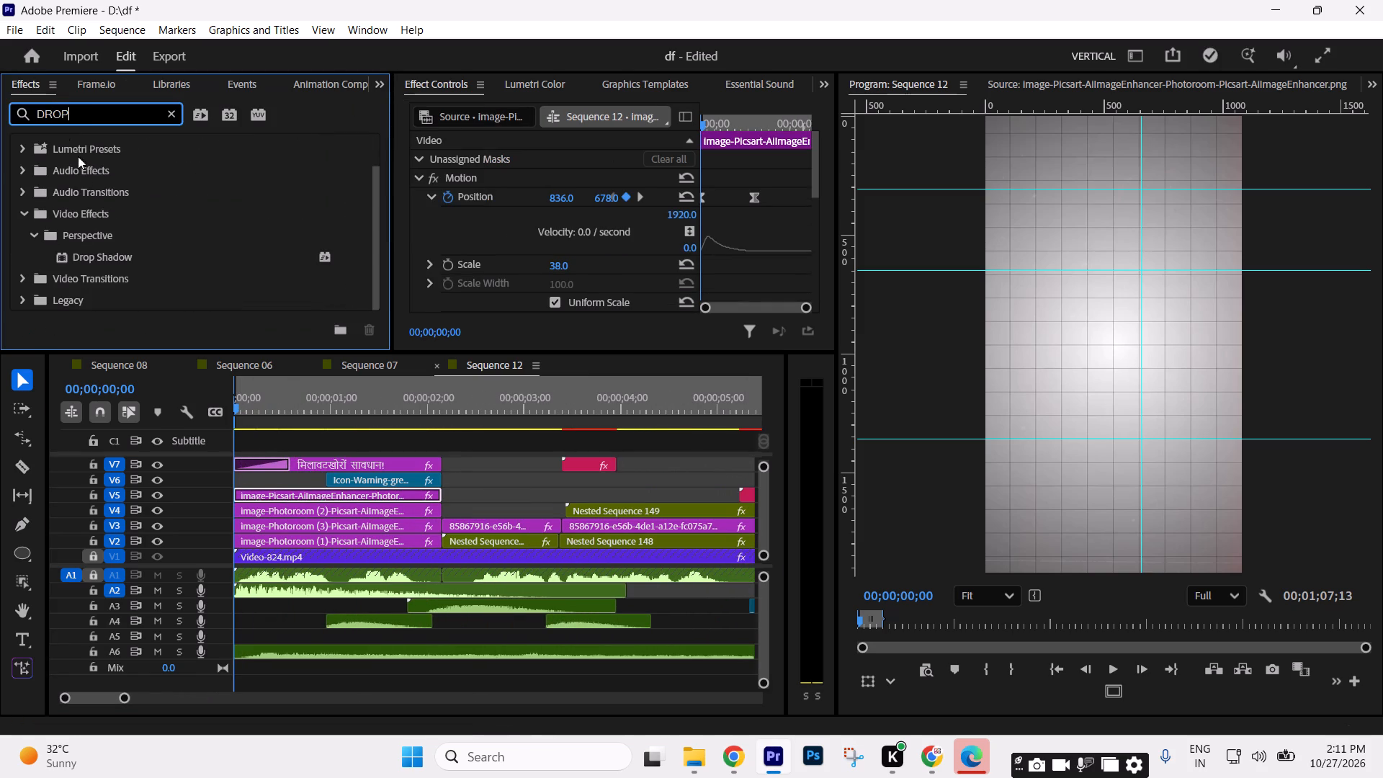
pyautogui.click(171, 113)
# Search the effects for LONG and apply Long Shadow to the Pizza Hut logo clip on V5.
pyautogui.click(73, 115)
pyautogui.write('LO')
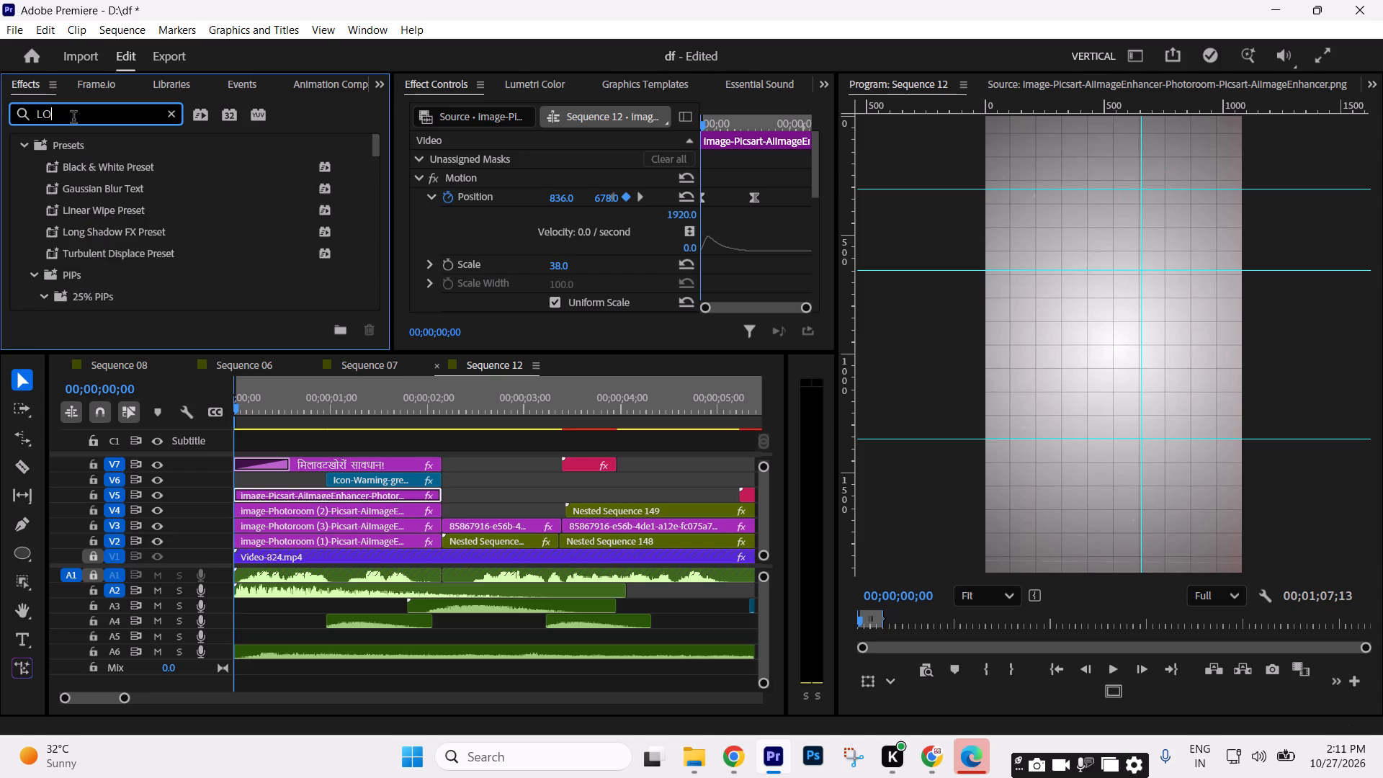
pyautogui.write('NG')
pyautogui.scroll(-4, 177, 234)
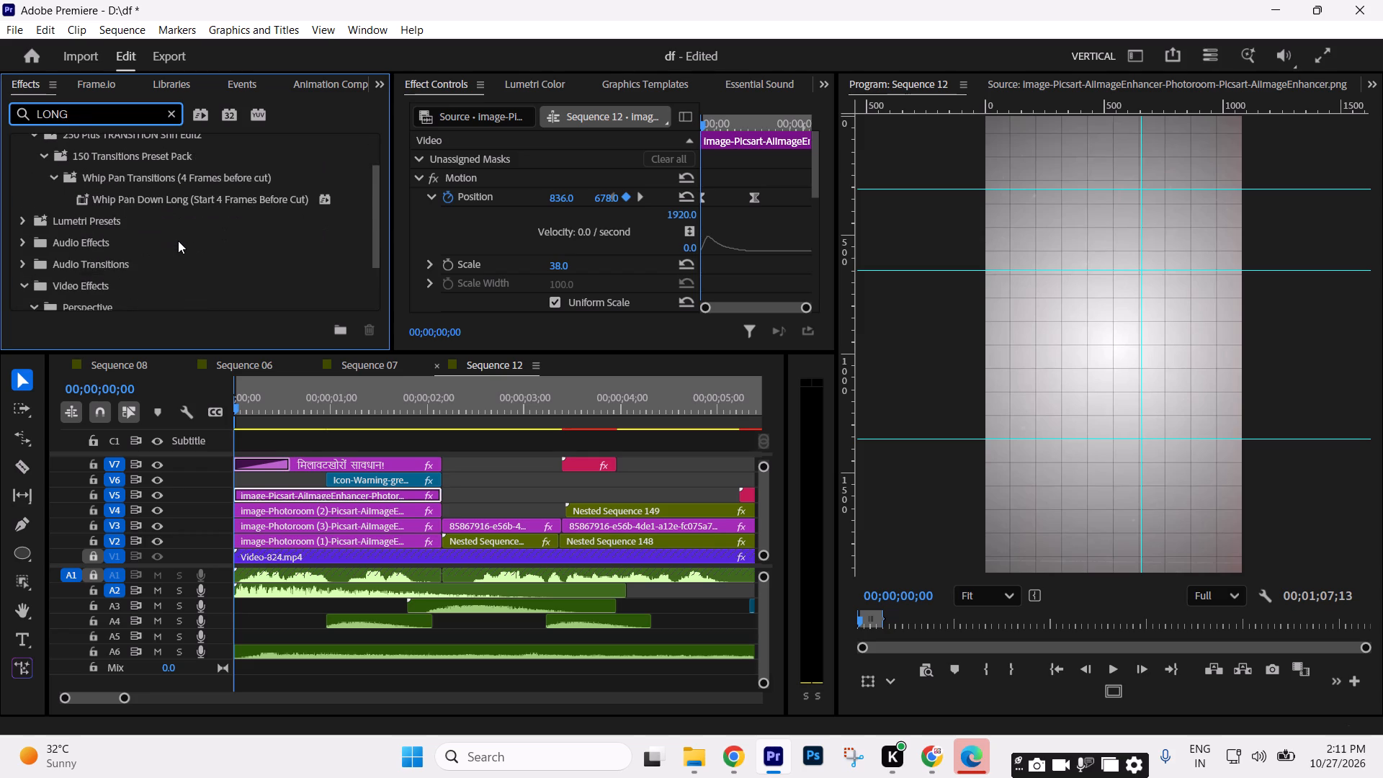
pyautogui.scroll(-7, 178, 241)
pyautogui.click(96, 256)
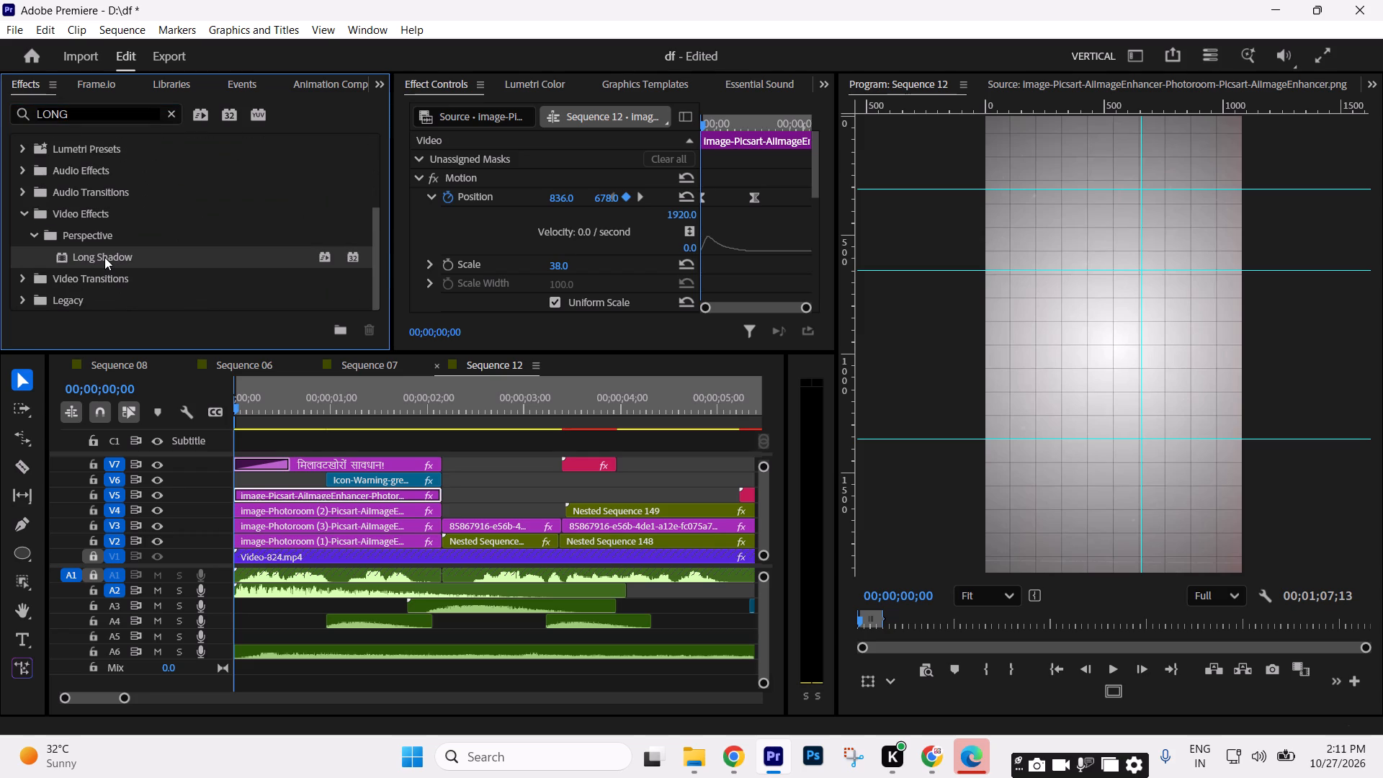
pyautogui.moveTo(243, 405); pyautogui.dragTo(243, 406)
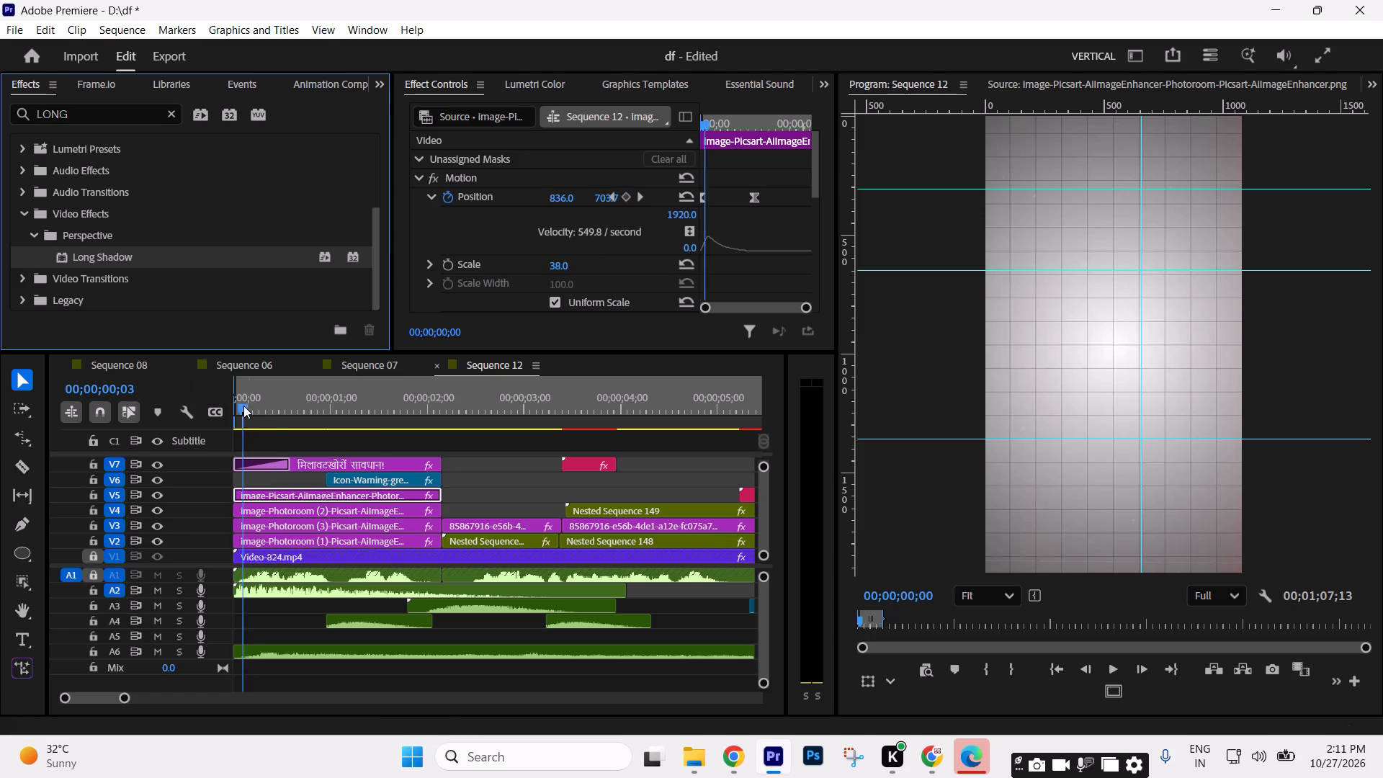
pyautogui.moveTo(243, 406); pyautogui.dragTo(263, 411)
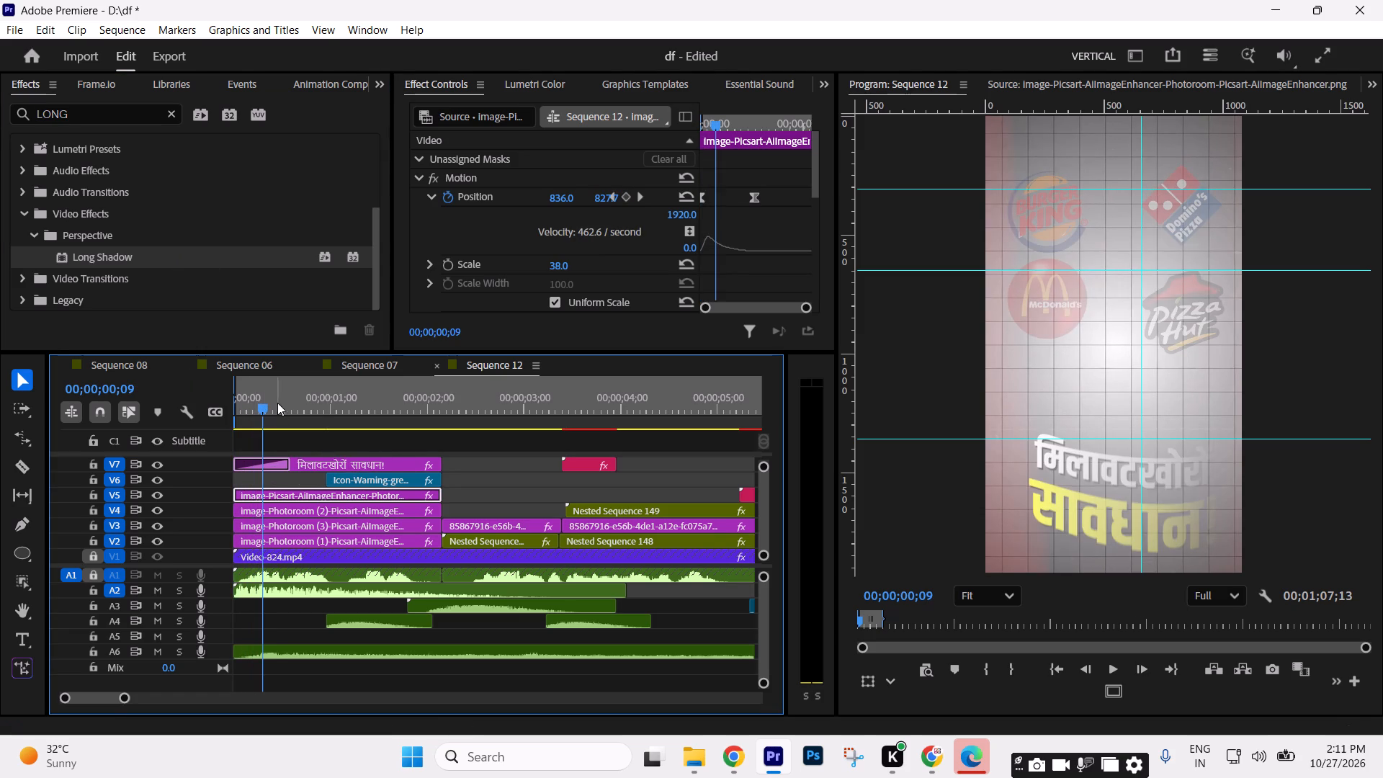
pyautogui.moveTo(277, 400); pyautogui.dragTo(322, 413)
pyautogui.moveTo(162, 262); pyautogui.dragTo(305, 462)
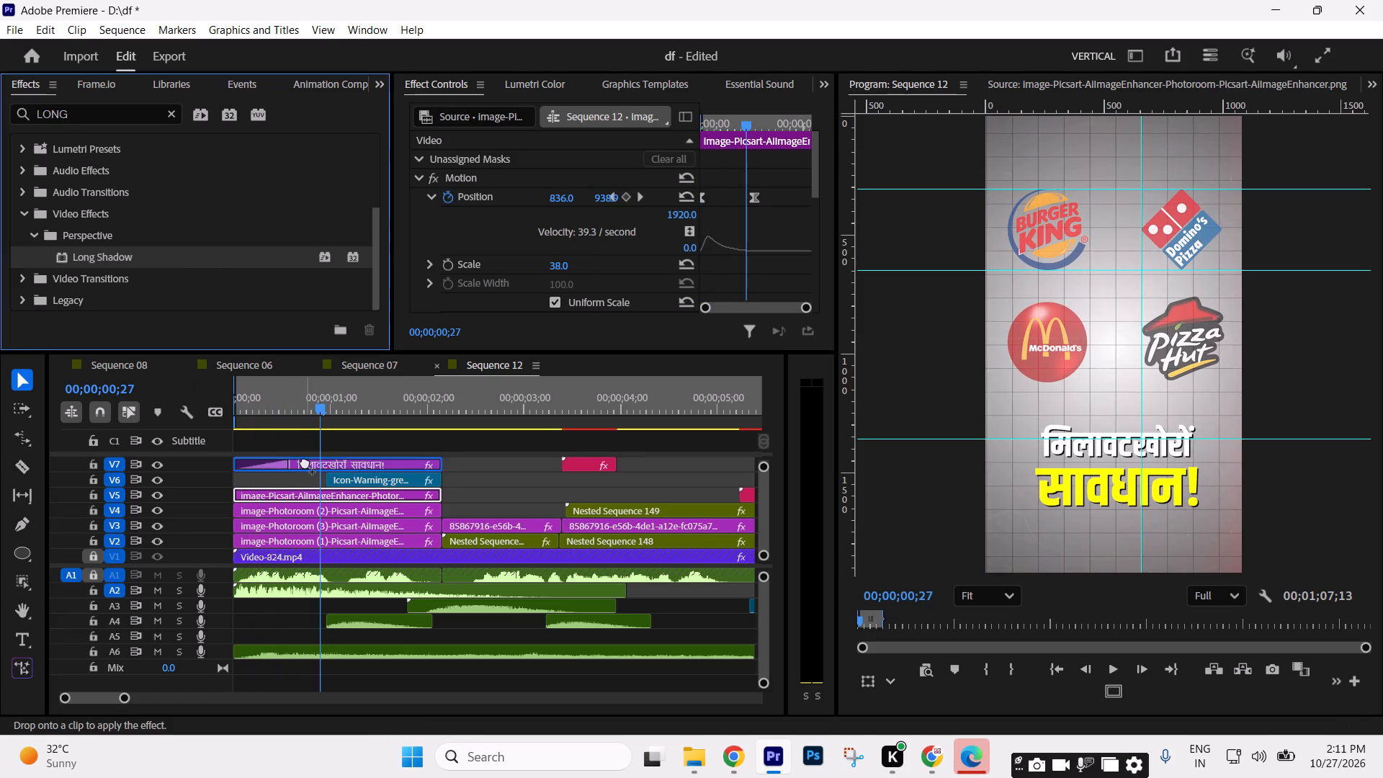
pyautogui.moveTo(305, 462); pyautogui.dragTo(310, 496)
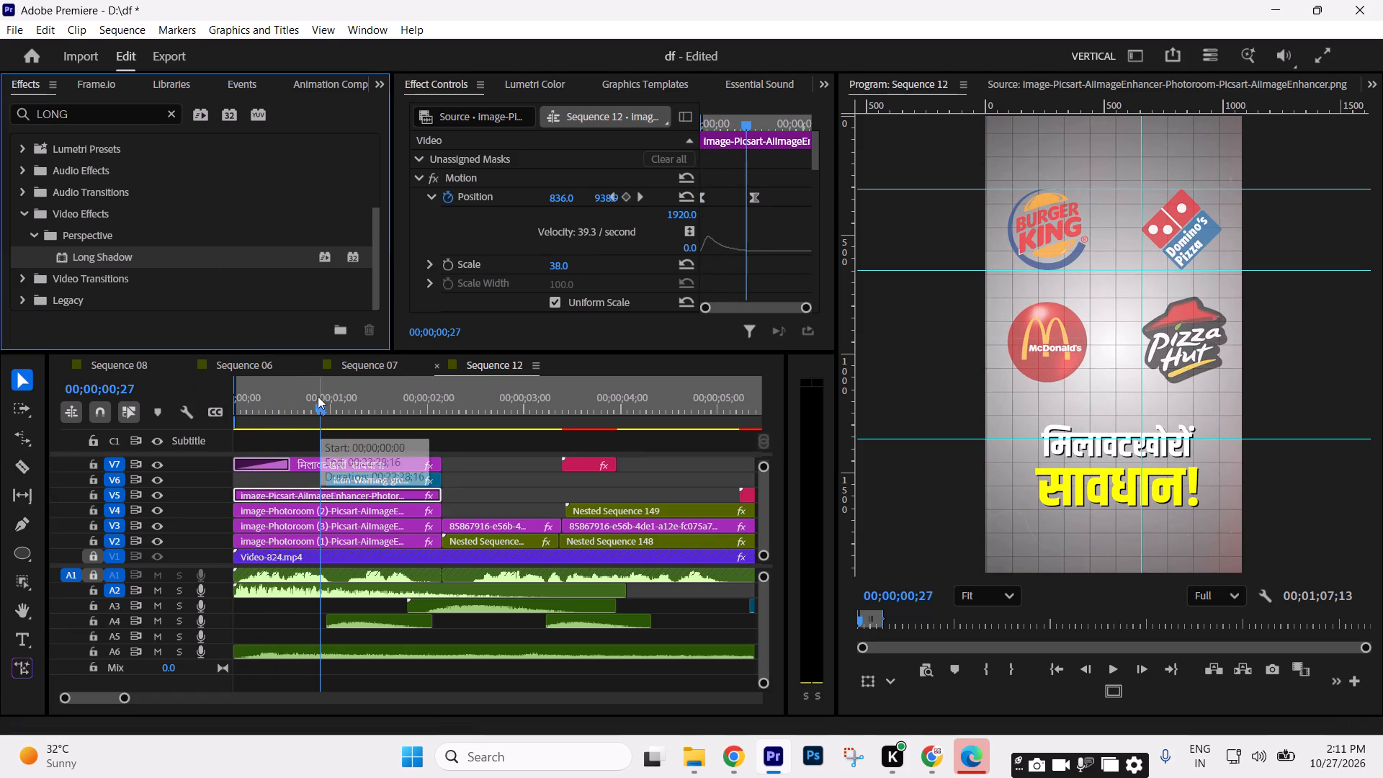
# Set the Long Shadow length on the Pizza Hut logo clip to 30 while viewing the frame at 00;00;01;15.
pyautogui.moveTo(318, 396); pyautogui.dragTo(380, 407)
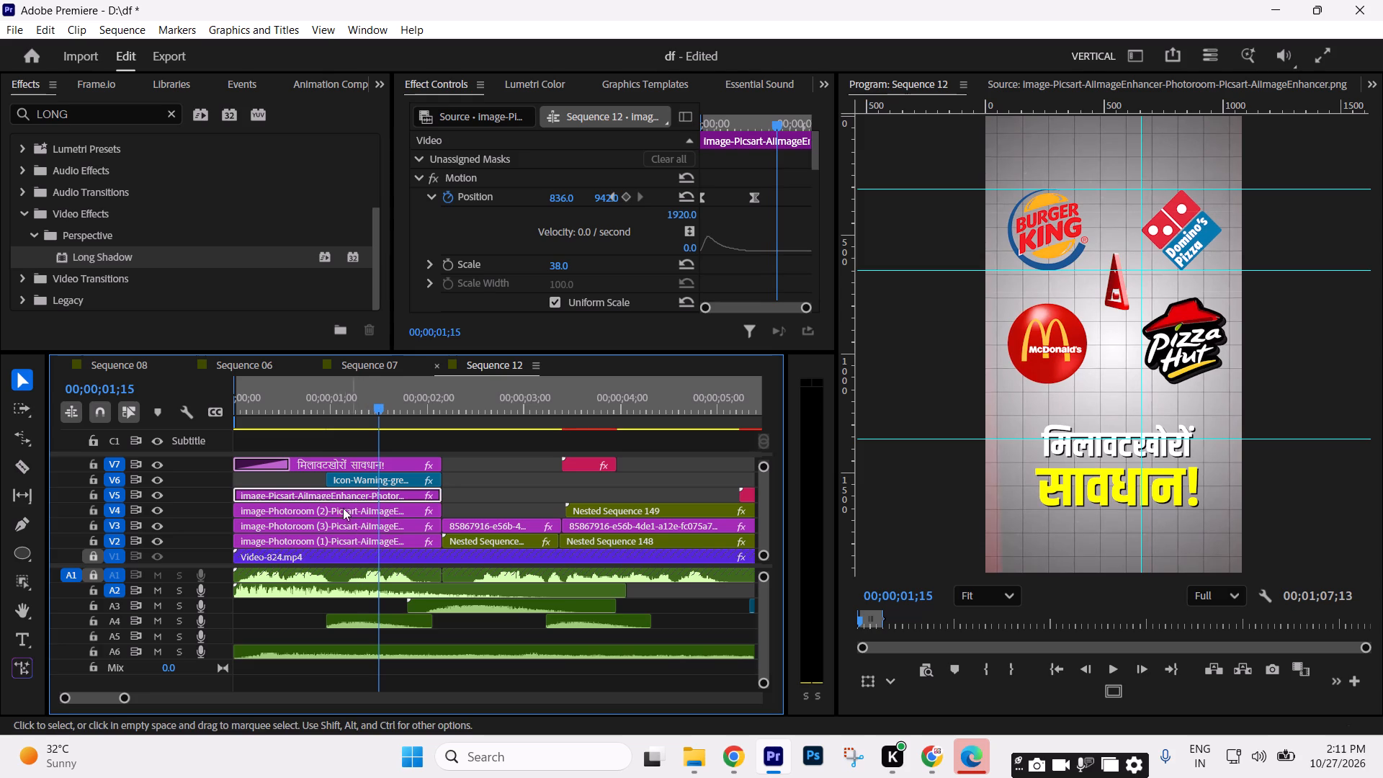
pyautogui.click(331, 492)
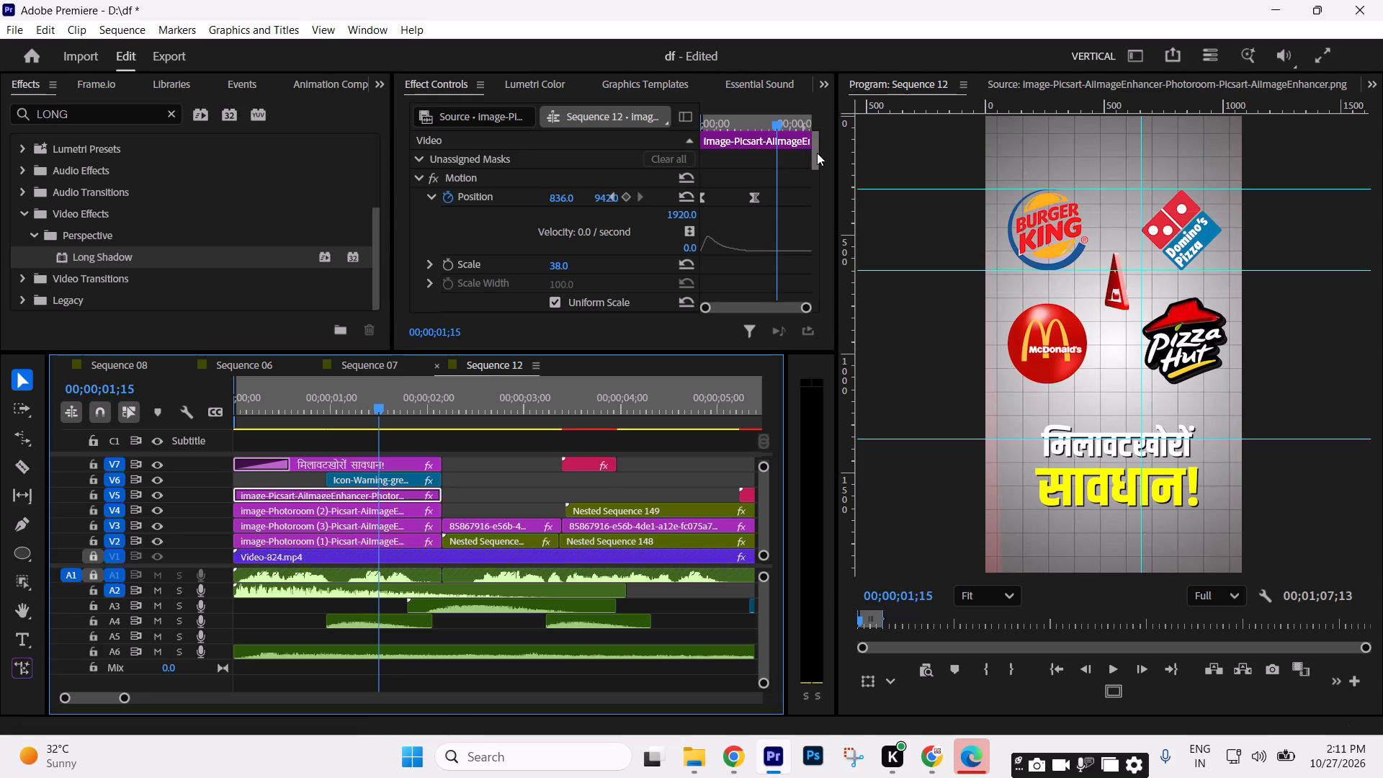
pyautogui.moveTo(815, 153); pyautogui.dragTo(825, 231)
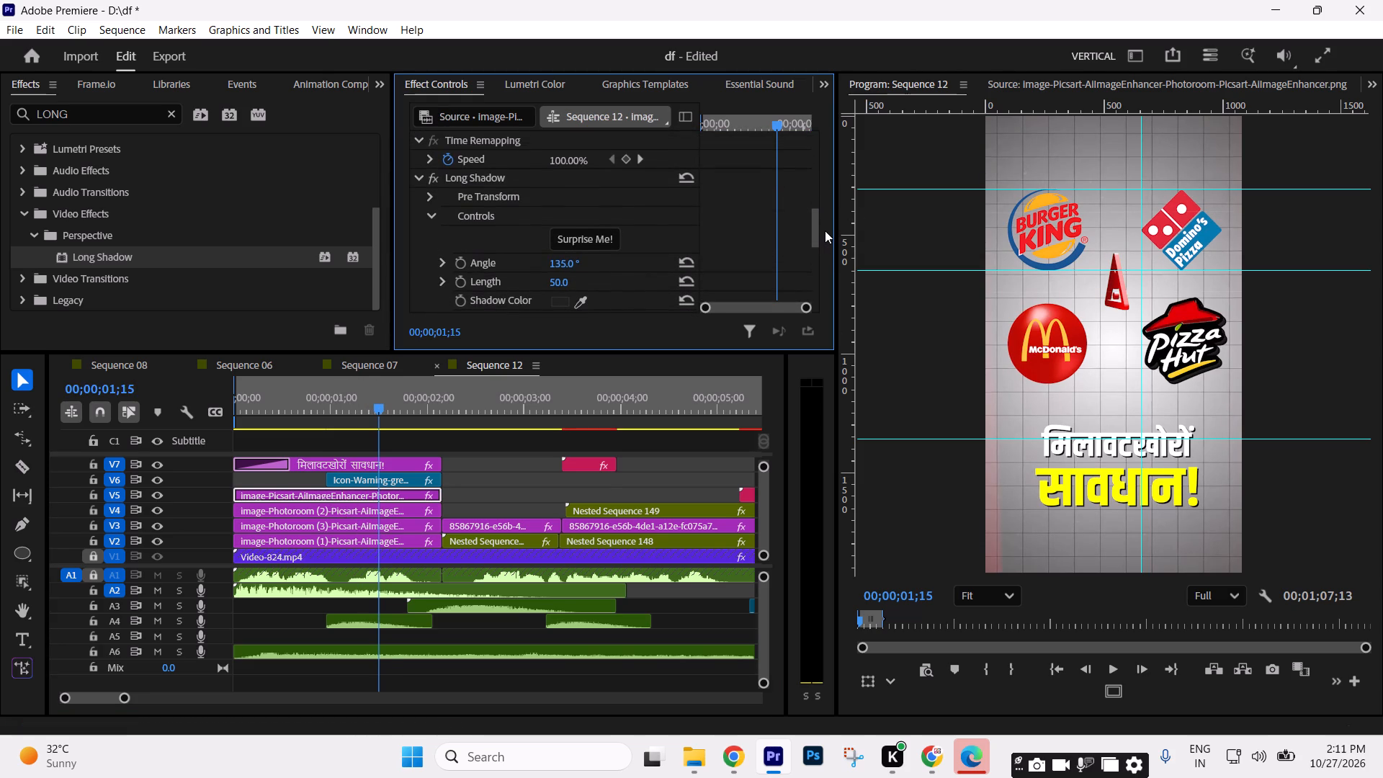
pyautogui.moveTo(825, 231); pyautogui.dragTo(825, 233)
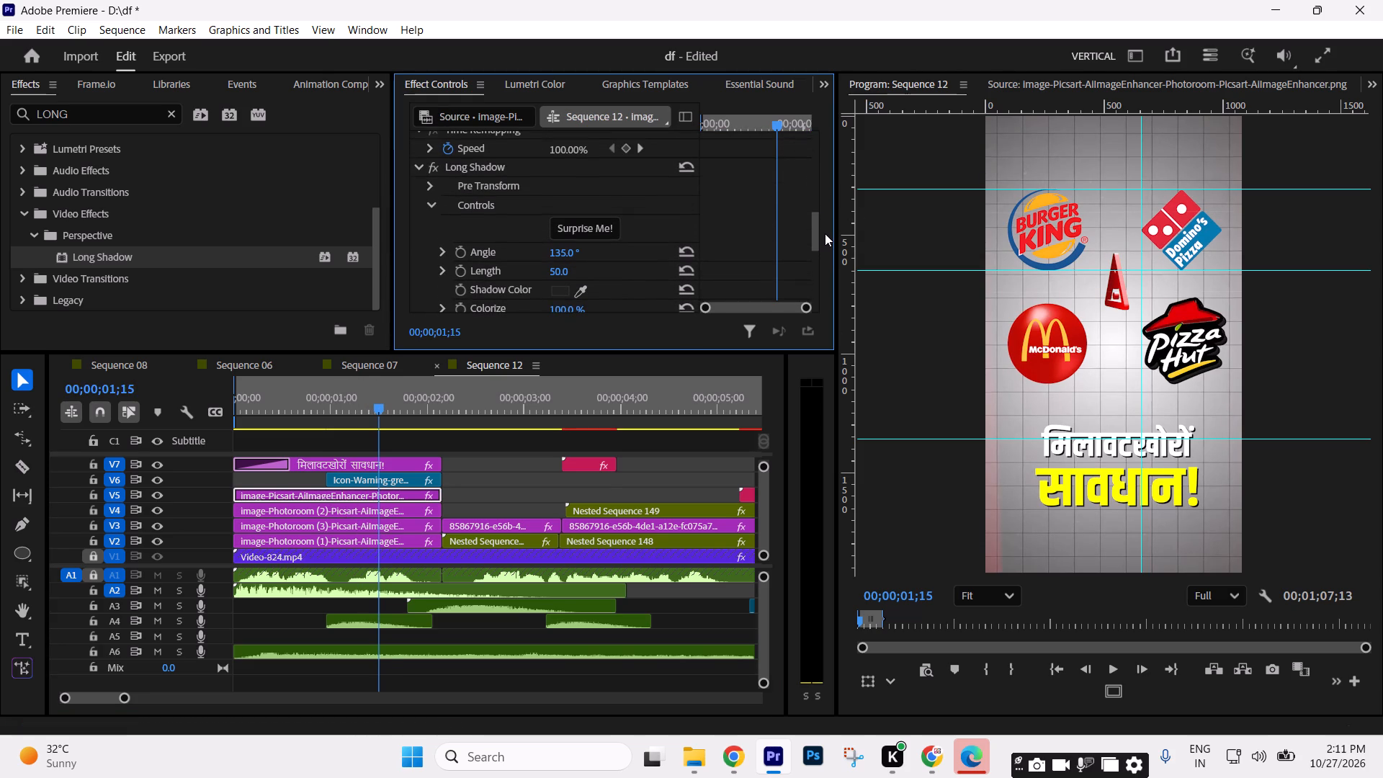
pyautogui.moveTo(825, 233); pyautogui.dragTo(827, 239)
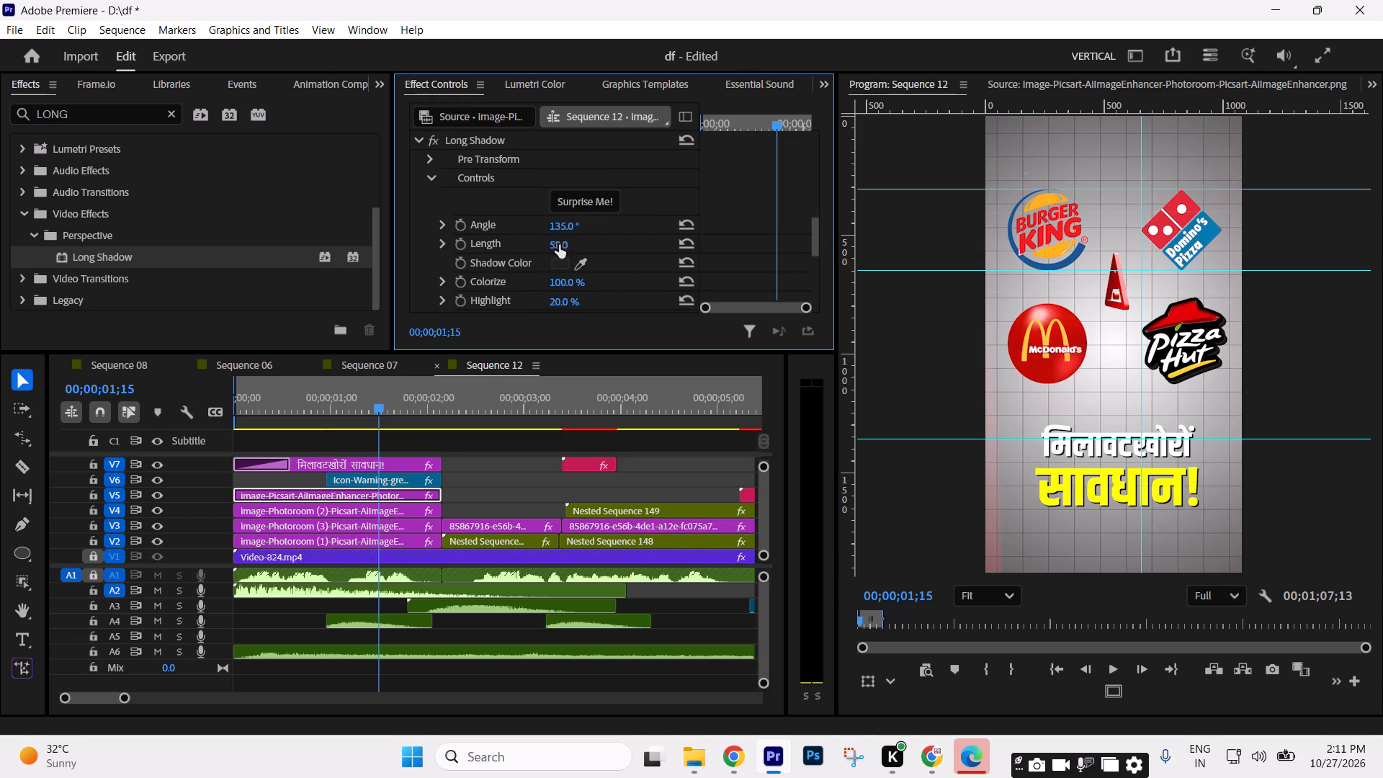
pyautogui.moveTo(558, 244); pyautogui.dragTo(556, 244)
pyautogui.moveTo(556, 244); pyautogui.dragTo(522, 254)
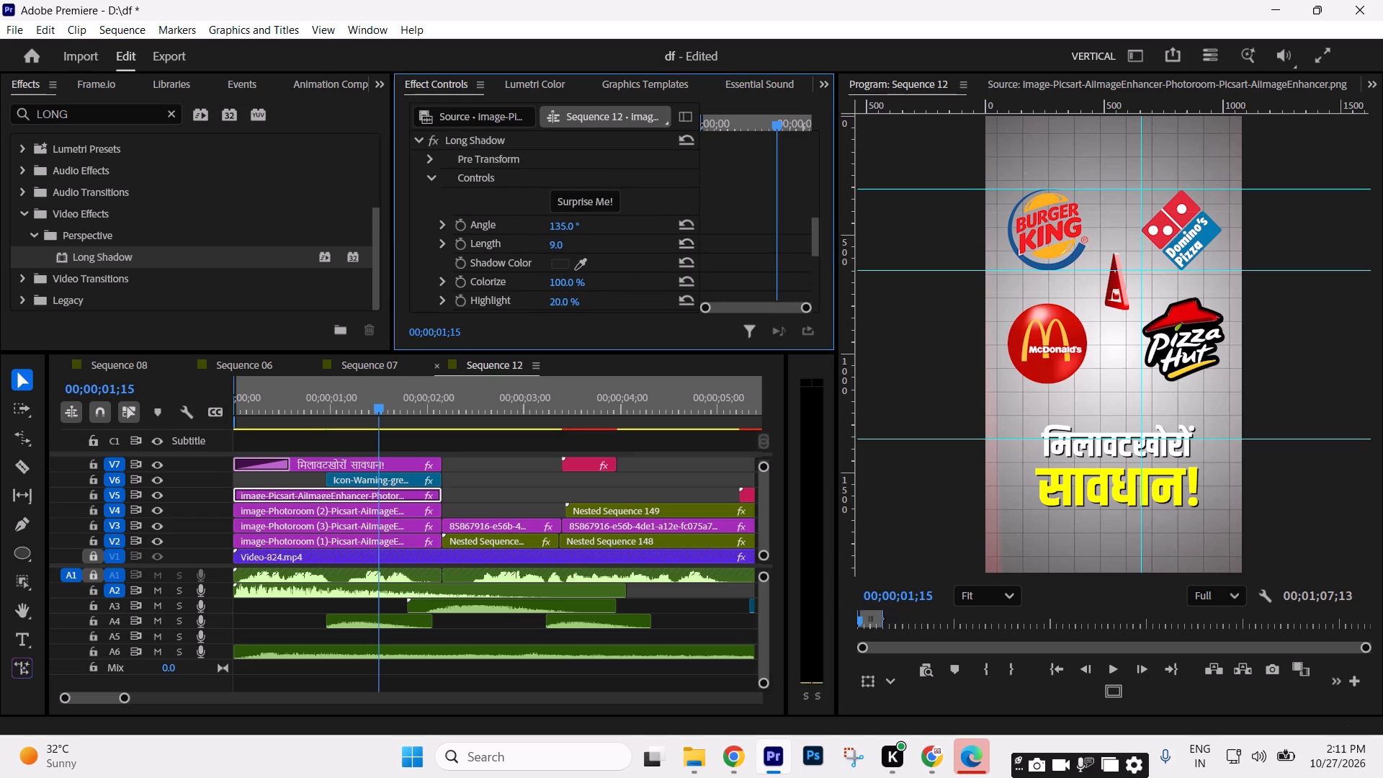
pyautogui.moveTo(522, 254); pyautogui.dragTo(544, 256)
pyautogui.moveTo(544, 256); pyautogui.dragTo(545, 256)
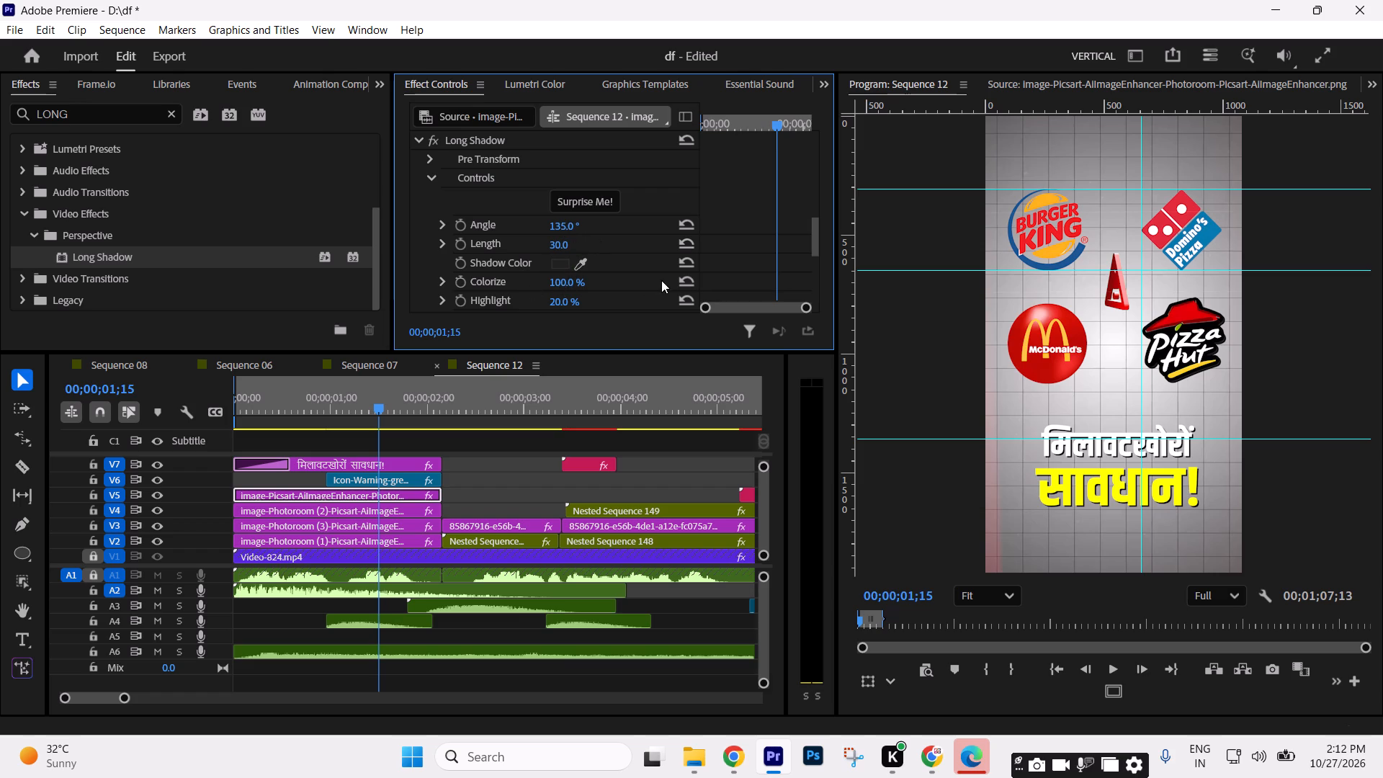
# Play to 00;00;01;24 and set the Long Shadow angle on the Pizza Hut logo clip to 151°.
pyautogui.scroll(-2, 725, 269)
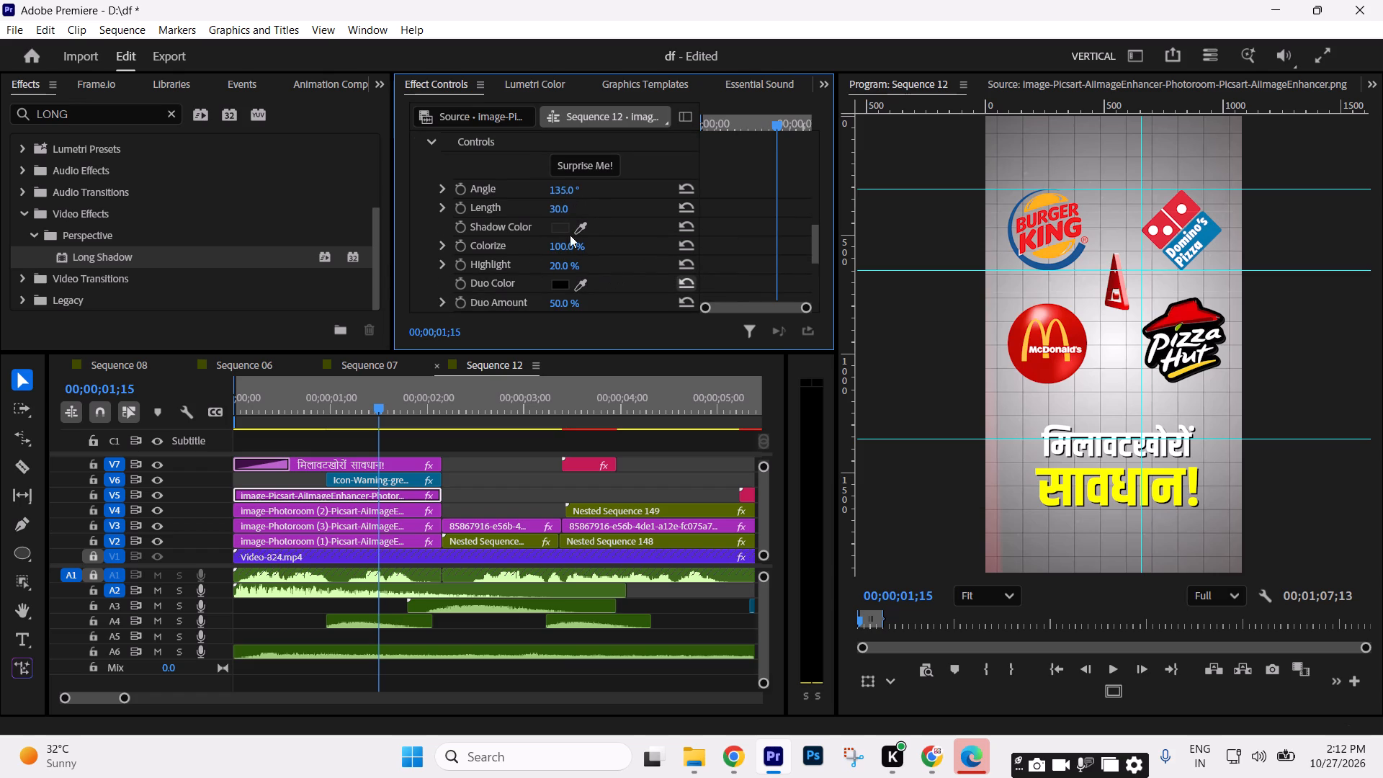
pyautogui.press('space')
pyautogui.press('space')
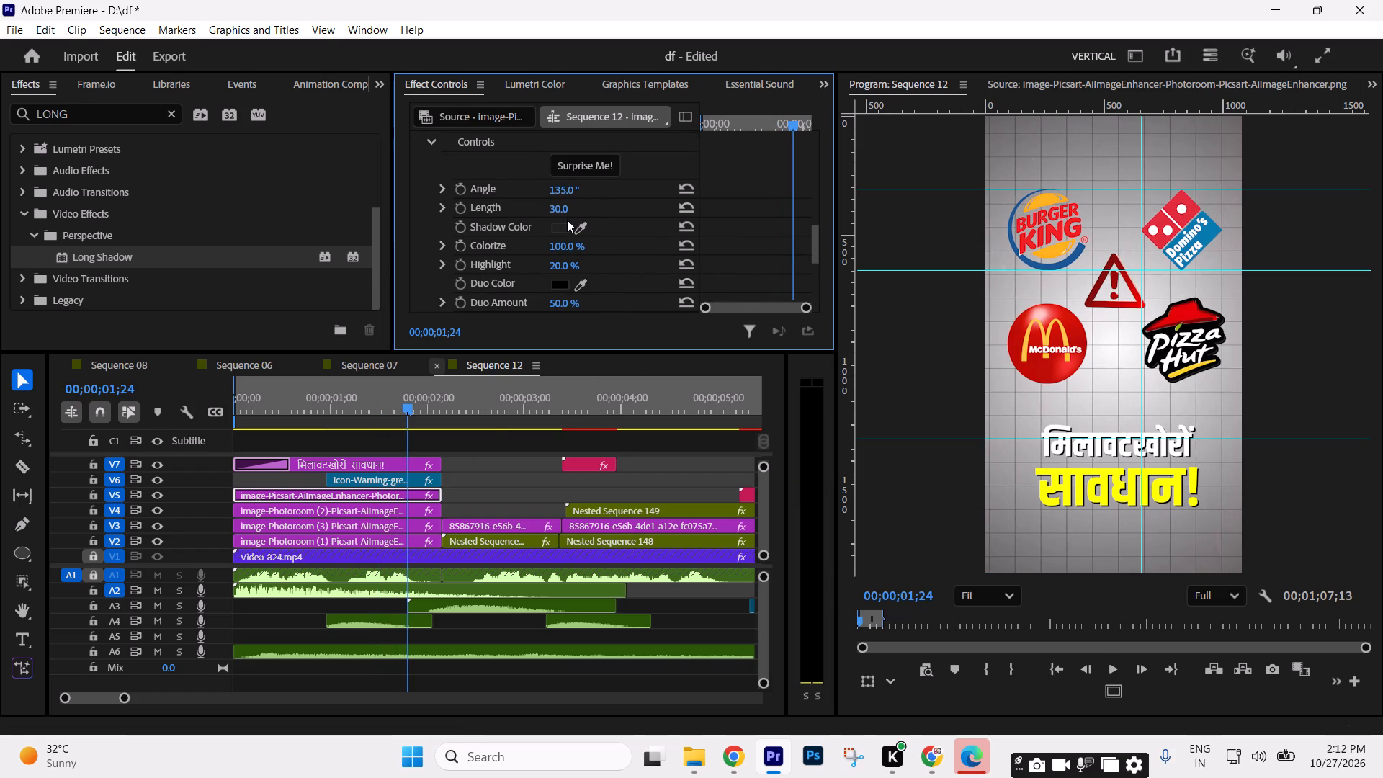
pyautogui.scroll(3, 702, 246)
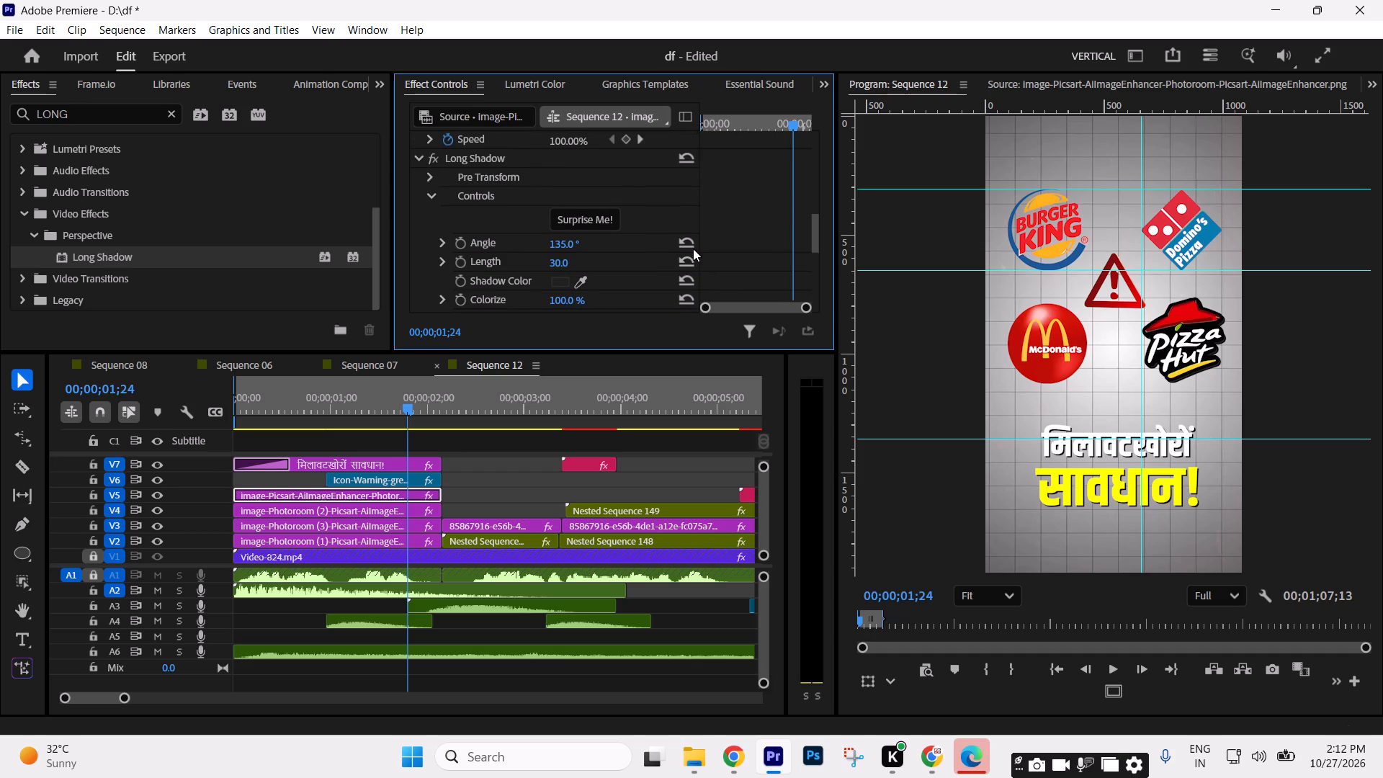
pyautogui.scroll(-2, 692, 249)
pyautogui.moveTo(565, 205); pyautogui.dragTo(573, 206)
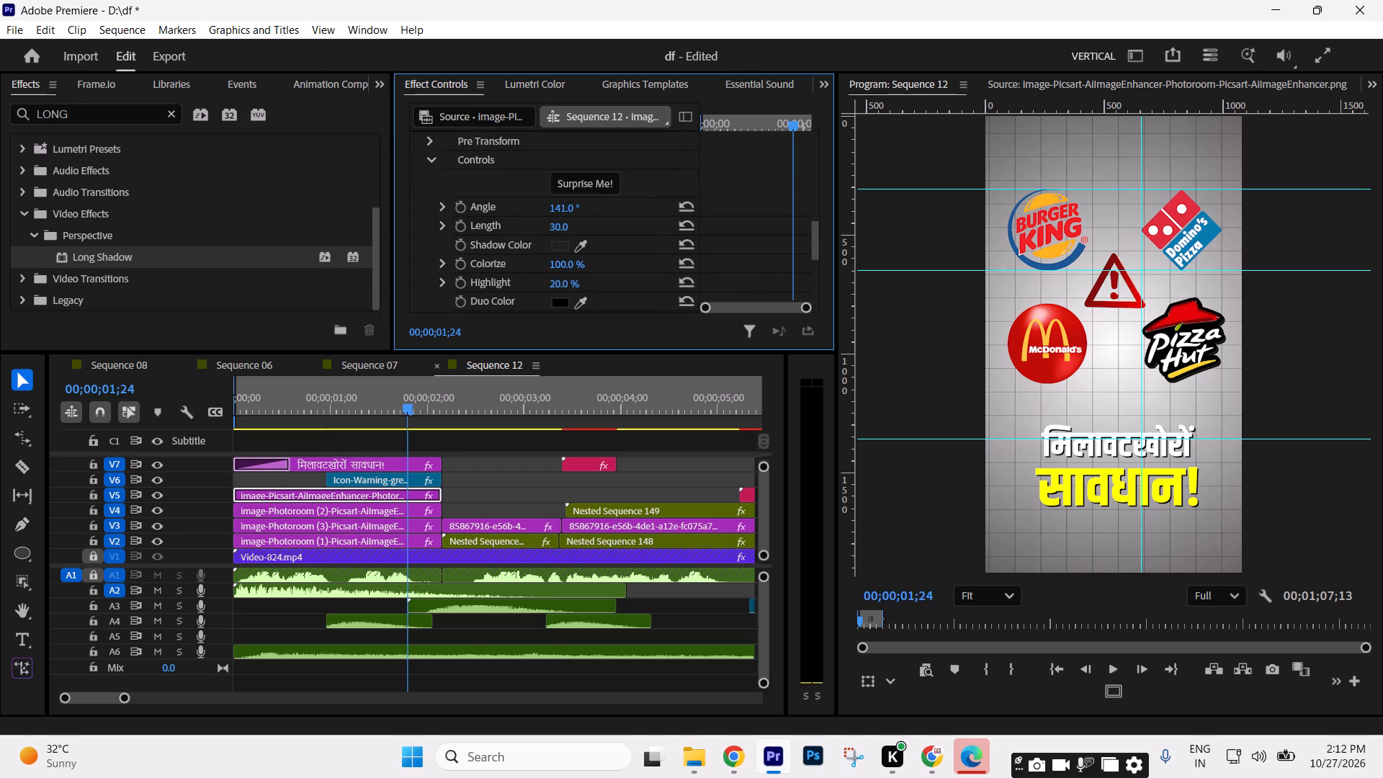
pyautogui.moveTo(573, 206); pyautogui.dragTo(568, 212)
pyautogui.moveTo(568, 212); pyautogui.dragTo(583, 211)
pyautogui.scroll(-4, 718, 244)
pyautogui.scroll(6, 717, 247)
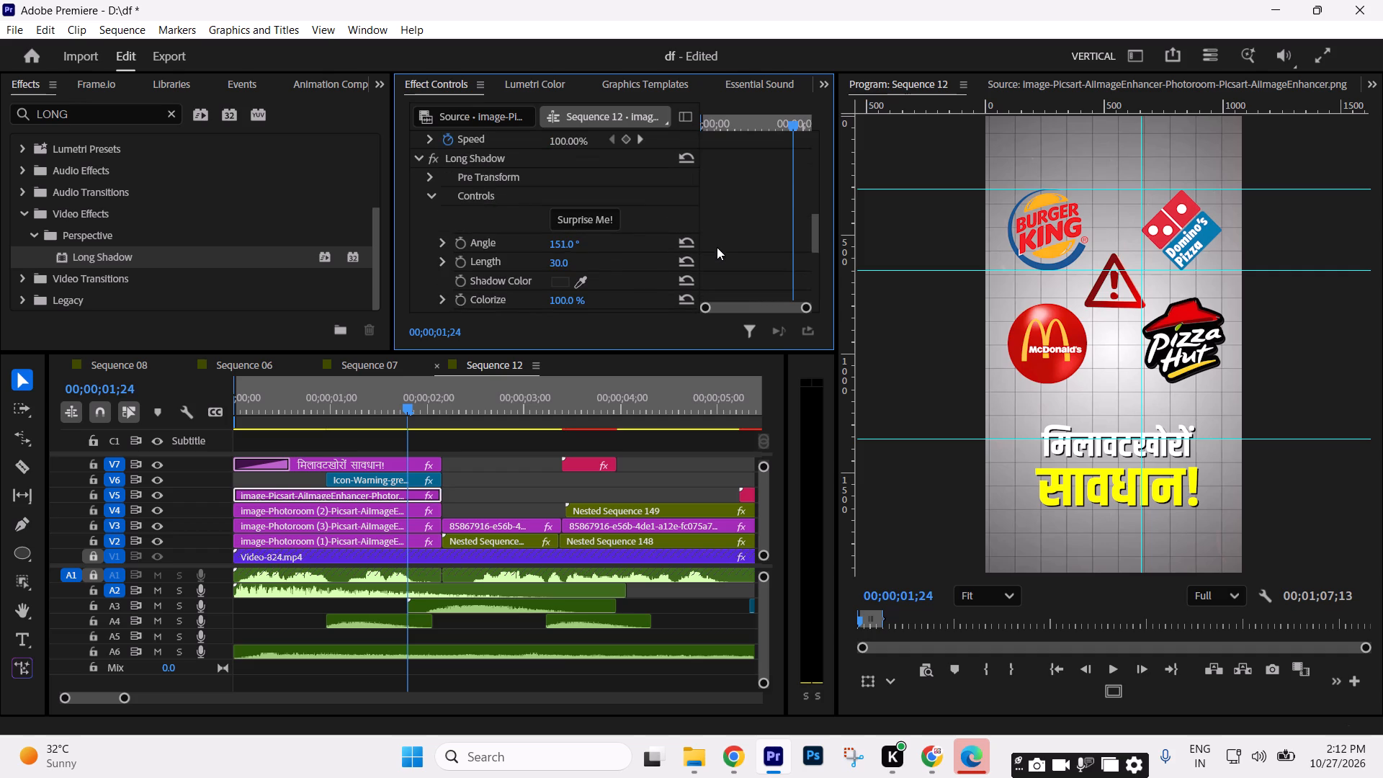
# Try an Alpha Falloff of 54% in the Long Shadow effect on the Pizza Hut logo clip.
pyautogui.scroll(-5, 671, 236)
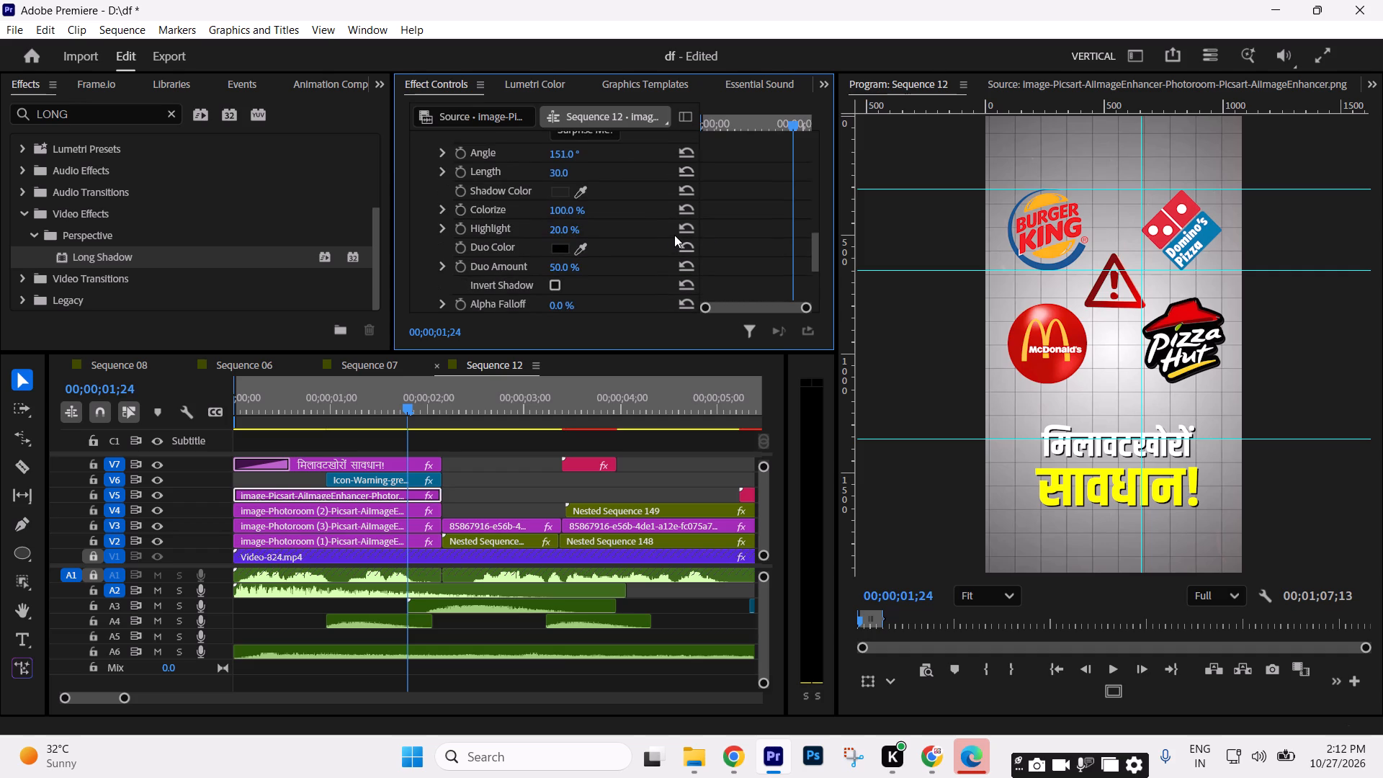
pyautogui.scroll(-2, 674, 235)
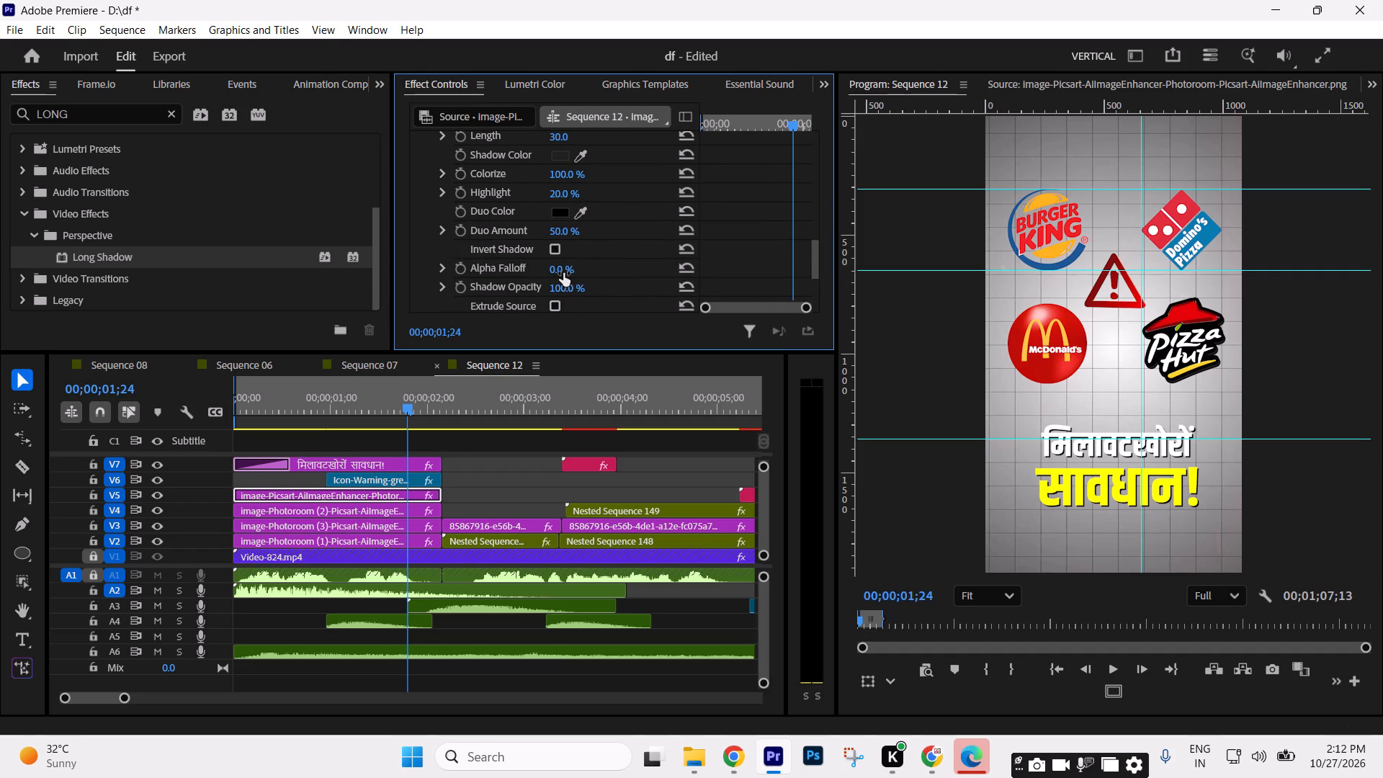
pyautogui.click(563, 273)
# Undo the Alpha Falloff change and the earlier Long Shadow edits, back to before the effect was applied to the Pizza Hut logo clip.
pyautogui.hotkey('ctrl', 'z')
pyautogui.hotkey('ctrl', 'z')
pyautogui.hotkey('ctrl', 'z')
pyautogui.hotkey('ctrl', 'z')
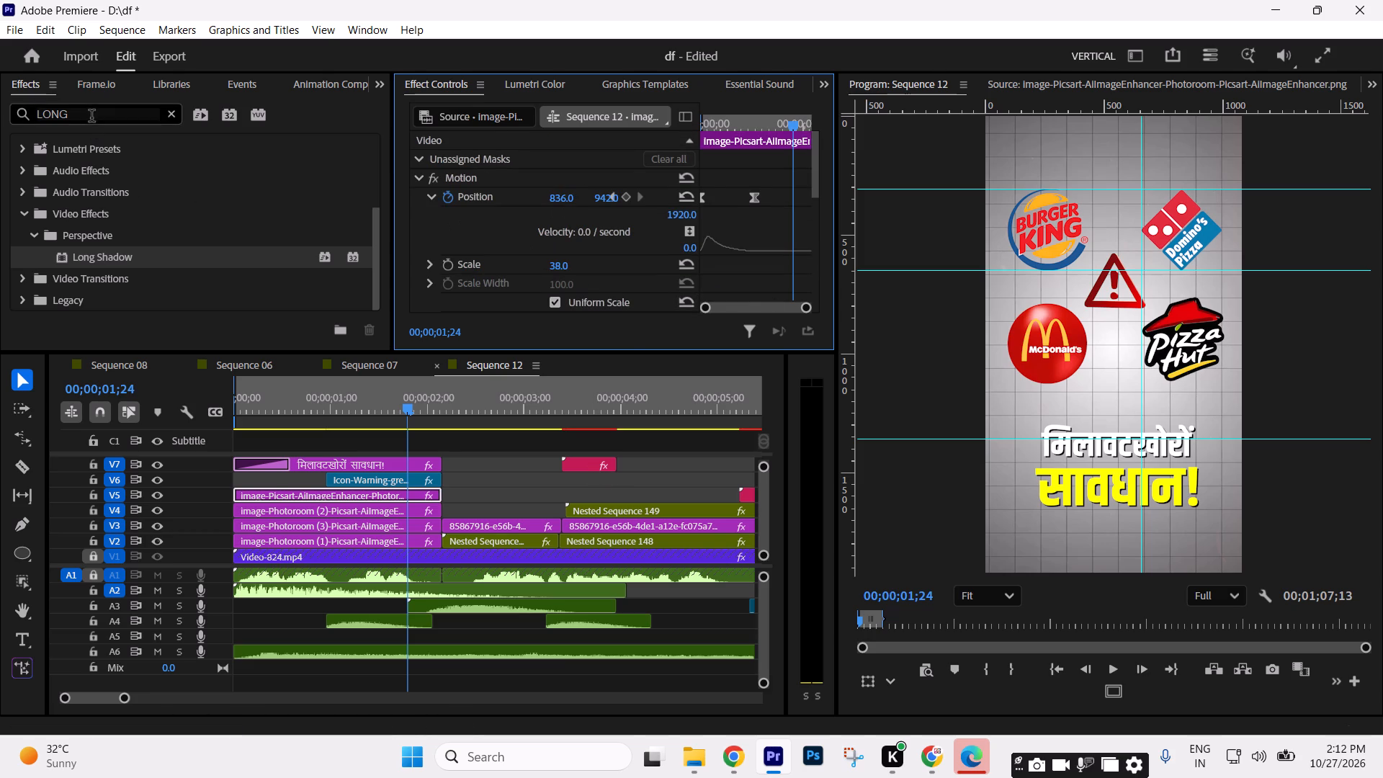
# Search the effects for DROP and apply Drop Shadow to the Pizza Hut logo clip on V5.
pyautogui.moveTo(91, 116); pyautogui.dragTo(0, 108)
pyautogui.write('DROP')
pyautogui.scroll(-4, 220, 271)
pyautogui.moveTo(120, 259); pyautogui.dragTo(365, 499)
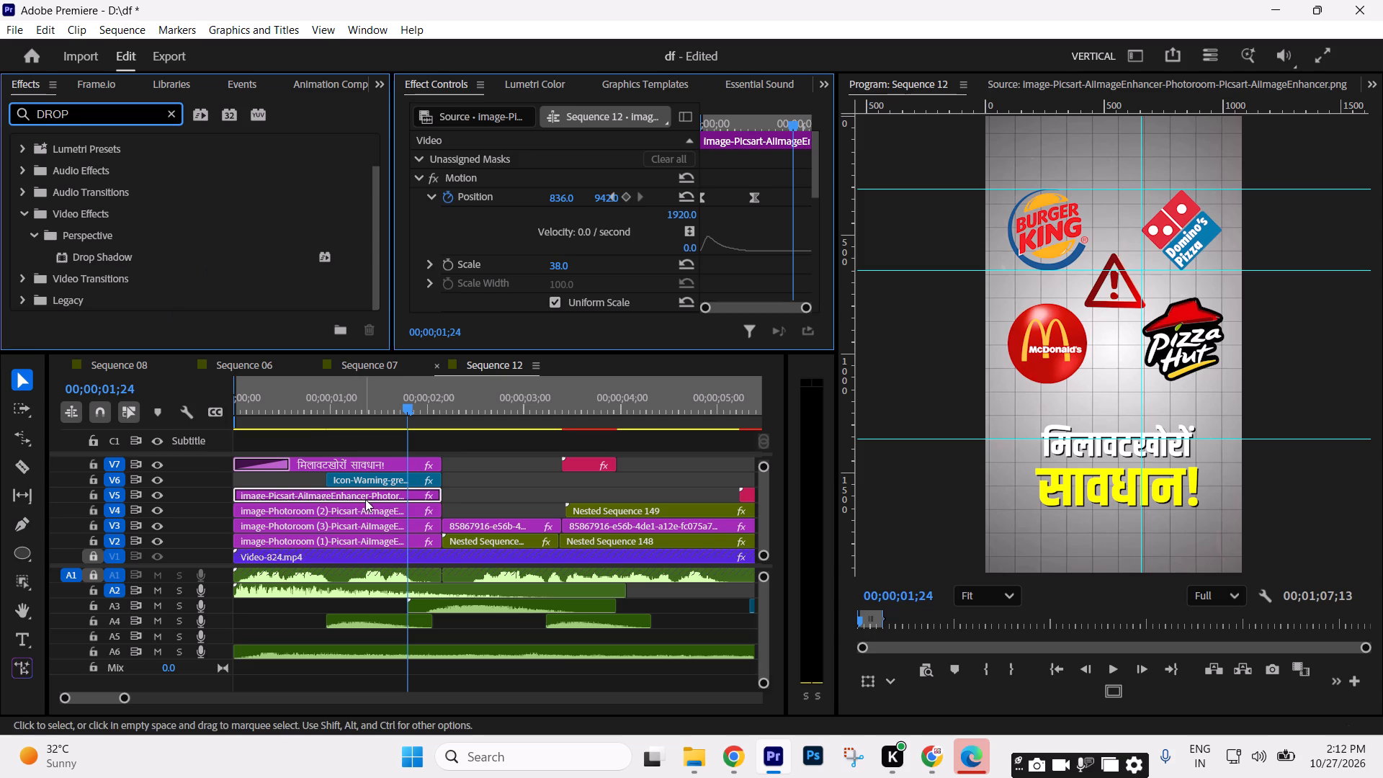
pyautogui.moveTo(365, 499); pyautogui.dragTo(360, 493)
pyautogui.click(124, 241)
pyautogui.click(110, 254)
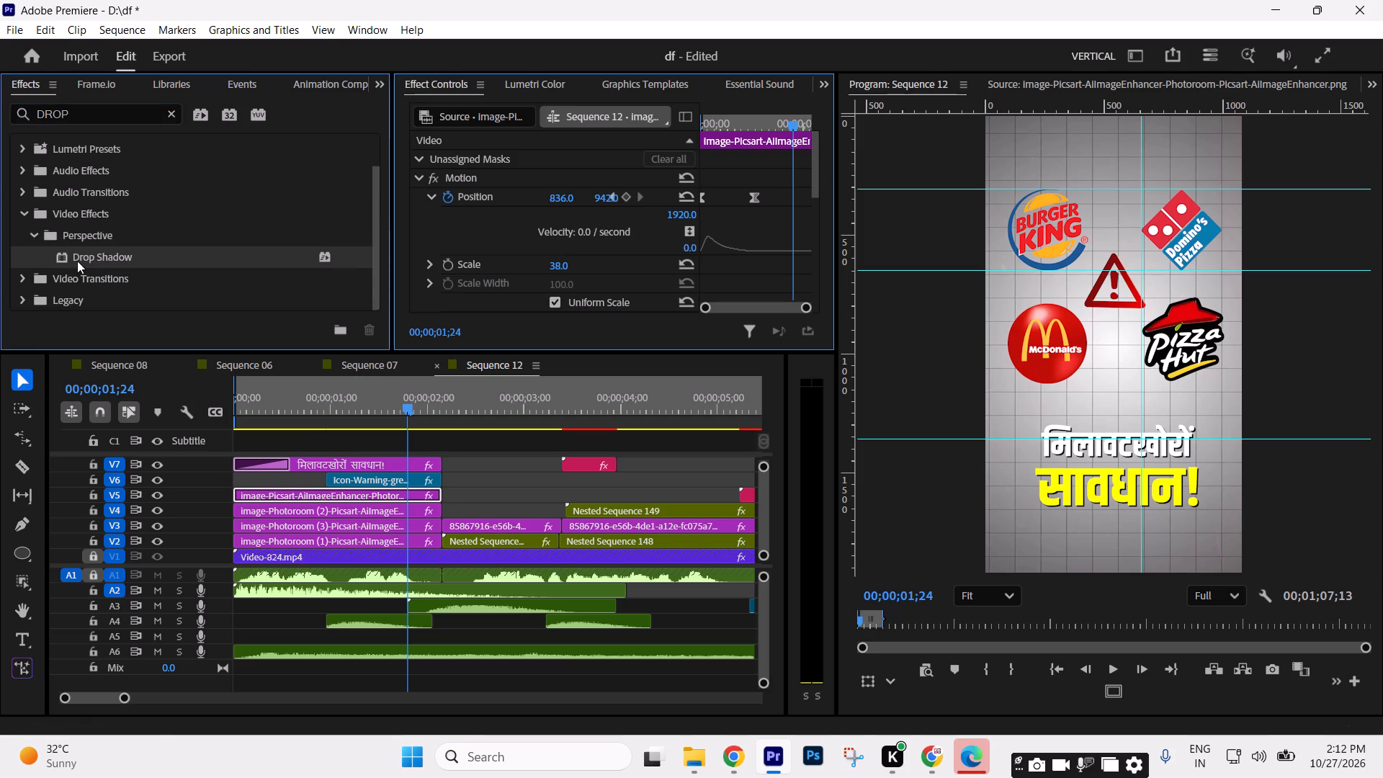
pyautogui.moveTo(77, 261); pyautogui.dragTo(380, 498)
# At 00;00;01;14, set the Pizza Hut logo's Drop Shadow to opacity 100%, direction 131°, distance 18 and softness 100.
pyautogui.moveTo(367, 395); pyautogui.dragTo(395, 400)
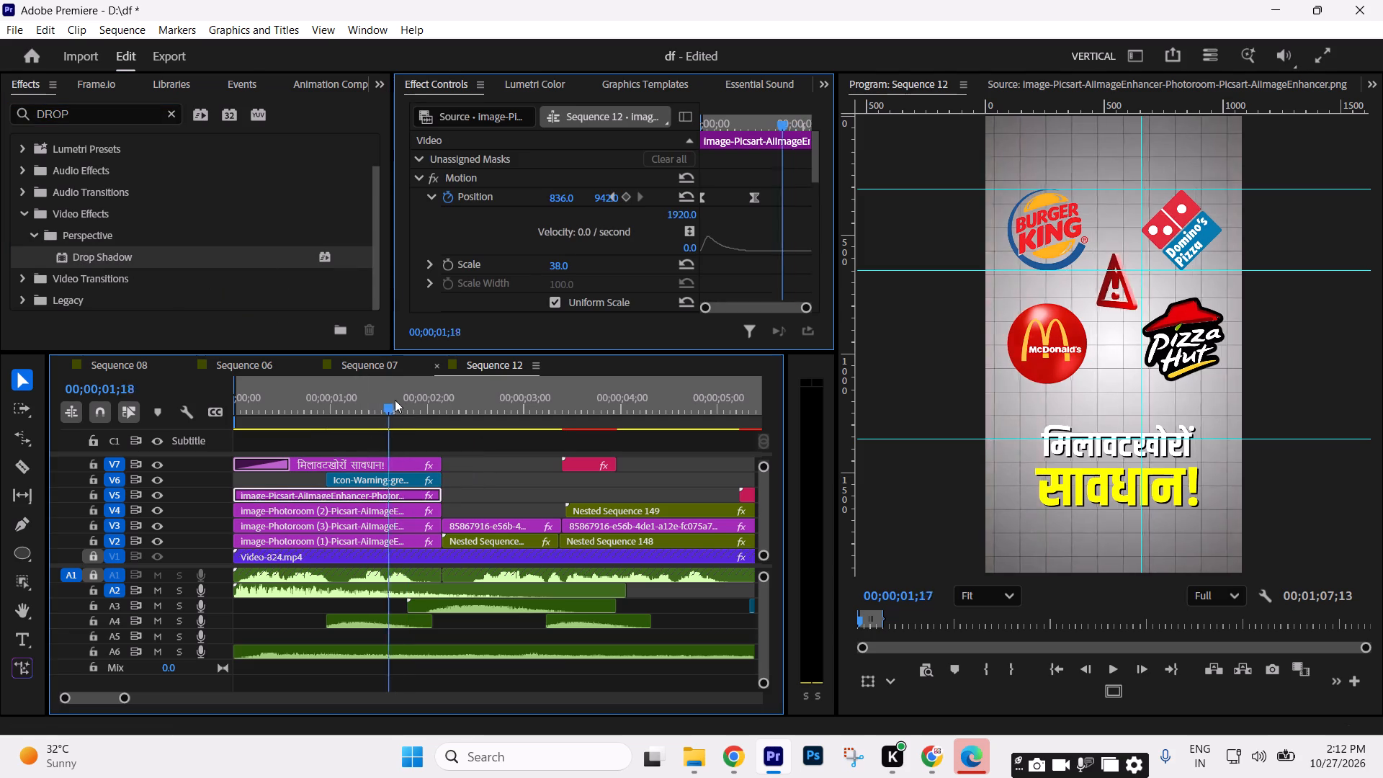
pyautogui.moveTo(395, 400); pyautogui.dragTo(377, 401)
pyautogui.scroll(-1, 789, 214)
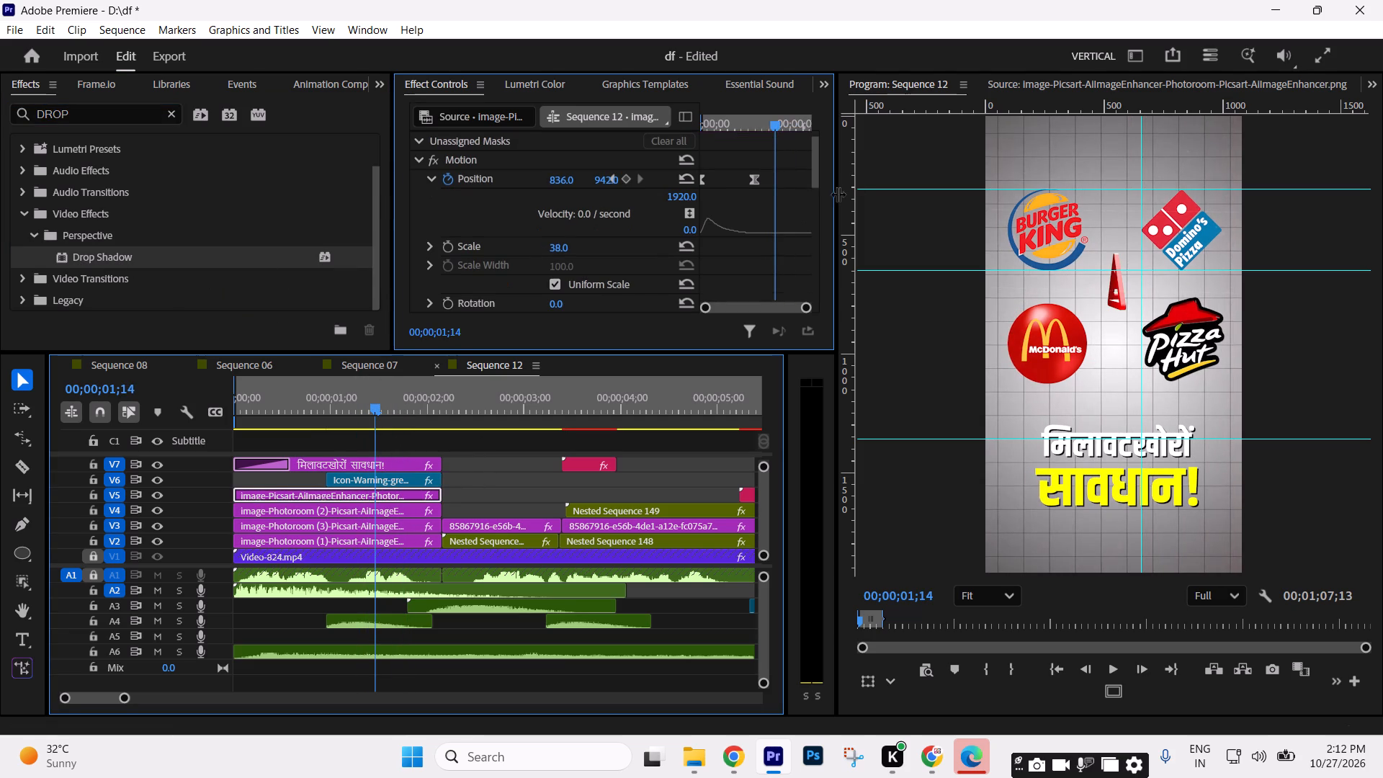
pyautogui.moveTo(814, 174); pyautogui.dragTo(819, 282)
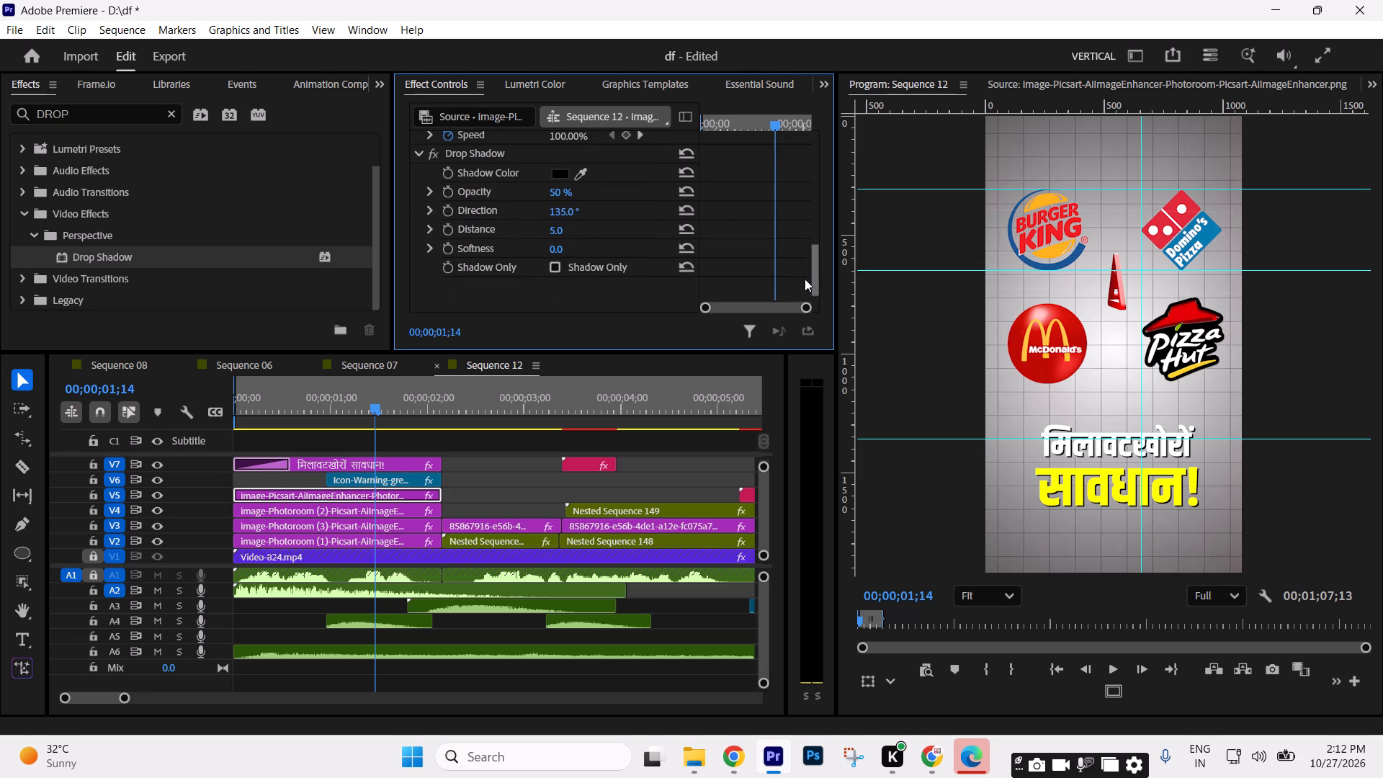
pyautogui.moveTo(562, 193); pyautogui.dragTo(830, 204)
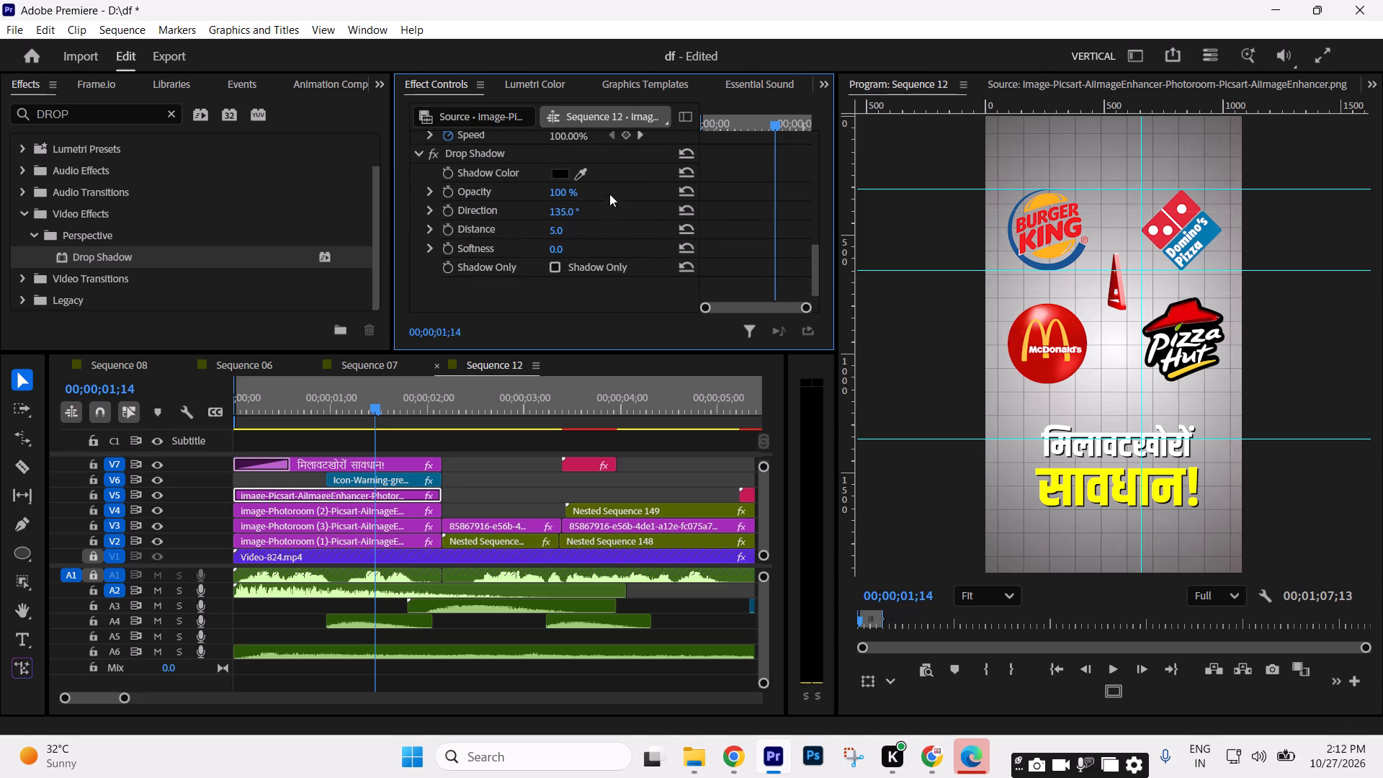
pyautogui.moveTo(561, 210); pyautogui.dragTo(635, 222)
pyautogui.moveTo(635, 222); pyautogui.dragTo(555, 218)
pyautogui.moveTo(558, 224); pyautogui.dragTo(605, 231)
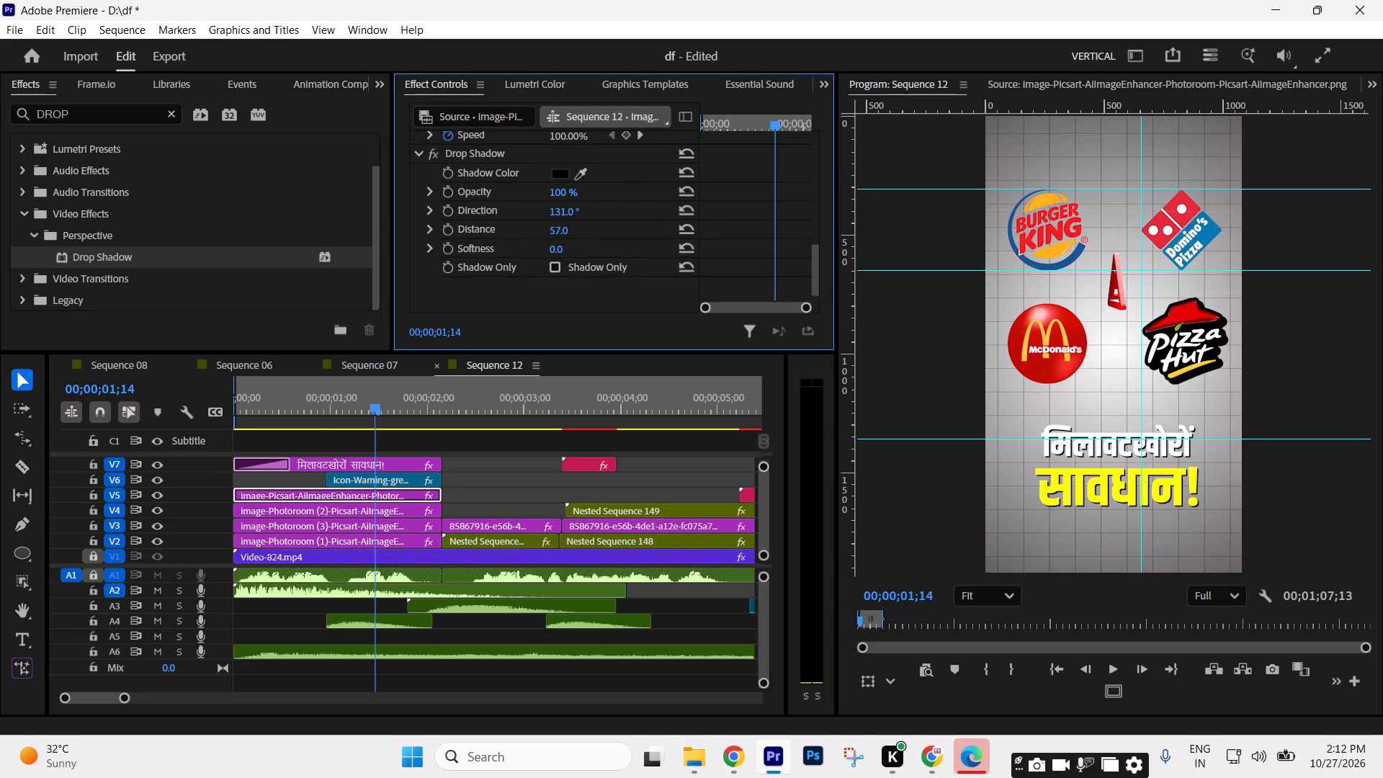
pyautogui.moveTo(605, 231); pyautogui.dragTo(570, 228)
pyautogui.moveTo(561, 251); pyautogui.dragTo(694, 250)
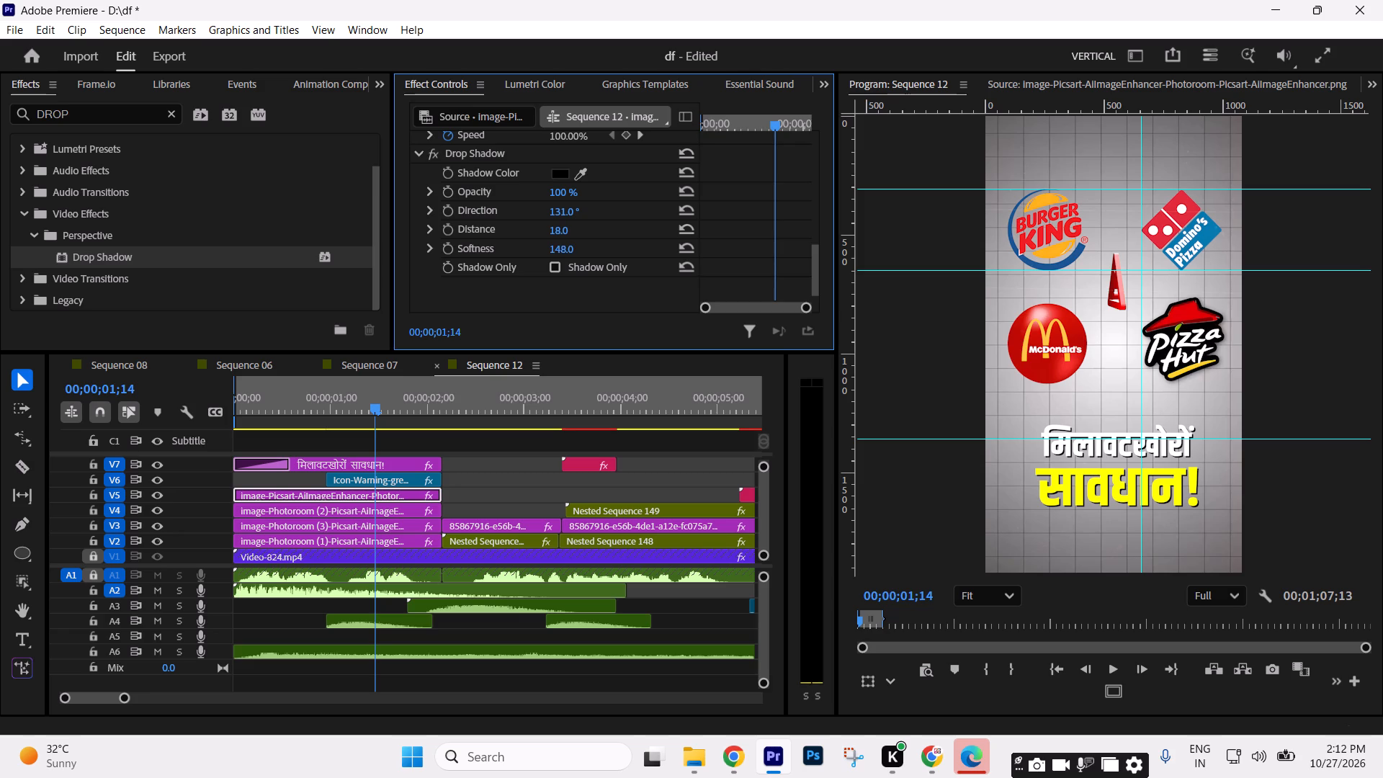
pyautogui.moveTo(694, 250); pyautogui.dragTo(612, 249)
pyautogui.moveTo(612, 249); pyautogui.dragTo(611, 249)
# Copy the Drop Shadow effect from the Pizza Hut logo clip and paste it onto the opening logo clips on V4, V3 and V2.
pyautogui.scroll(5, 691, 264)
pyautogui.click(489, 241)
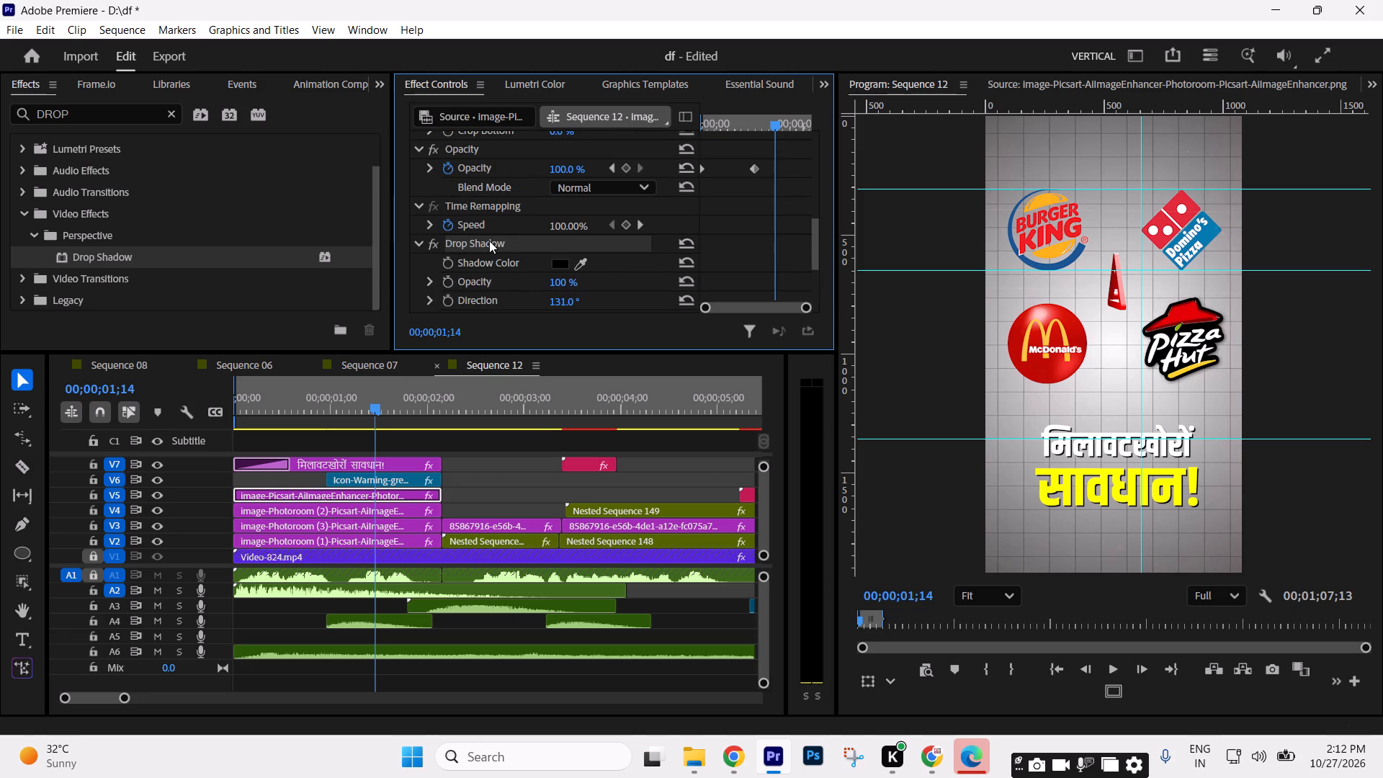
pyautogui.hotkey('ctrl', 'c')
pyautogui.click(354, 513)
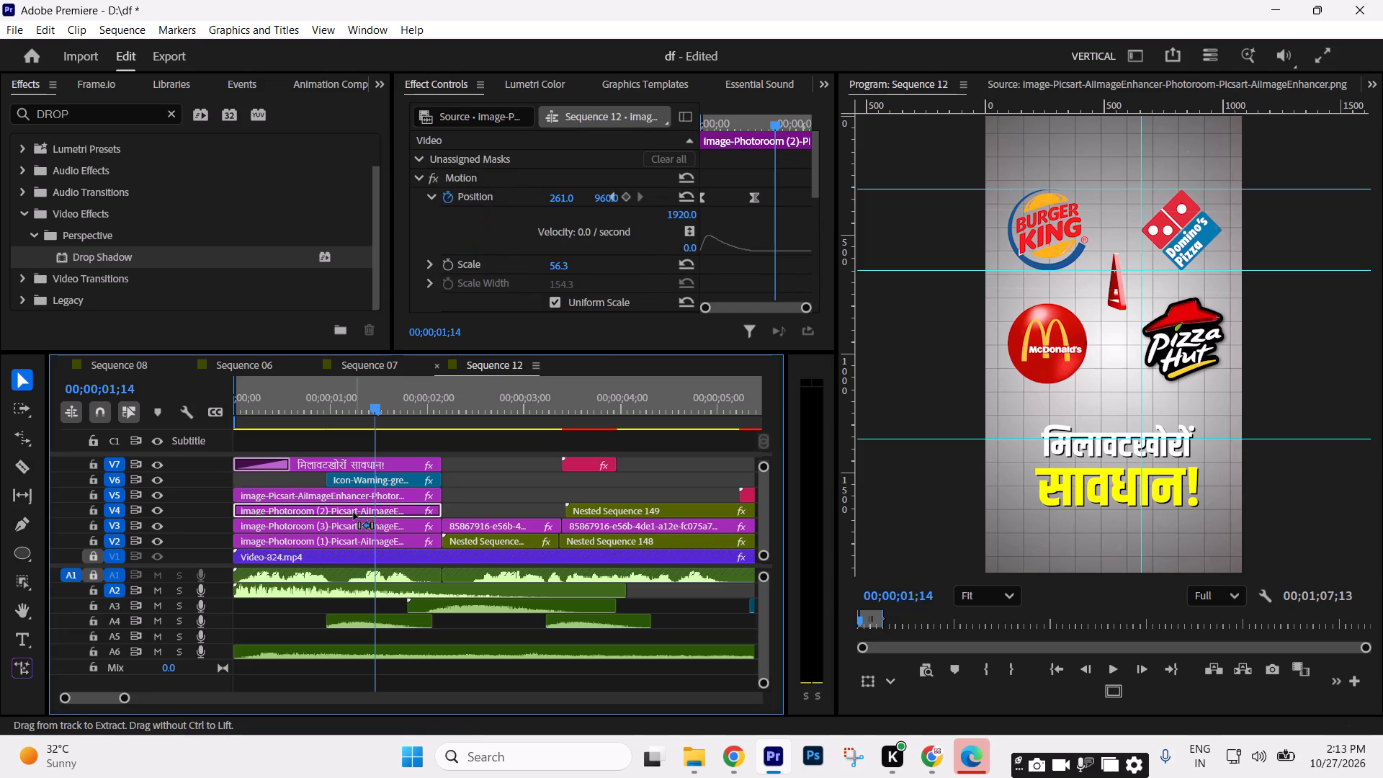
pyautogui.hotkey('ctrl', 'v')
pyautogui.click(359, 521)
pyautogui.hotkey('ctrl', 'v')
pyautogui.click(367, 534)
pyautogui.hotkey('ctrl', 'v')
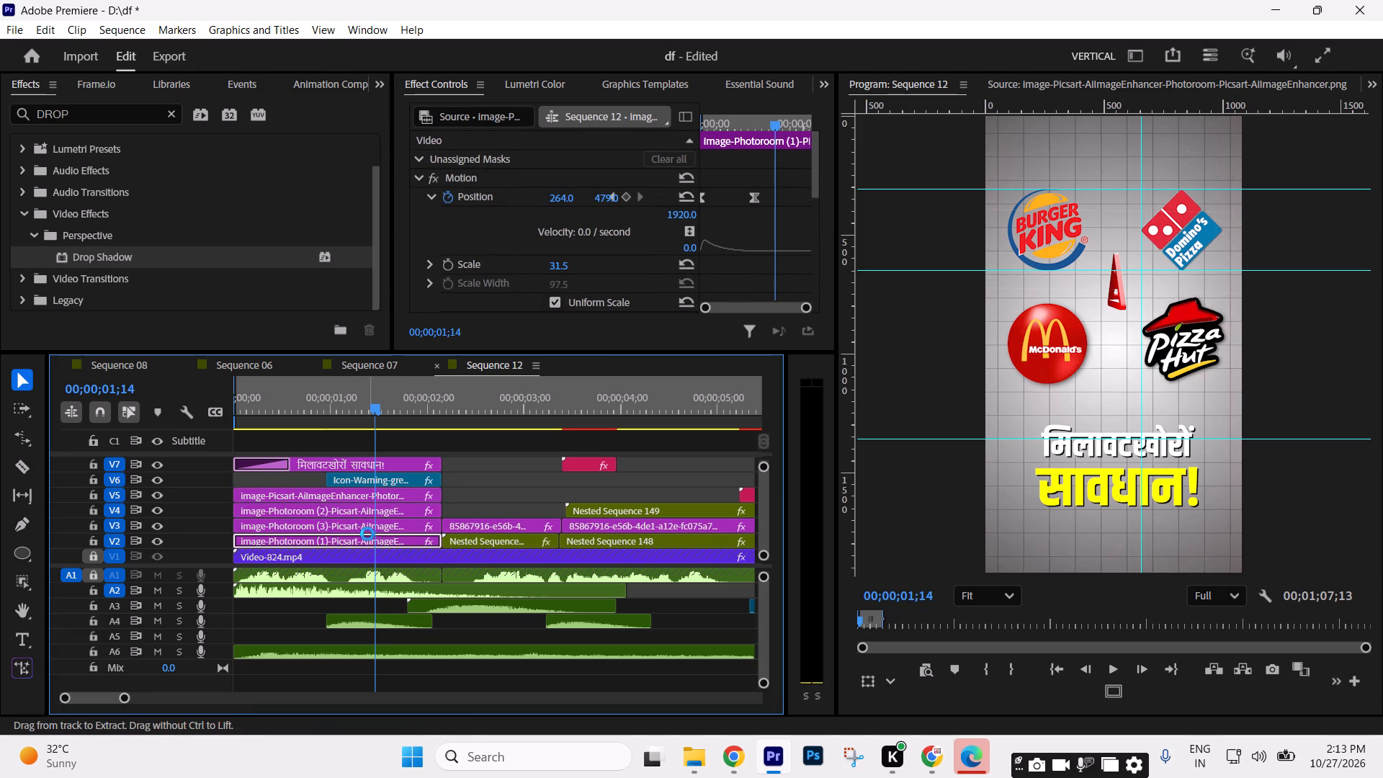
# Paste the Drop Shadow onto the KFC logo clip on V2 and the nested sequences stacked above it on V3 to V6, around 00;00;26;15.
pyautogui.press('-')
pyautogui.press('-')
pyautogui.press('-')
pyautogui.moveTo(574, 410); pyautogui.dragTo(557, 422)
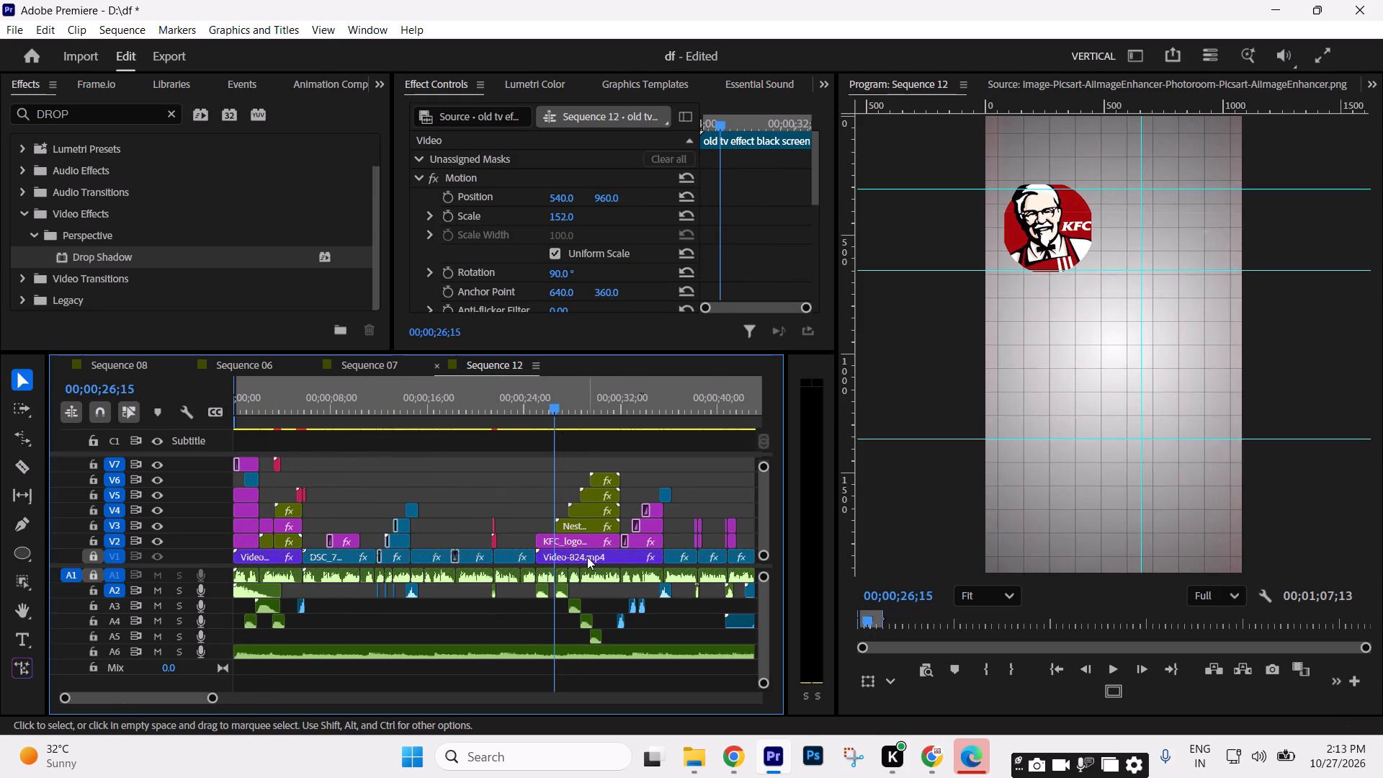
pyautogui.click(578, 537)
pyautogui.hotkey('ctrl', 'v')
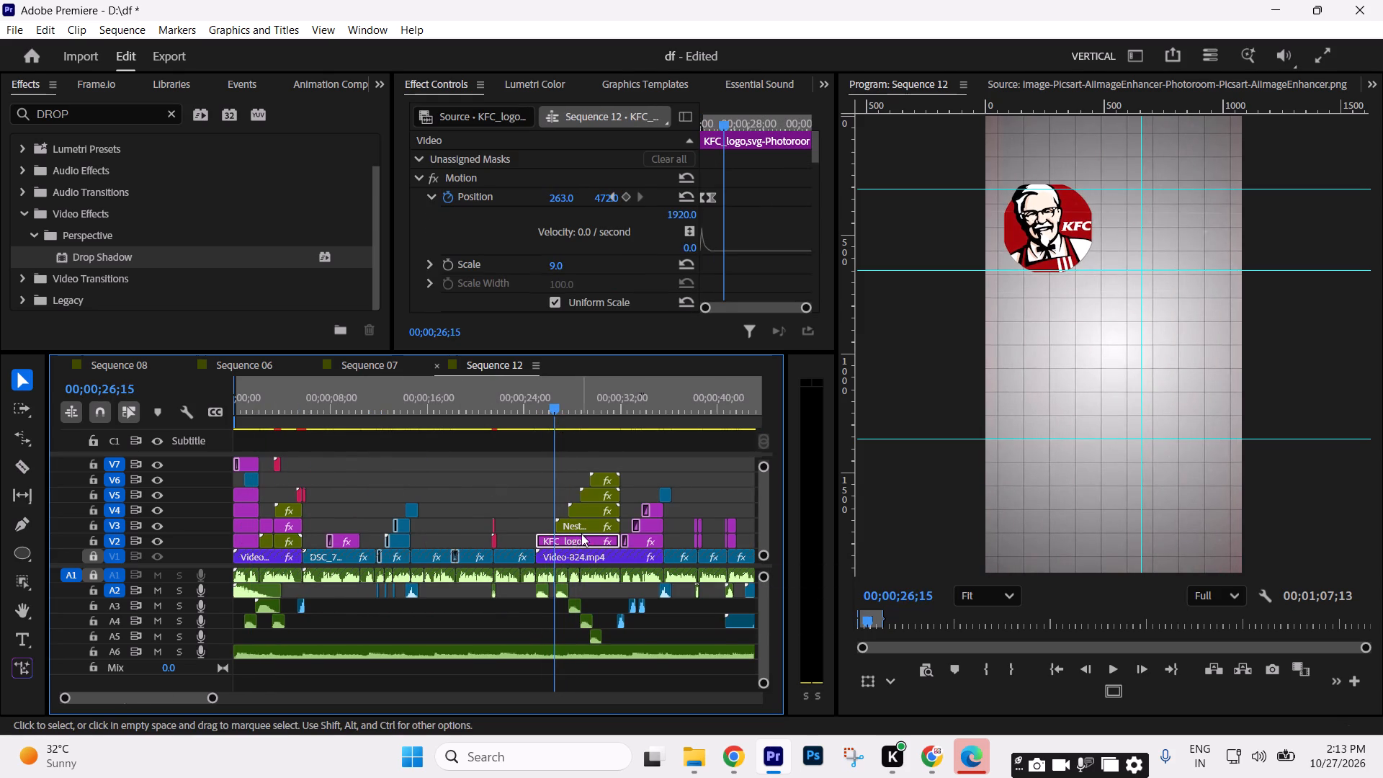
pyautogui.click(582, 524)
pyautogui.hotkey('ctrl', 'v')
pyautogui.click(585, 512)
pyautogui.hotkey('ctrl', 'v')
pyautogui.click(600, 491)
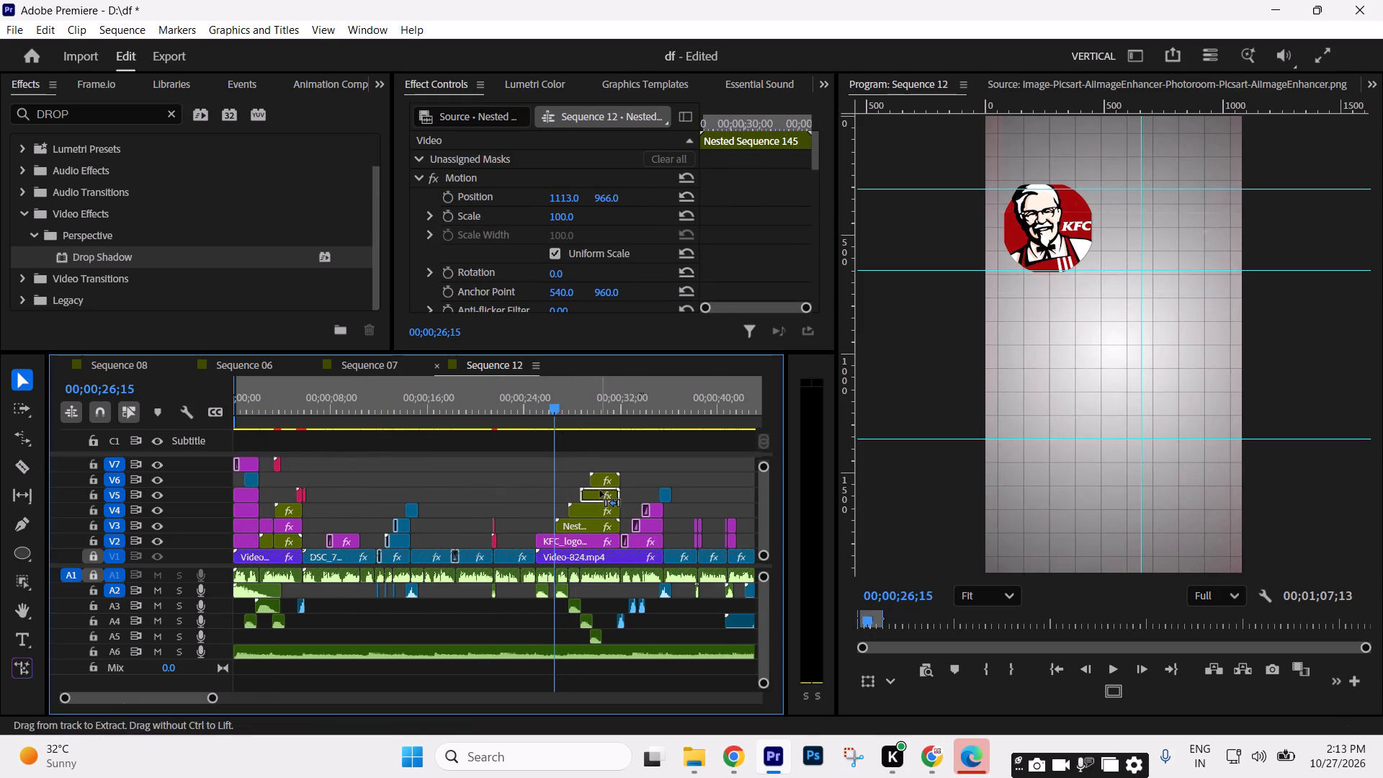
pyautogui.hotkey('ctrl', 'v')
pyautogui.click(601, 478)
pyautogui.hotkey('ctrl', 'v')
# Paste the Drop Shadow onto the image clips on V3, V2 and V4 just after the KFC section, around 00;00;34;00.
pyautogui.click(648, 527)
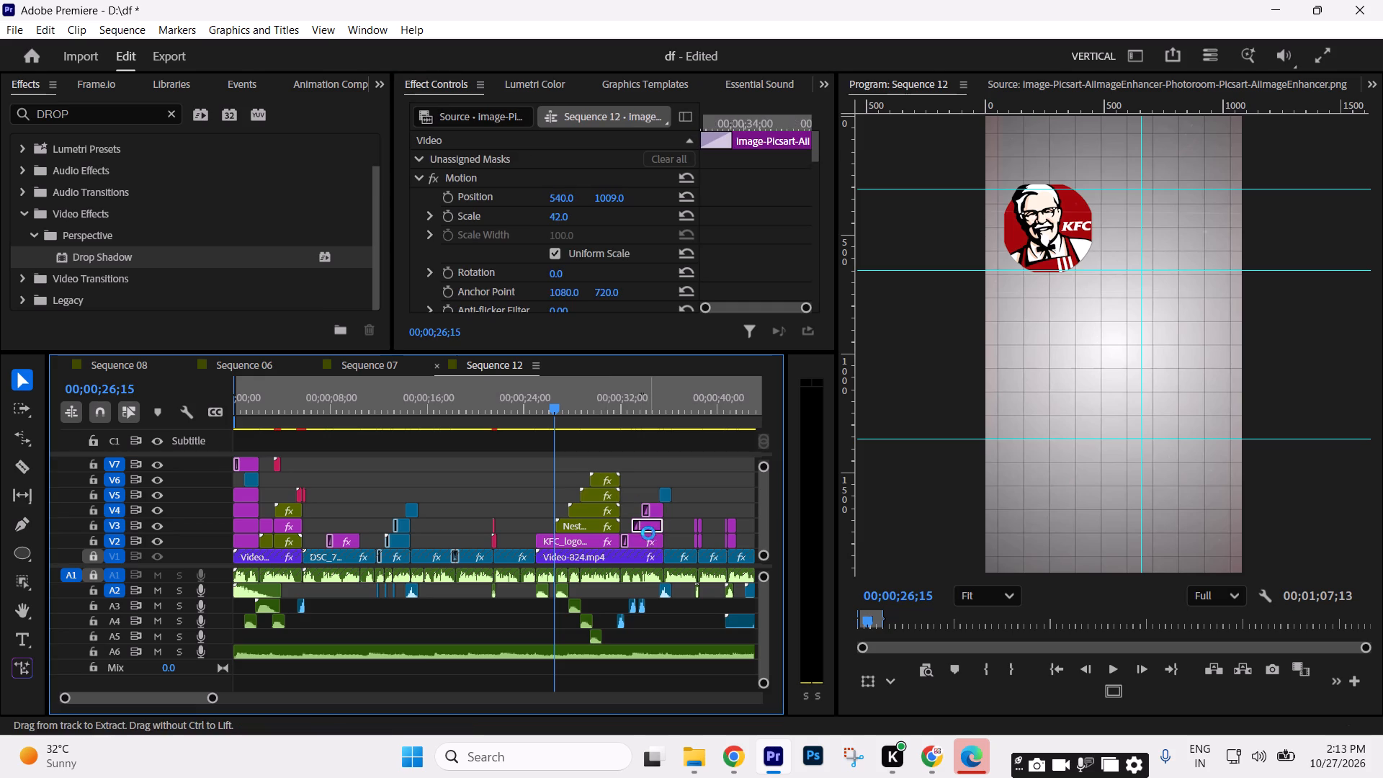
pyautogui.hotkey('ctrl', 'v')
pyautogui.click(648, 538)
pyautogui.hotkey('ctrl', 'v')
pyautogui.click(658, 505)
pyautogui.click(655, 507)
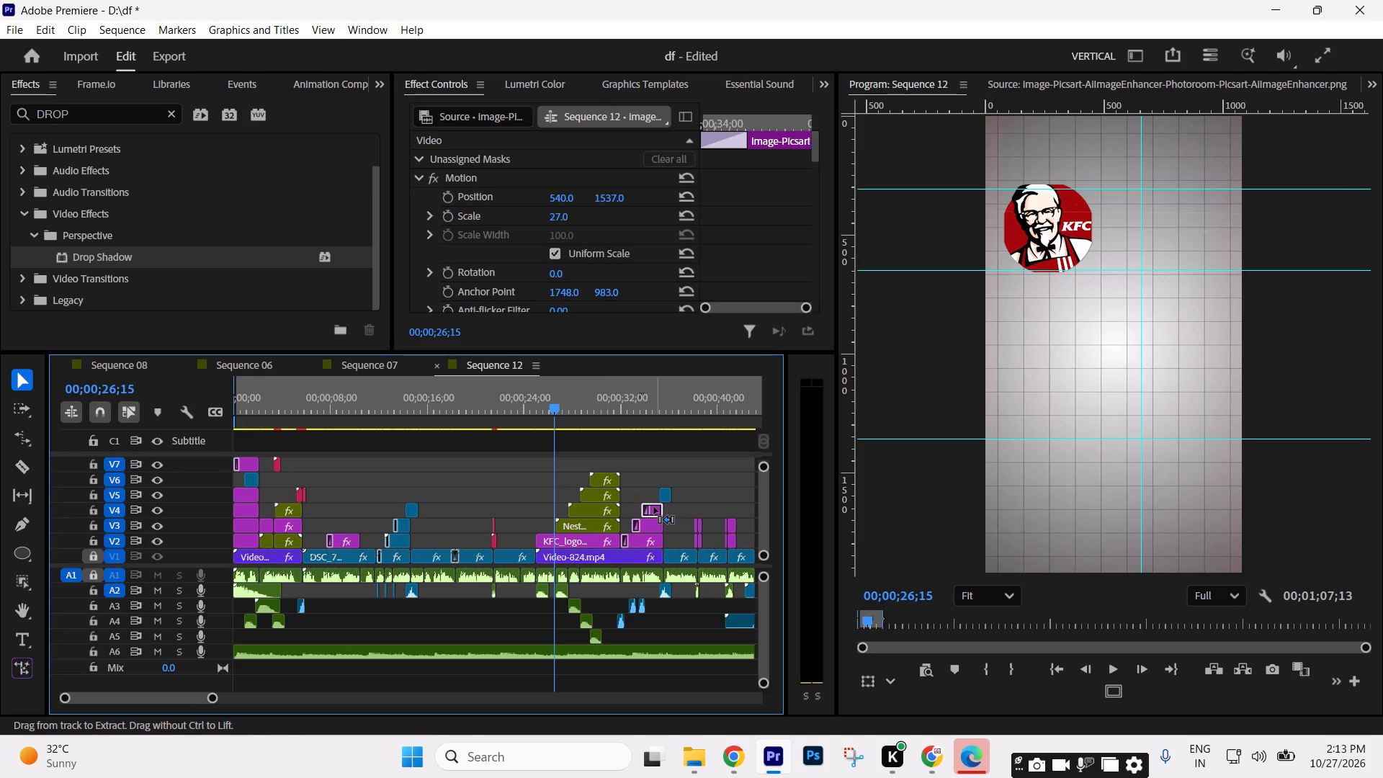
pyautogui.hotkey('ctrl', 'v')
pyautogui.click(656, 469)
# Play the sequence from its start to 00;00;01;05 to check the shadows on the opening logos.
pyautogui.press('-')
pyautogui.press('-')
pyautogui.moveTo(327, 399); pyautogui.dragTo(265, 410)
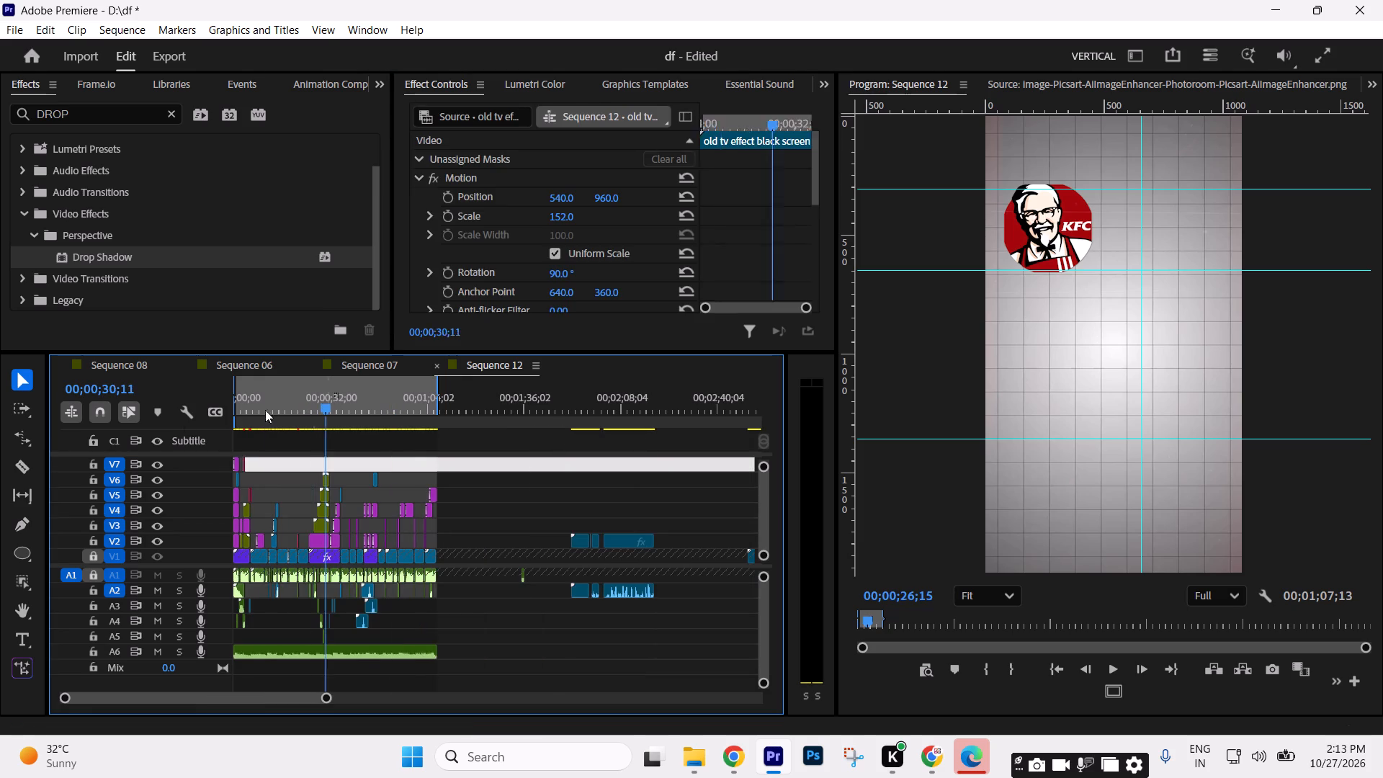
pyautogui.moveTo(265, 410); pyautogui.dragTo(61, 438)
pyautogui.write('==')
pyautogui.press('=')
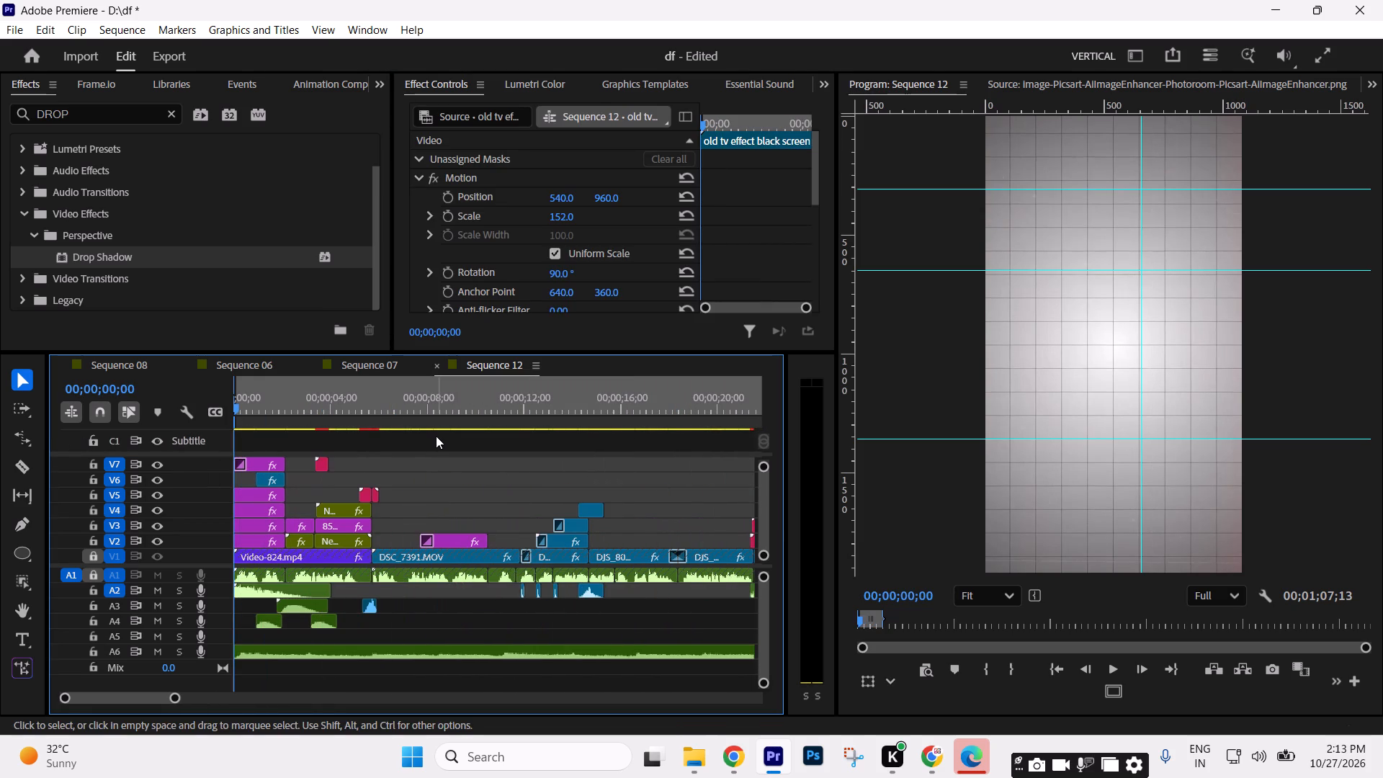
pyautogui.press('space')
pyautogui.press('space')
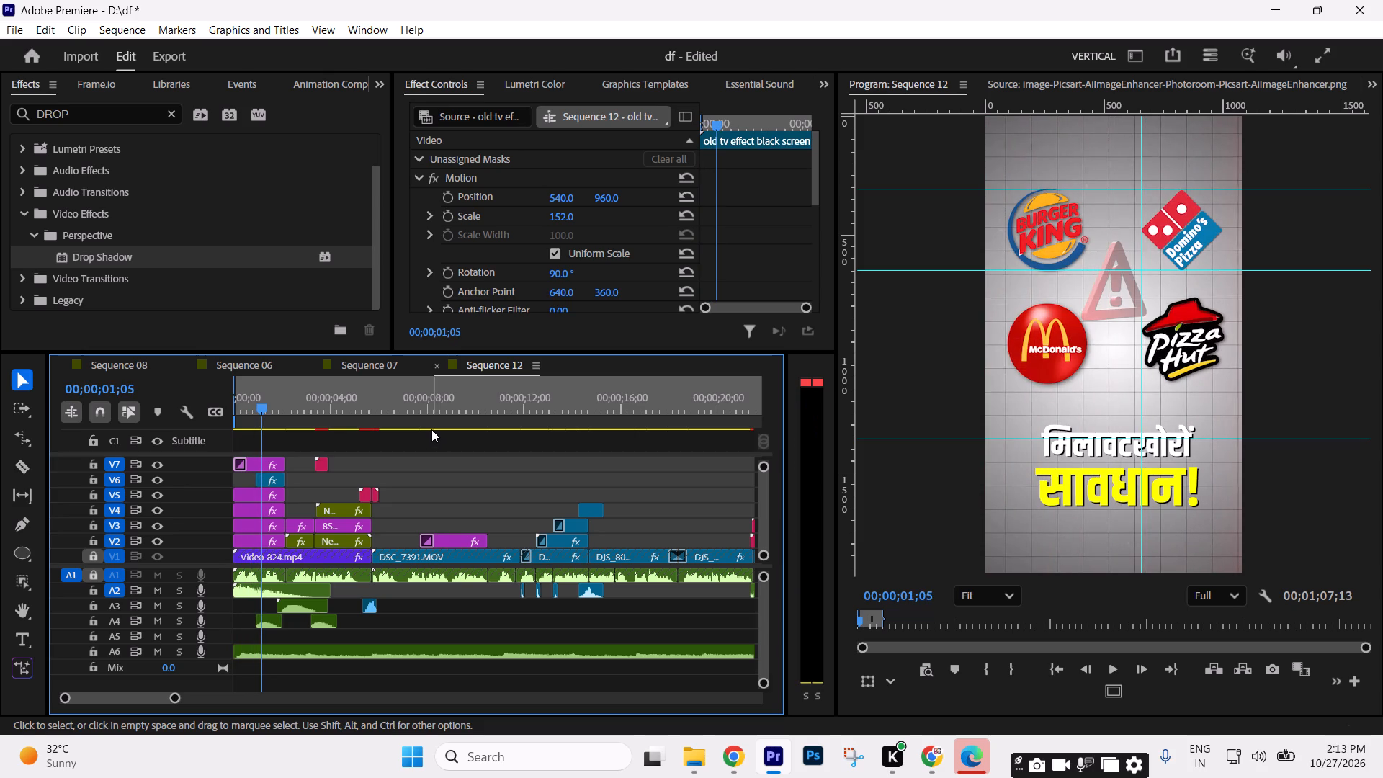
# Return the playhead to the start of the sequence and save the project.
pyautogui.press('Home')
pyautogui.hotkey('ctrl', 's')
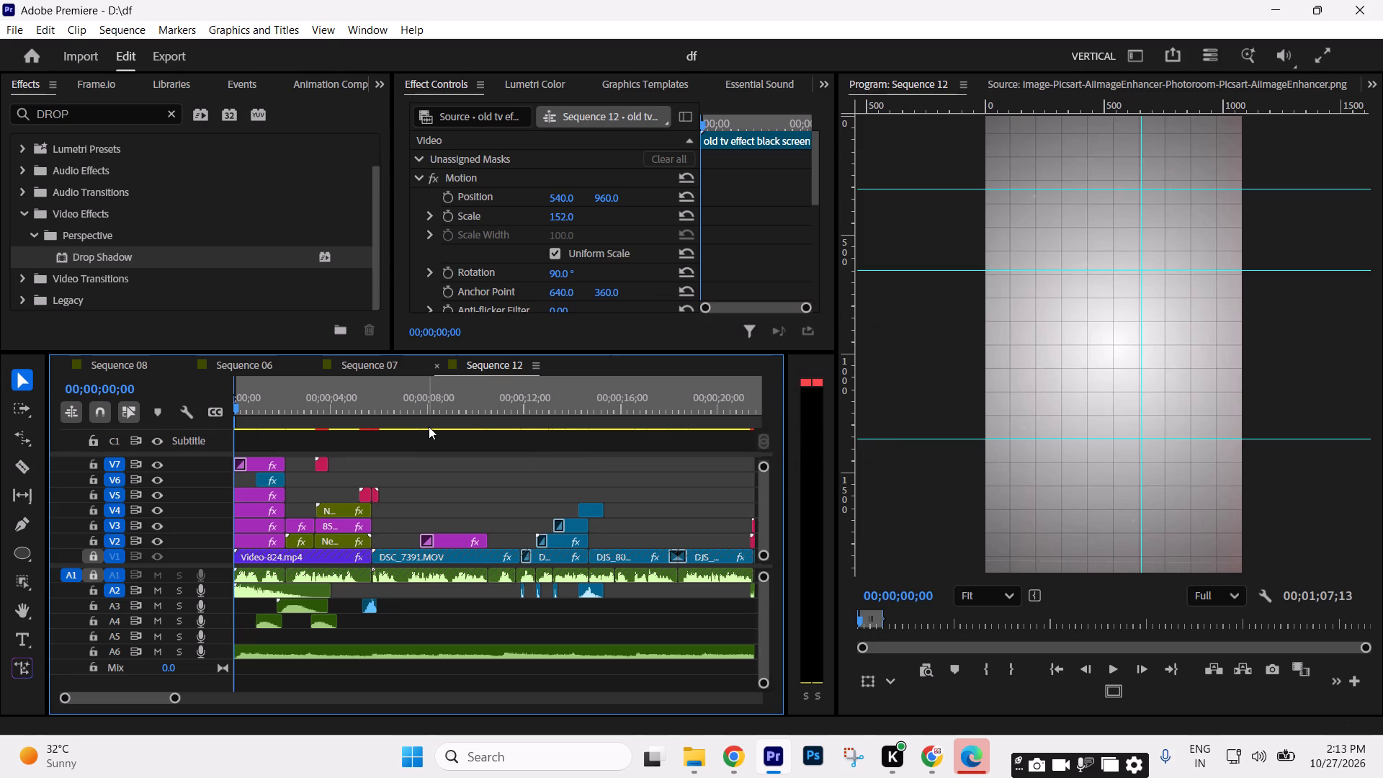
# Render the video previews for Sequence 12.
pyautogui.press('-')
pyautogui.press('-')
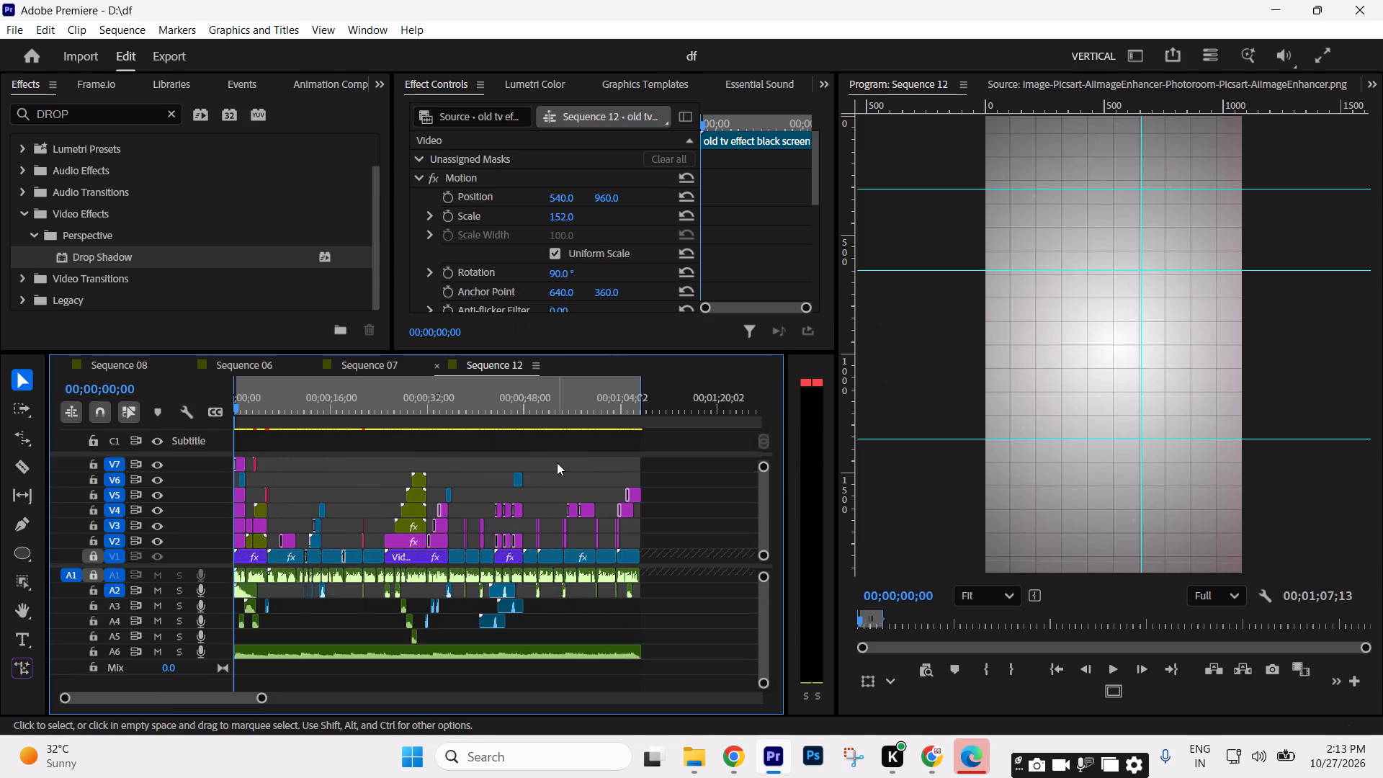
pyautogui.press('Return')
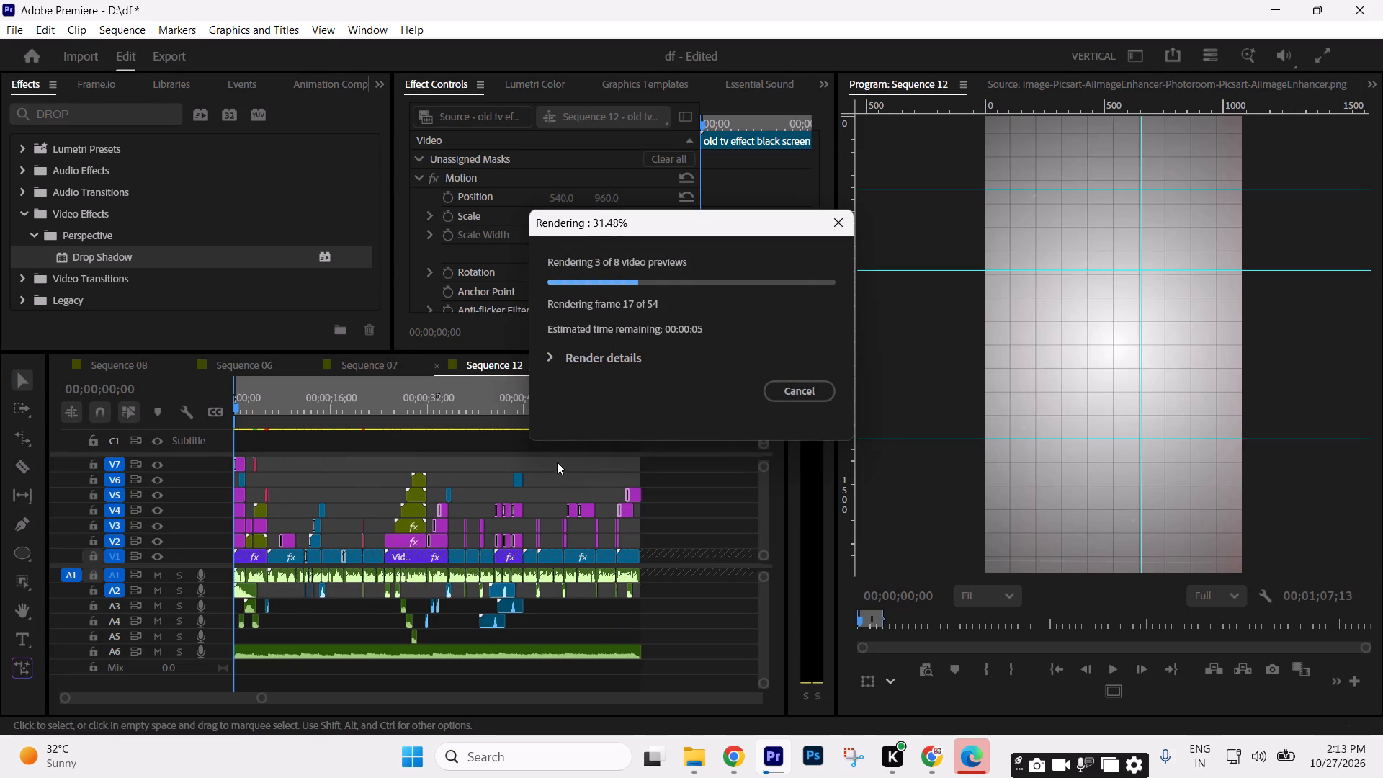